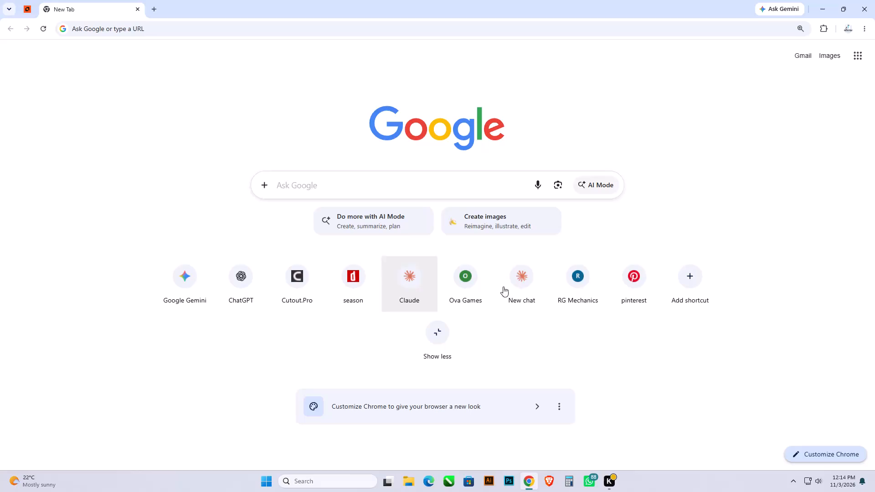
Open Pinterest, find the black "Sometimes You Win & Sometimes You Learn" lettering pin and copy its image.
{"action": "left_click", "coordinate": [629, 289]}
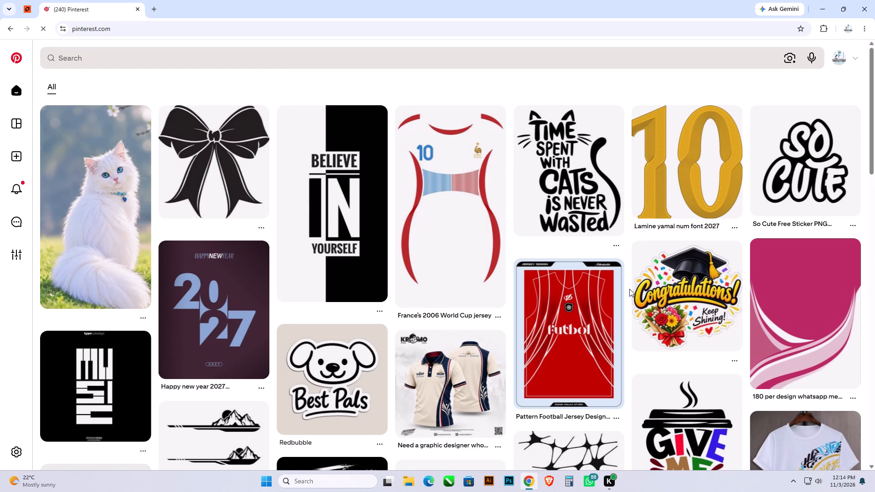
{"action": "scroll", "coordinate": [561, 247], "scroll_direction": "down", "scroll_amount": 3}
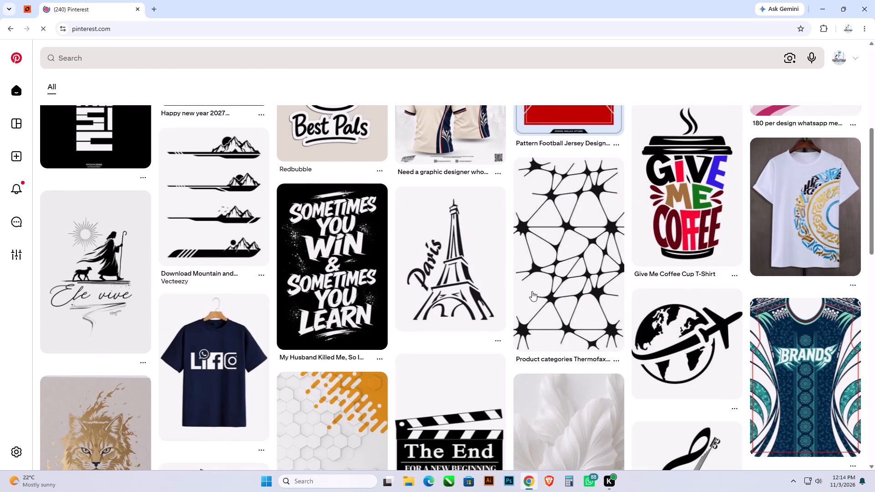
{"action": "scroll", "coordinate": [441, 314], "scroll_direction": "down", "scroll_amount": 1}
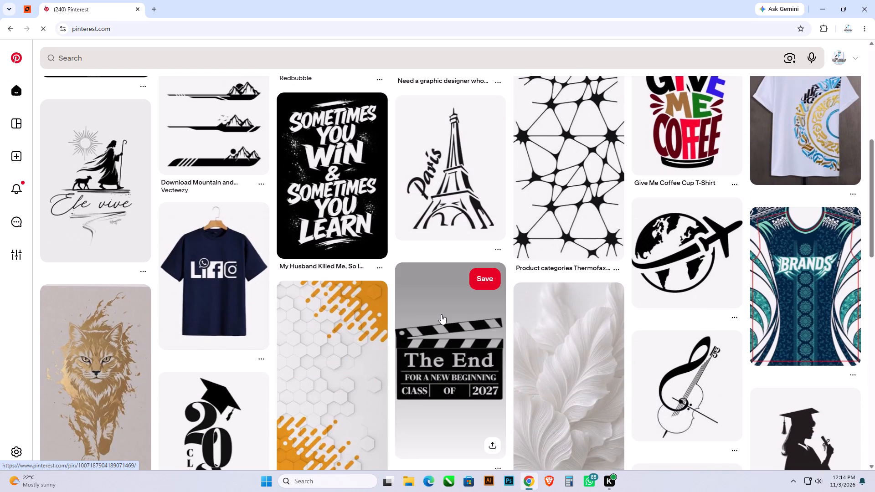
{"action": "left_click", "coordinate": [342, 210]}
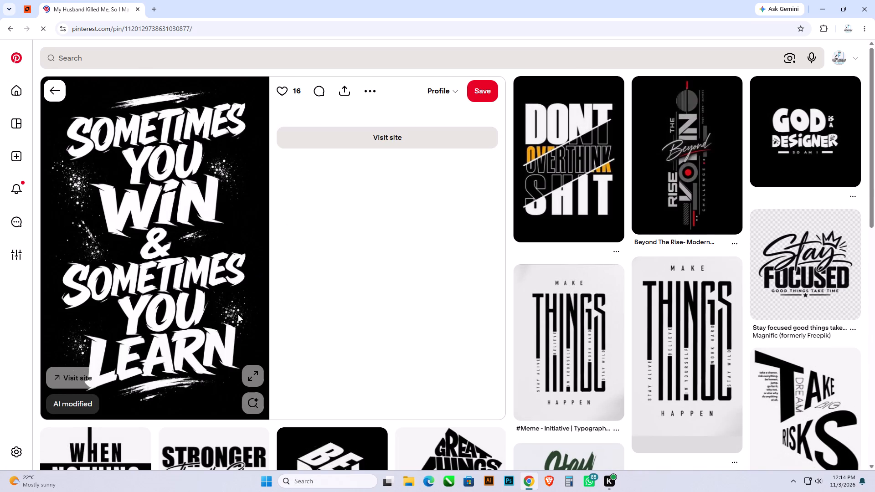
{"action": "scroll", "coordinate": [238, 314], "scroll_direction": "down", "scroll_amount": 2}
{"action": "scroll", "coordinate": [238, 314], "scroll_direction": "up", "scroll_amount": 3}
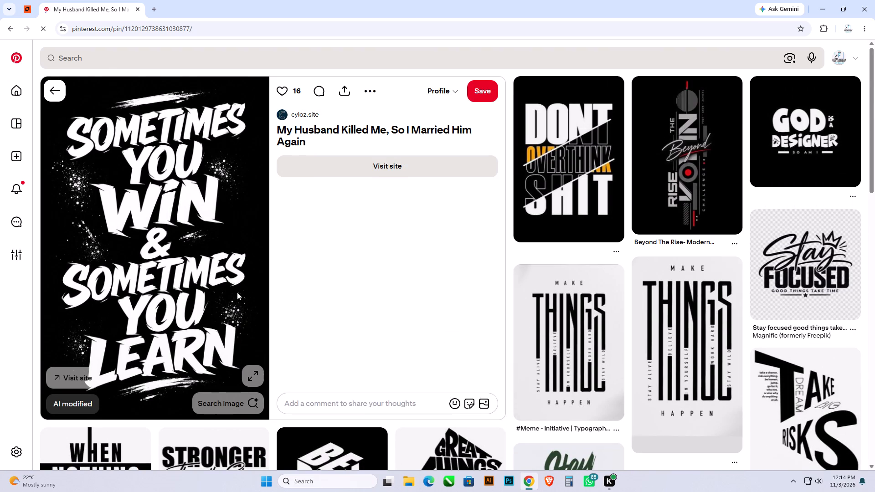
{"action": "right_click", "coordinate": [170, 237]}
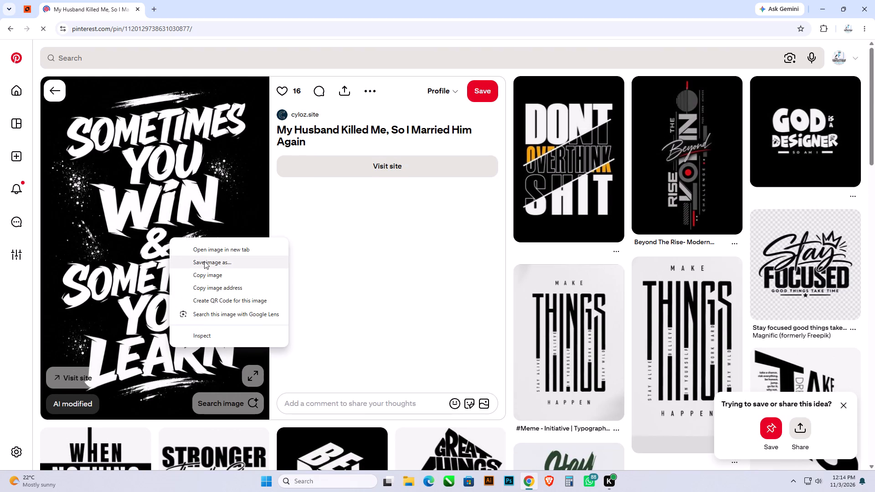
{"action": "left_click", "coordinate": [214, 275]}
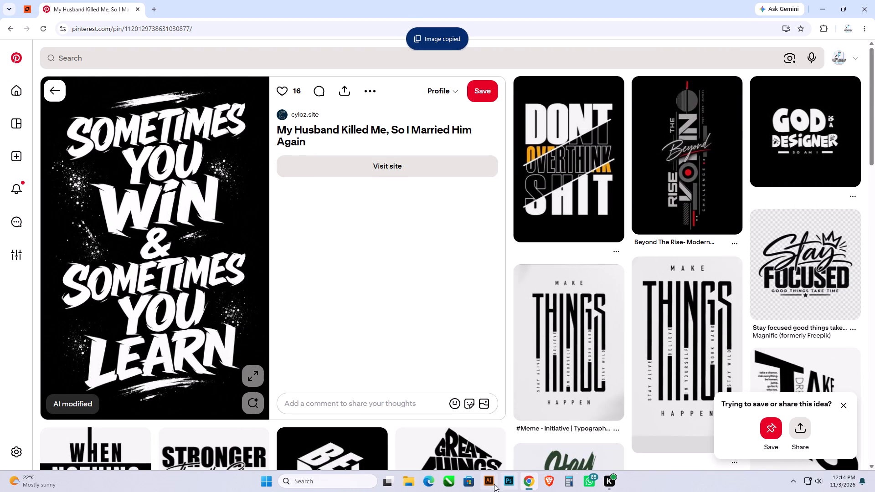
Switch to CorelDRAW and create a new 58 × 80 cm portrait CMYK document at 300 dpi.
{"action": "left_click", "coordinate": [453, 488]}
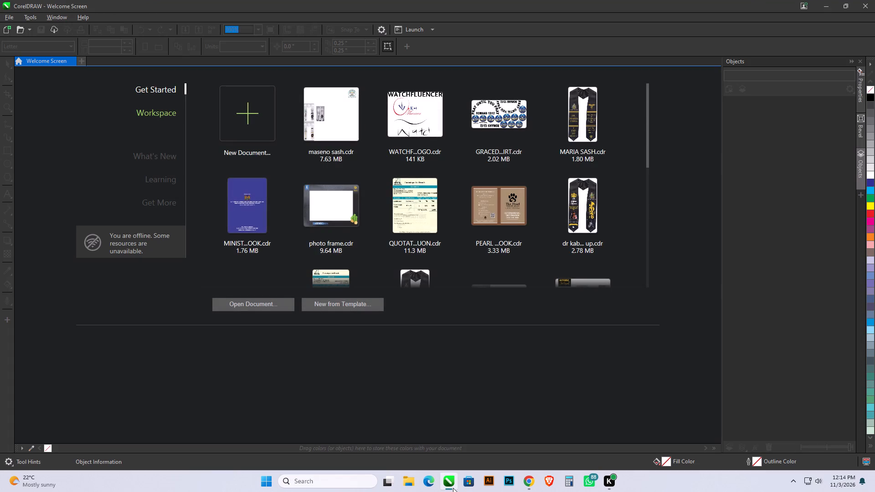
{"action": "left_click", "coordinate": [243, 115]}
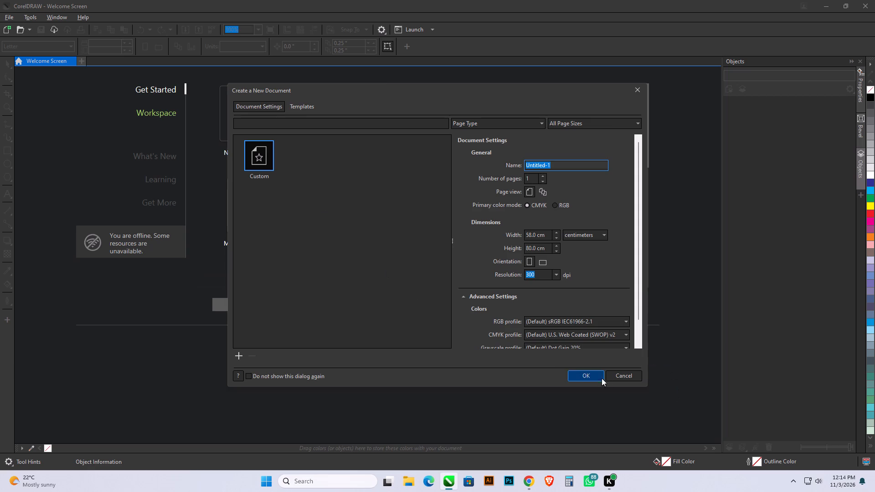
{"action": "left_click", "coordinate": [590, 372]}
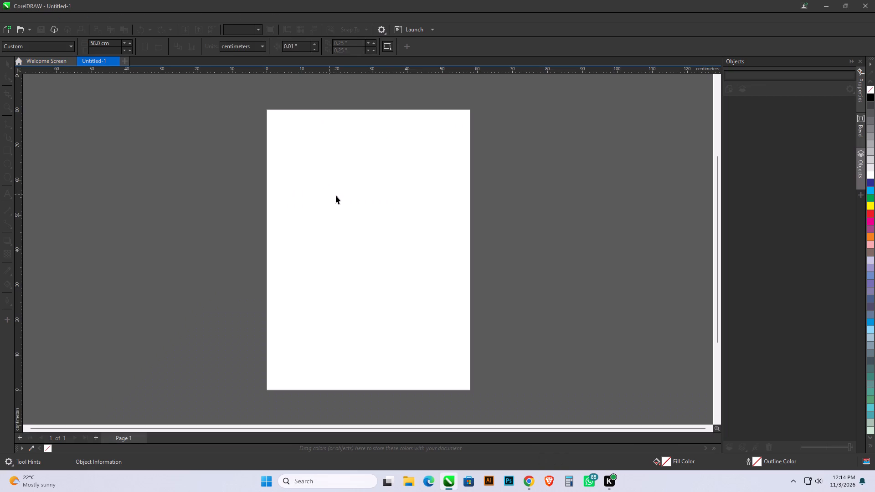
Paste the copied lettering image onto the page.
{"action": "right_click", "coordinate": [326, 174]}
{"action": "left_click", "coordinate": [387, 246]}
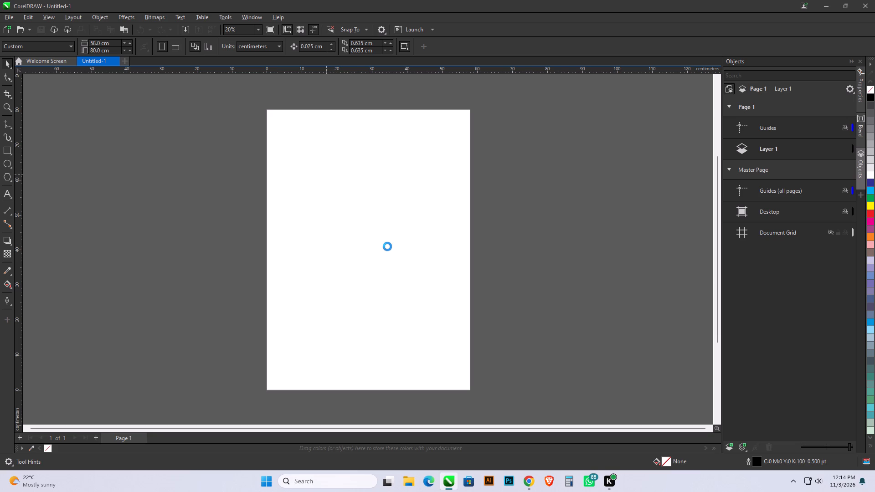
Duplicate the lettering bitmap and place the copy beside the original, overlapping the page's left edge.
{"action": "left_click_drag", "start_coordinate": [395, 295], "coordinate": [374, 296]}
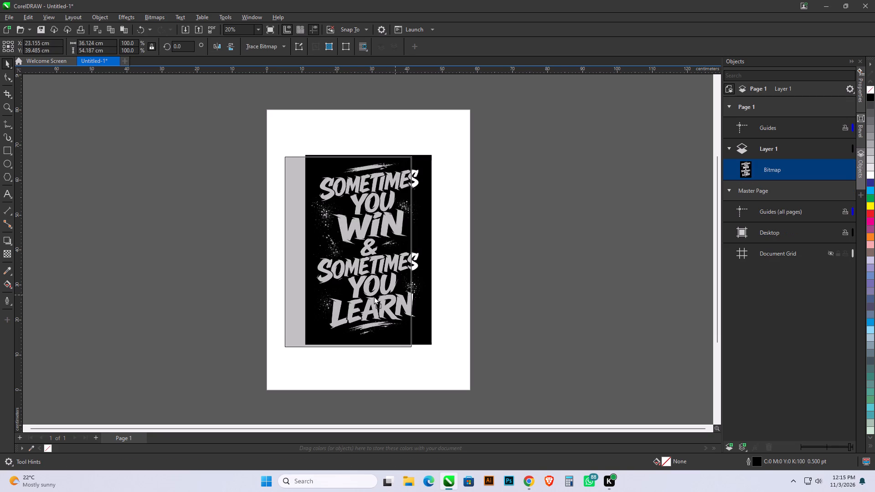
{"action": "left_click_drag", "start_coordinate": [374, 296], "coordinate": [255, 277]}
{"action": "right_click", "coordinate": [255, 277]}
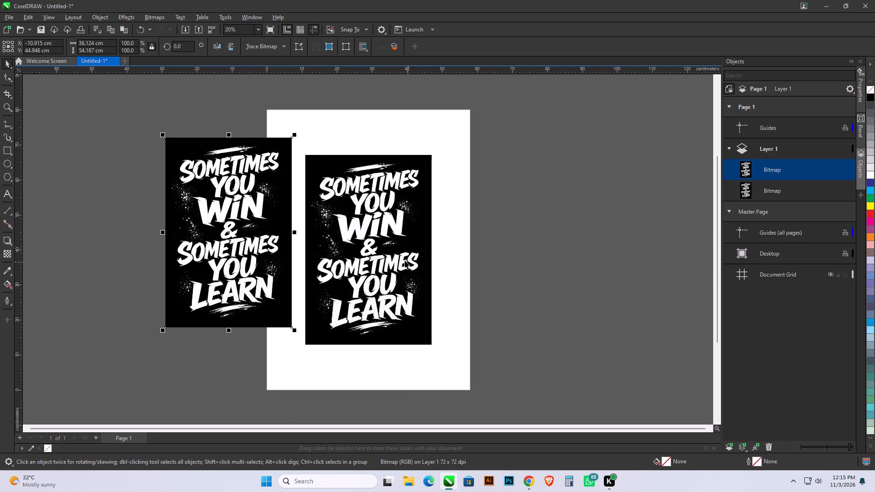
{"action": "left_click", "coordinate": [401, 259]}
{"action": "left_click_drag", "start_coordinate": [195, 235], "coordinate": [187, 246]}
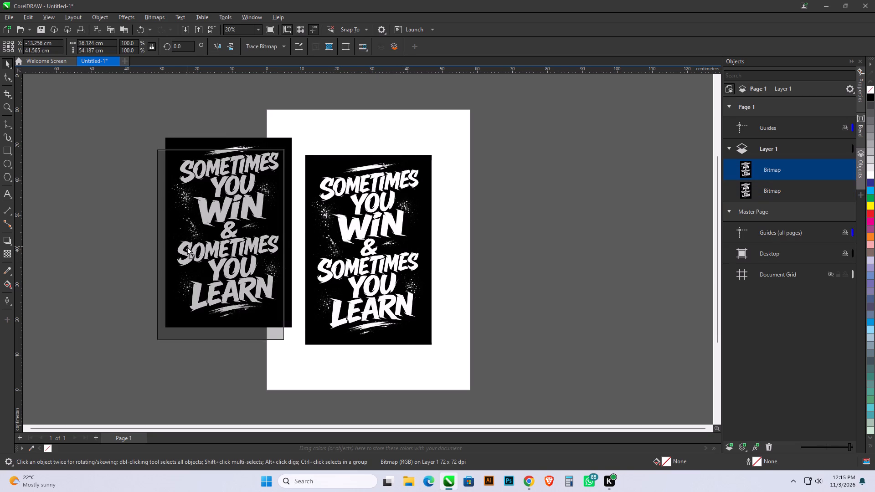
{"action": "left_click_drag", "start_coordinate": [187, 246], "coordinate": [186, 247]}
Convert the lettering bitmap on the page to Black and White (1-bit) using Line Art with a threshold of 162.
{"action": "left_click", "coordinate": [319, 241]}
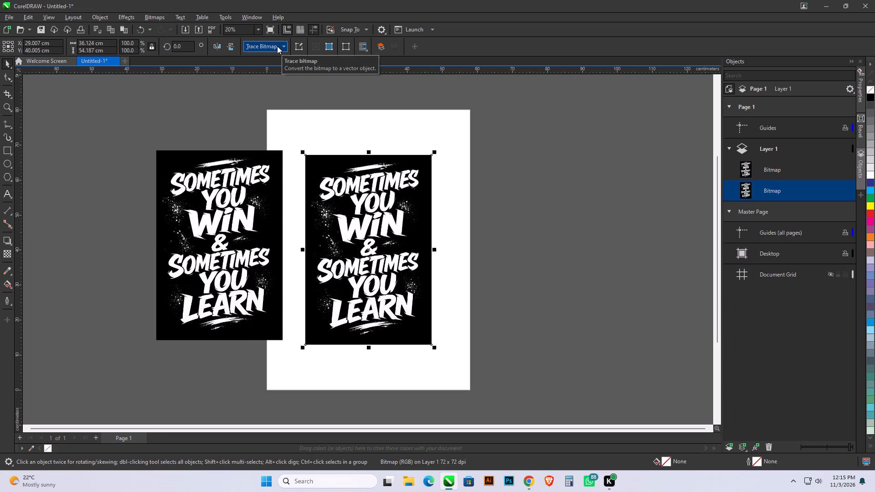
{"action": "left_click", "coordinate": [161, 16]}
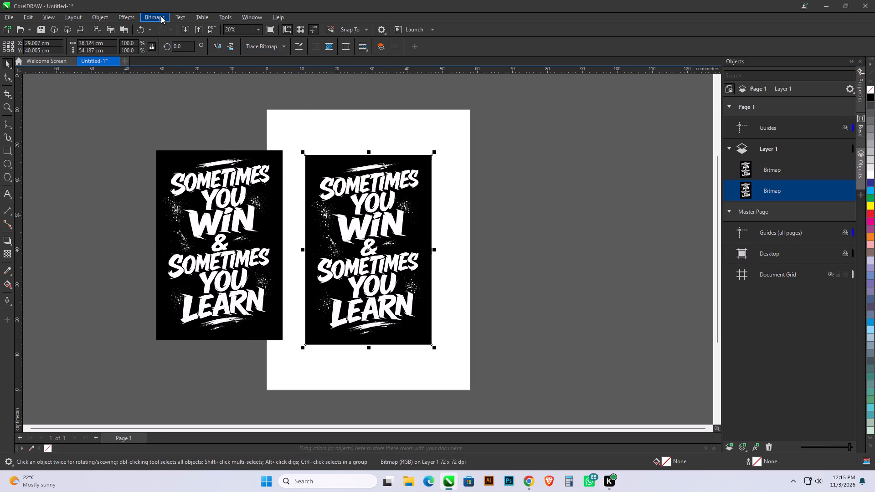
{"action": "left_click", "coordinate": [188, 94]}
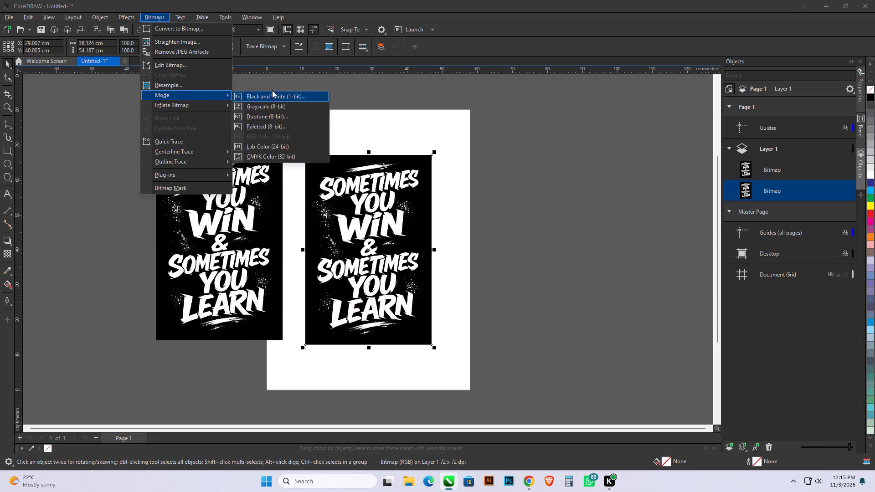
{"action": "left_click", "coordinate": [278, 98]}
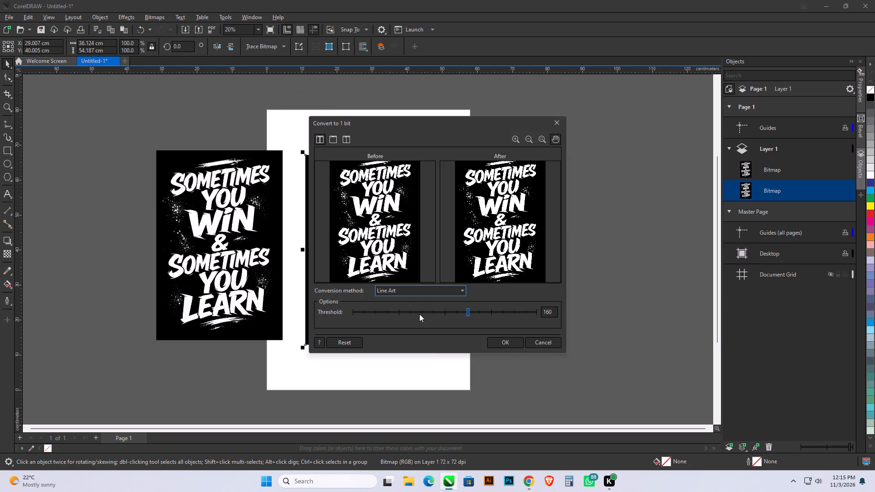
{"action": "left_click", "coordinate": [468, 311]}
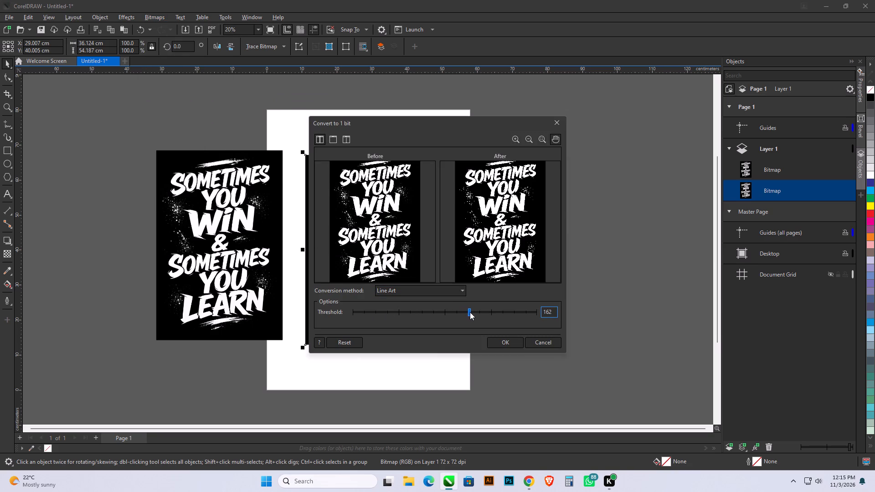
{"action": "left_click", "coordinate": [495, 340]}
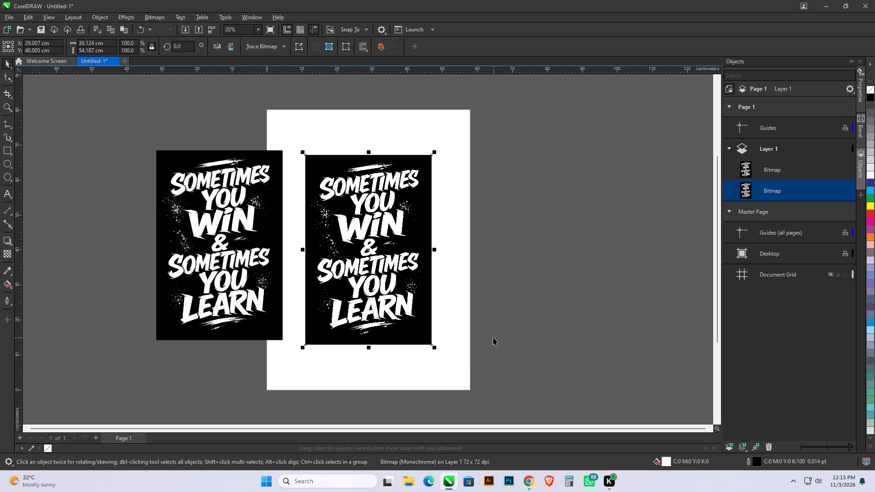
Move the unconverted copy of the lettering completely off the page, up and to the left.
{"action": "left_click_drag", "start_coordinate": [241, 247], "coordinate": [237, 246]}
{"action": "left_click_drag", "start_coordinate": [237, 246], "coordinate": [163, 194]}
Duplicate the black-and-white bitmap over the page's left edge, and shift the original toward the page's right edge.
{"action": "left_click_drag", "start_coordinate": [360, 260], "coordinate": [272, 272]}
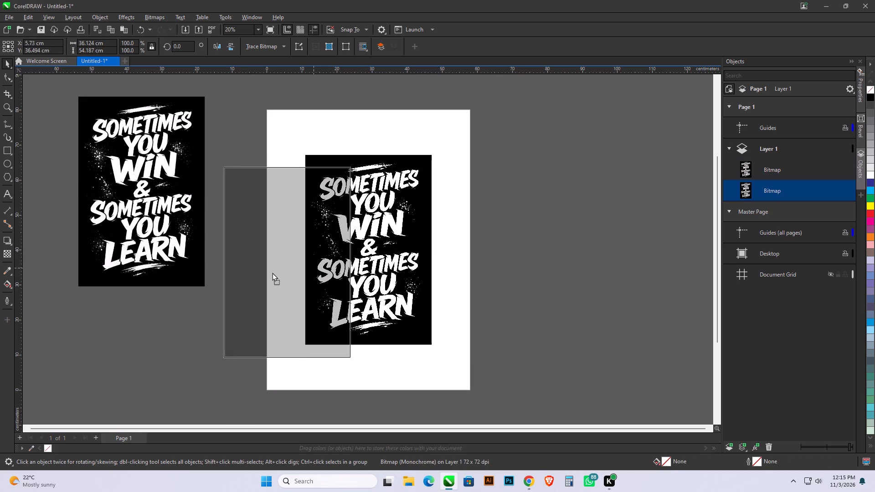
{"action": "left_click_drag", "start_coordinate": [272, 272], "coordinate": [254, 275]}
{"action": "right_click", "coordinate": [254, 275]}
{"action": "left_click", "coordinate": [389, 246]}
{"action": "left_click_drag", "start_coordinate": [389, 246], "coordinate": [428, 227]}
Outline-trace the black-and-white bitmap at the page's right edge as a High Quality Image, keeping the original and removing the background color automatically.
{"action": "left_click", "coordinate": [160, 15]}
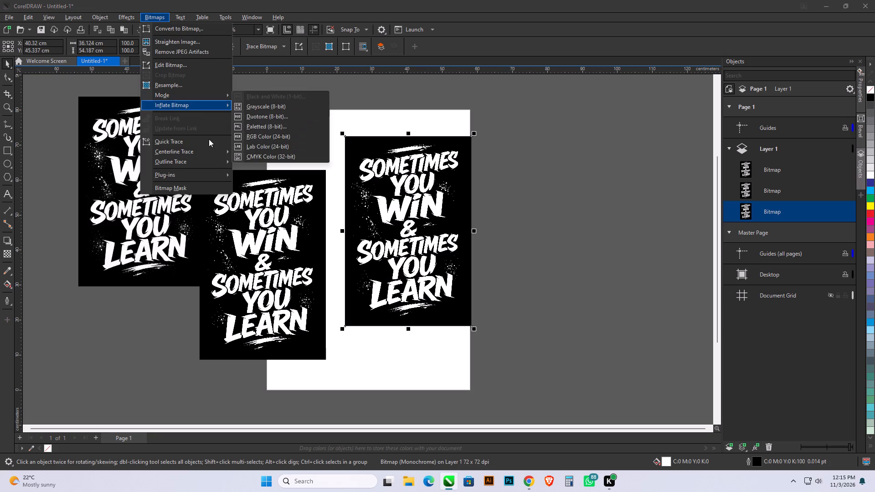
{"action": "left_click", "coordinate": [212, 159]}
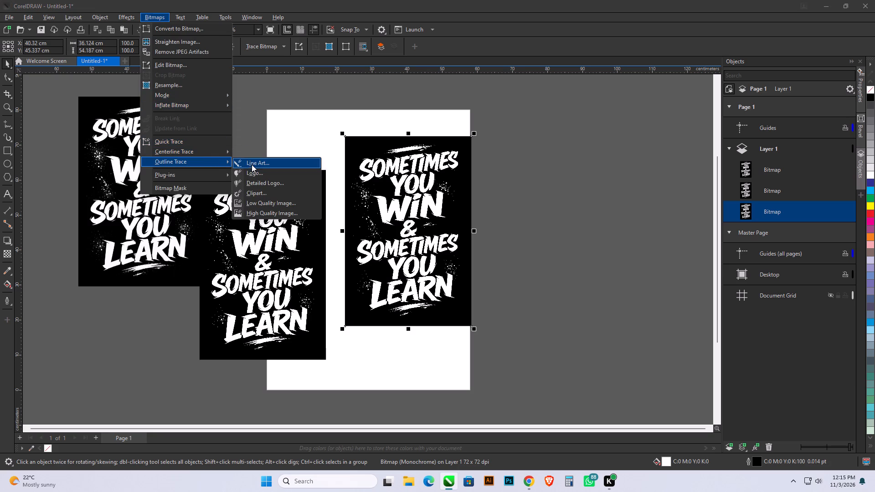
{"action": "left_click", "coordinate": [255, 215]}
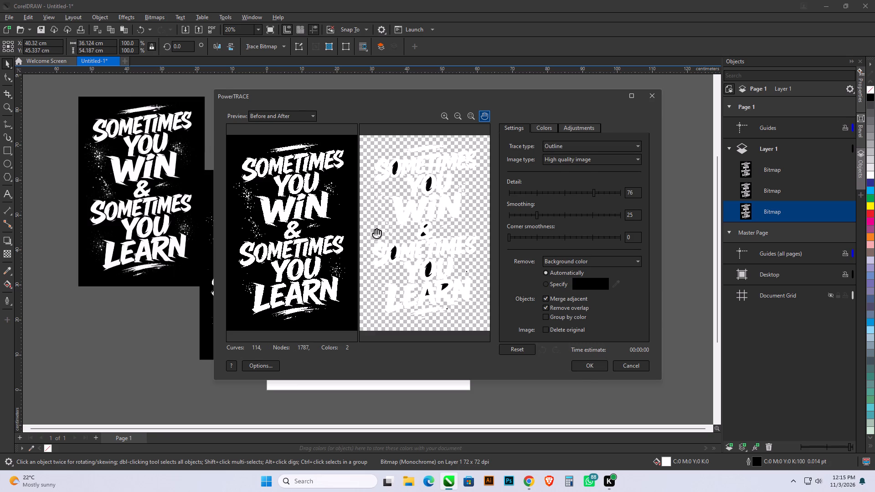
{"action": "scroll", "coordinate": [404, 224], "scroll_direction": "up", "scroll_amount": 4}
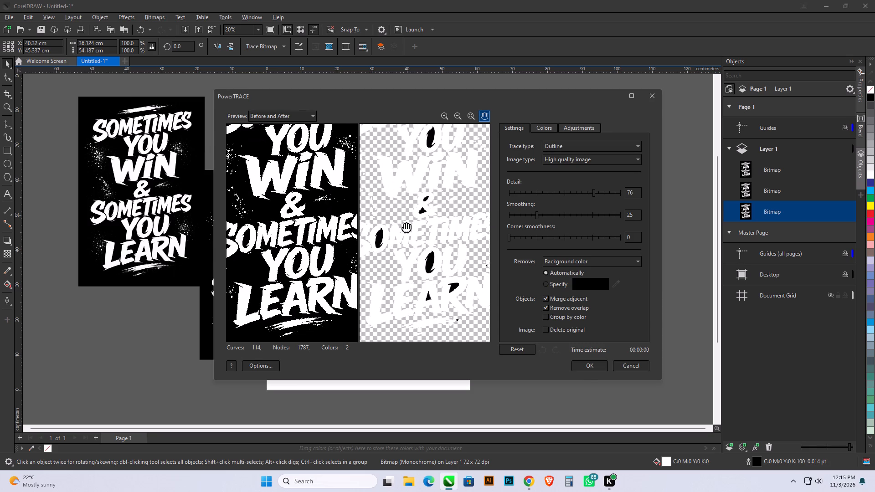
{"action": "scroll", "coordinate": [404, 224], "scroll_direction": "down", "scroll_amount": 5}
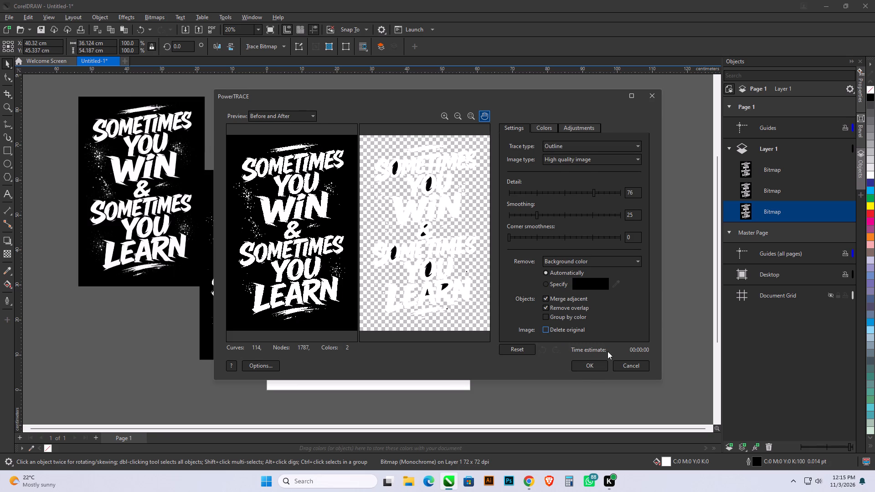
{"action": "left_click", "coordinate": [594, 367]}
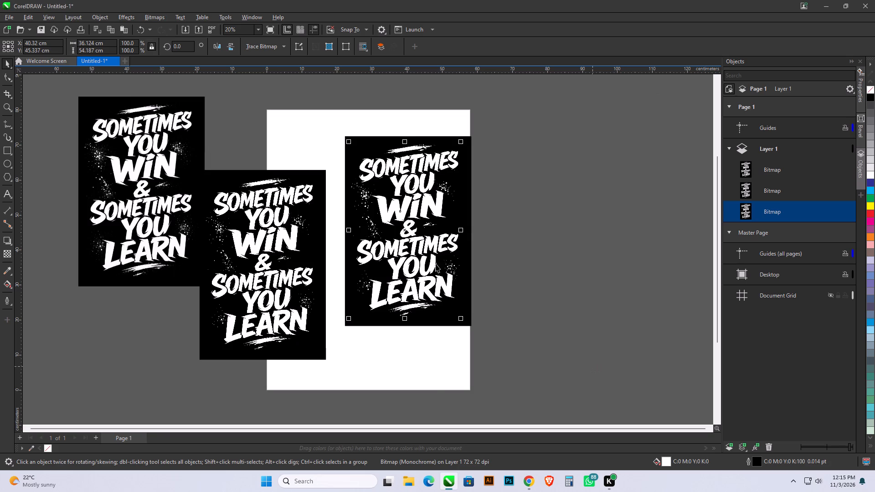
Move the traced lettering group off its source bitmap to the empty area right of the page, and delete that bitmap.
{"action": "left_click_drag", "start_coordinate": [408, 231], "coordinate": [557, 255]}
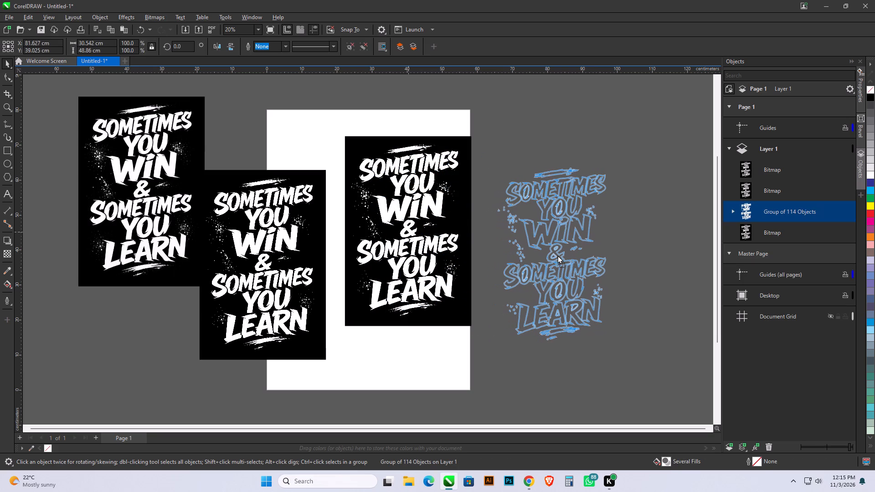
{"action": "left_click_drag", "start_coordinate": [557, 255], "coordinate": [559, 255]}
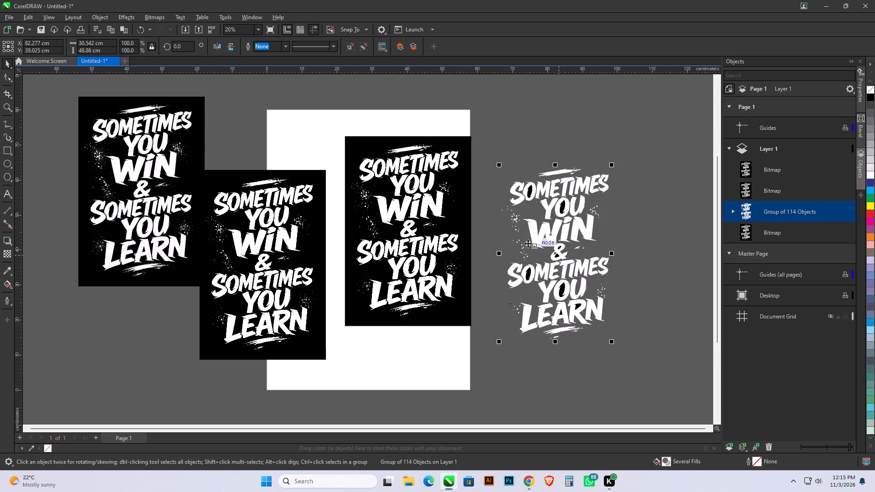
{"action": "left_click", "coordinate": [428, 233]}
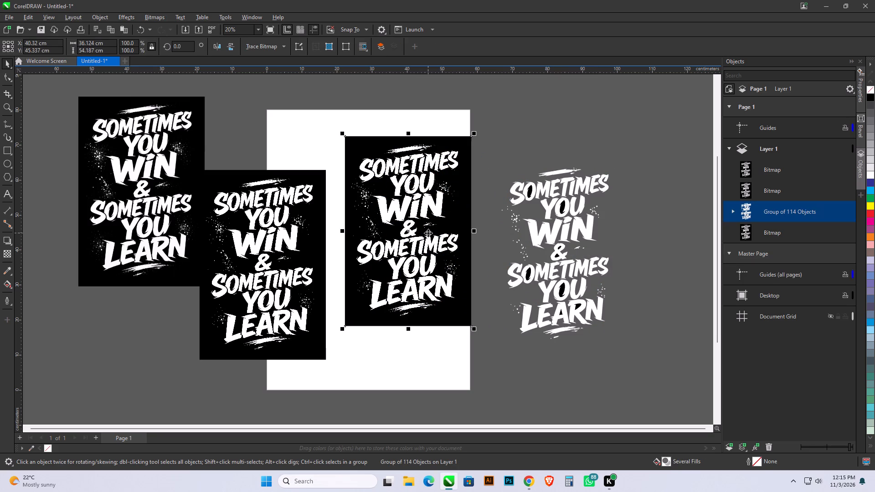
{"action": "key", "text": "BackSpace"}
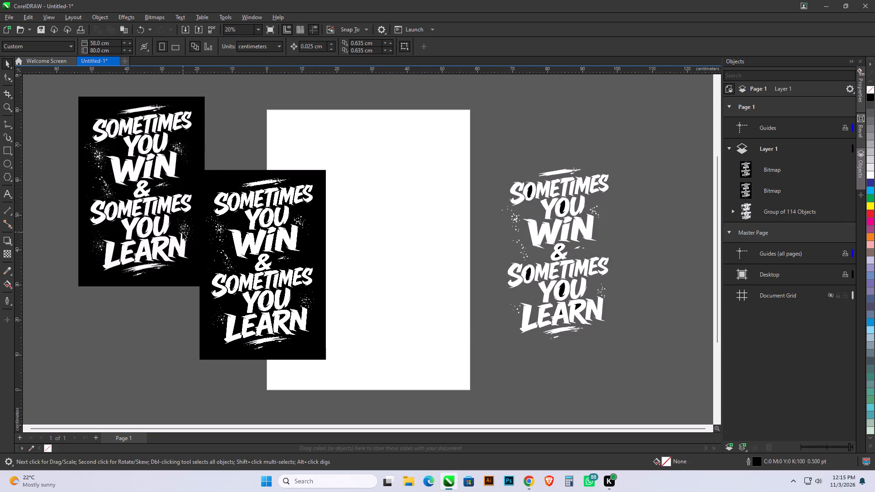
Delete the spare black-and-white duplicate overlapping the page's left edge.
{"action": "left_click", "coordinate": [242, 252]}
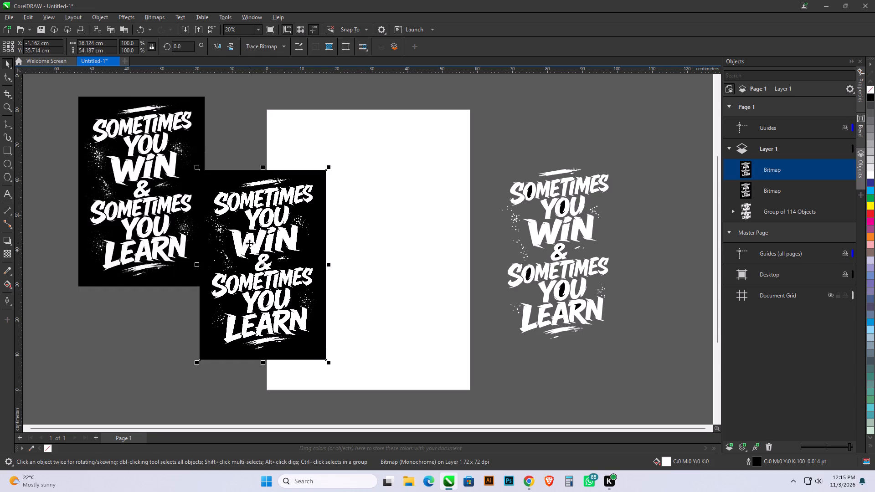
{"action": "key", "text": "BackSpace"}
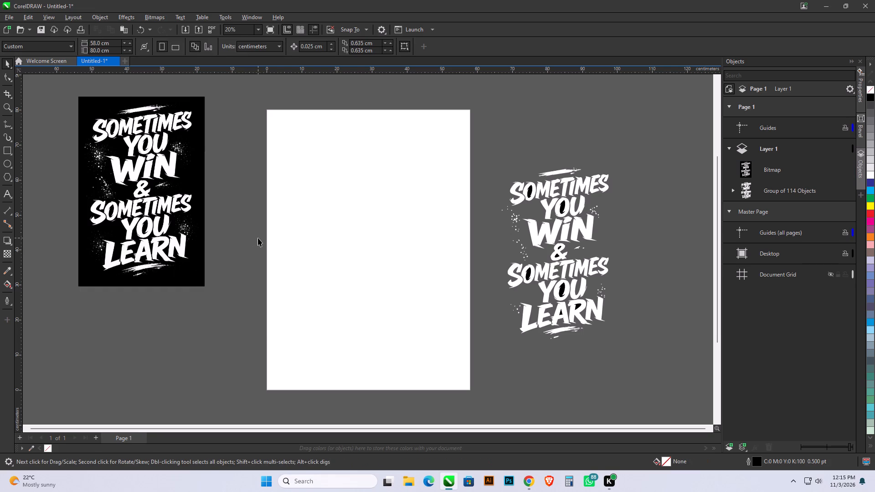
Move the traced lettering group onto the page, centred at about X 28.3 cm, Y 44.3 cm.
{"action": "left_click", "coordinate": [545, 232]}
{"action": "left_click_drag", "start_coordinate": [546, 232], "coordinate": [356, 215]}
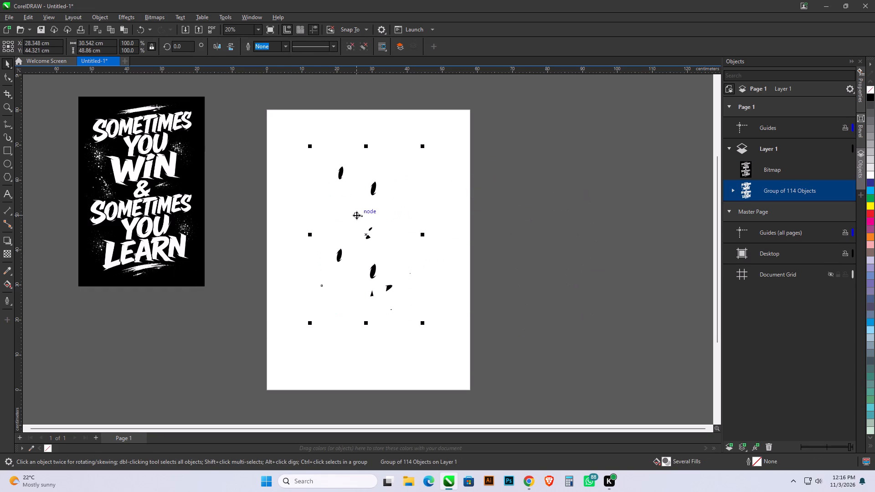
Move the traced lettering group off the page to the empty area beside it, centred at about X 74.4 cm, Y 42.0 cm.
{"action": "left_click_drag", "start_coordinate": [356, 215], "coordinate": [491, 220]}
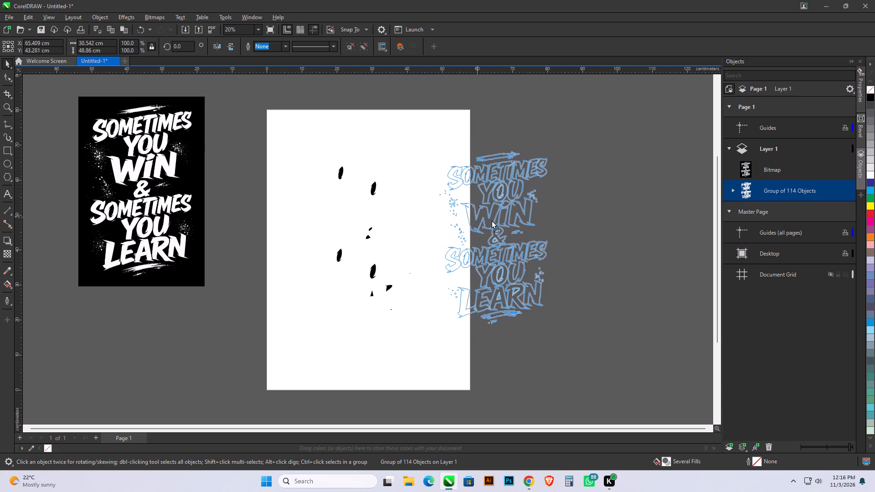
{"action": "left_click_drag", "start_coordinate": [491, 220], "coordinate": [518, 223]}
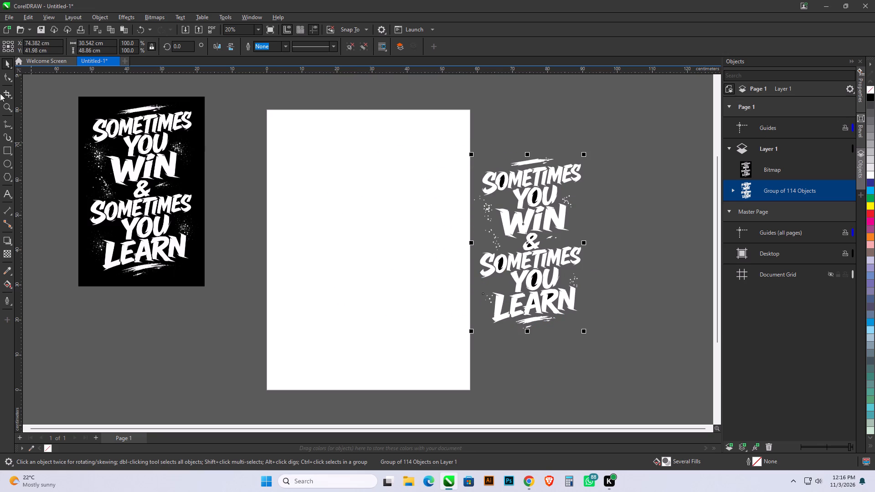
Create a page-sized 58 × 80 cm background rectangle and fill it with light peach, C0 M20 Y40 K0.
{"action": "double_click", "coordinate": [284, 188]}
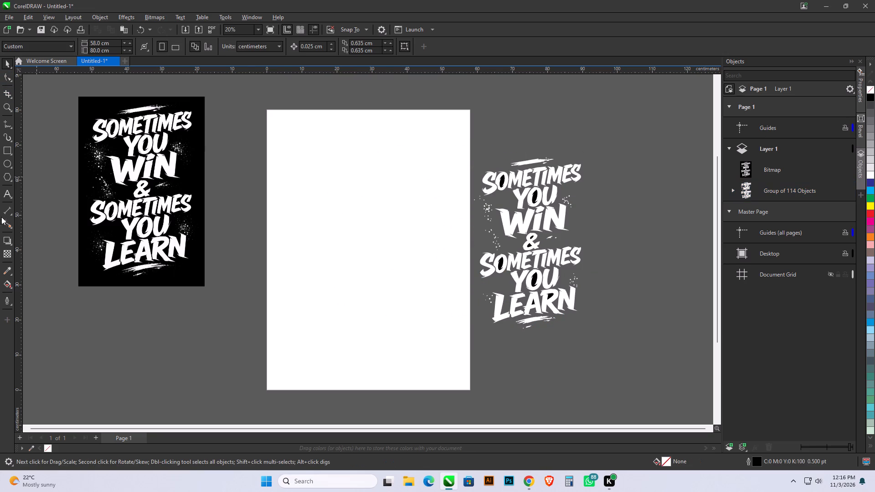
{"action": "double_click", "coordinate": [5, 153]}
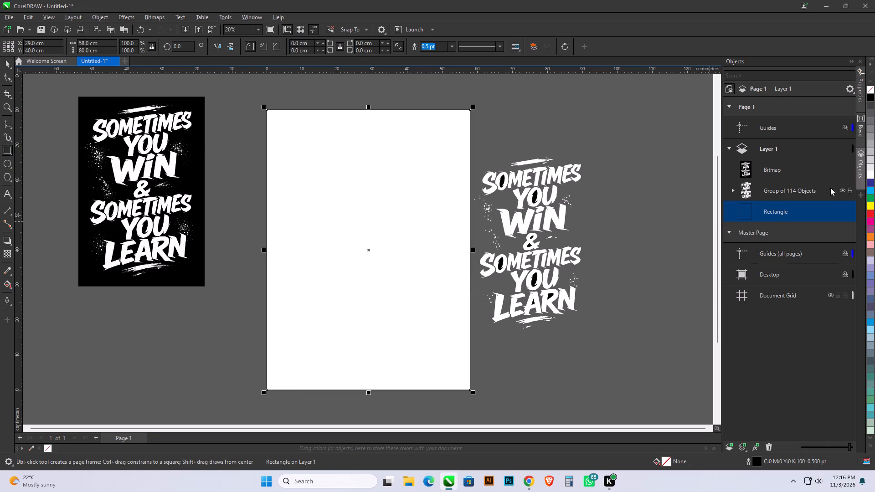
{"action": "left_click", "coordinate": [870, 239]}
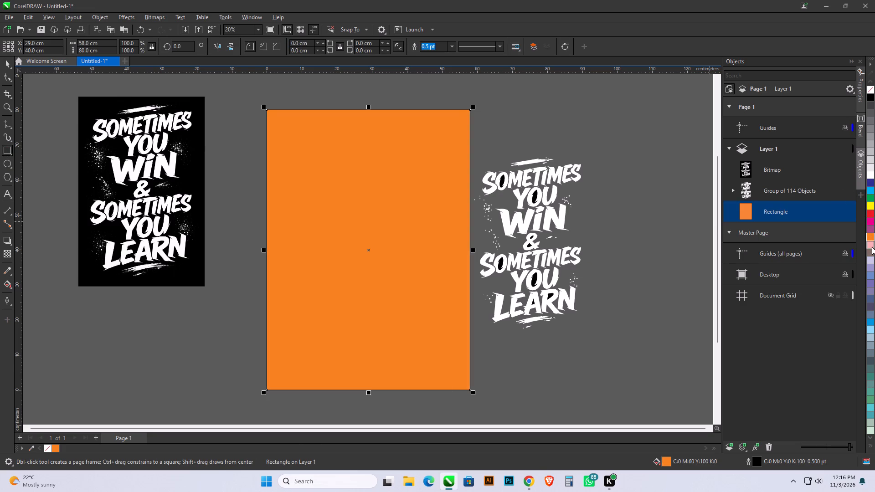
{"action": "left_click", "coordinate": [872, 242]}
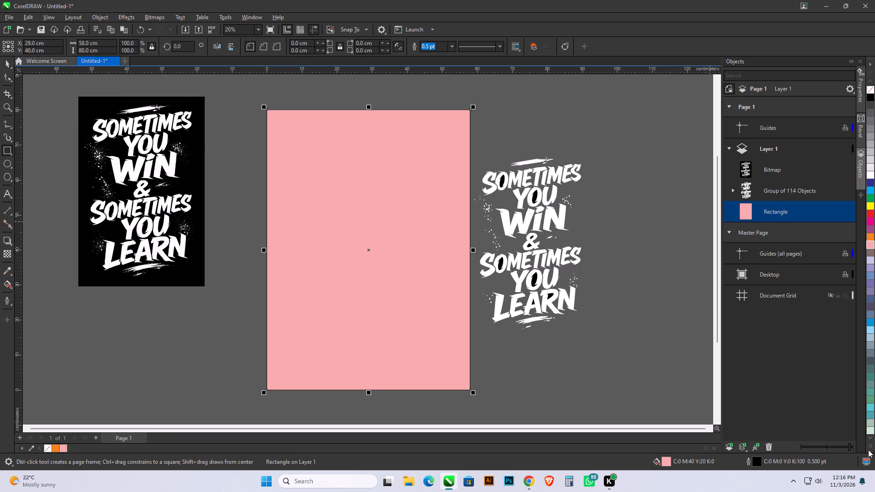
{"action": "left_click", "coordinate": [870, 446]}
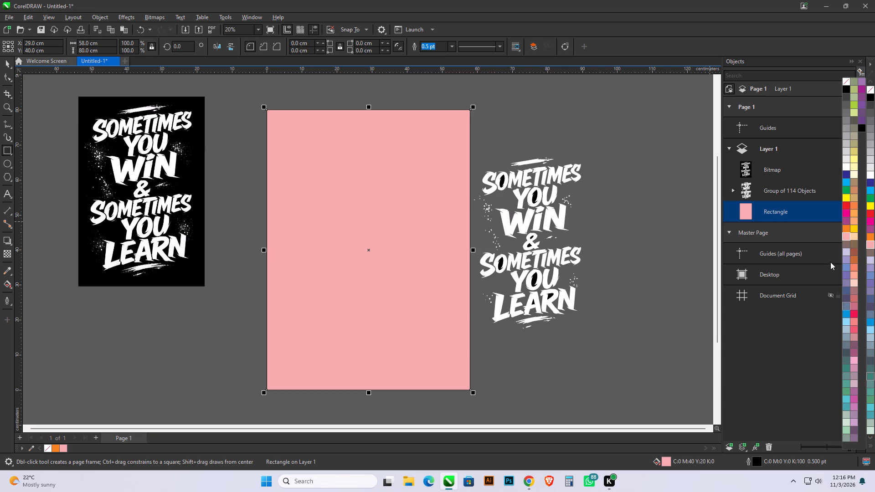
{"action": "left_click", "coordinate": [854, 237]}
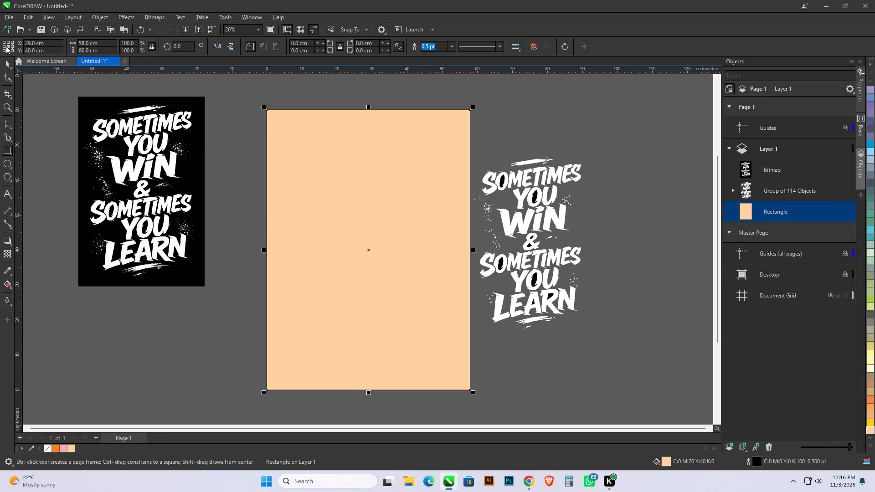
{"action": "left_click", "coordinate": [6, 64]}
{"action": "left_click", "coordinate": [665, 250]}
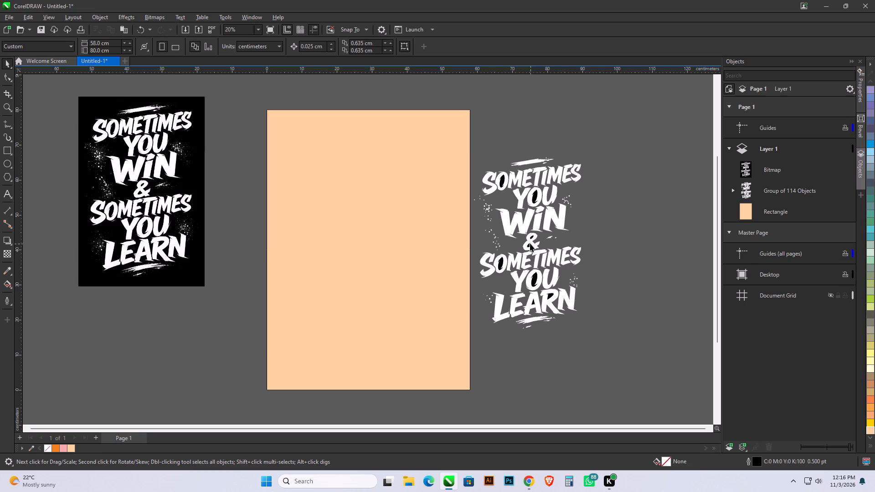
Move the traced lettering group onto the peach rectangle, centred at about X 28.2 cm, Y 43.2 cm.
{"action": "left_click", "coordinate": [529, 242]}
{"action": "left_click_drag", "start_coordinate": [529, 242], "coordinate": [368, 239]}
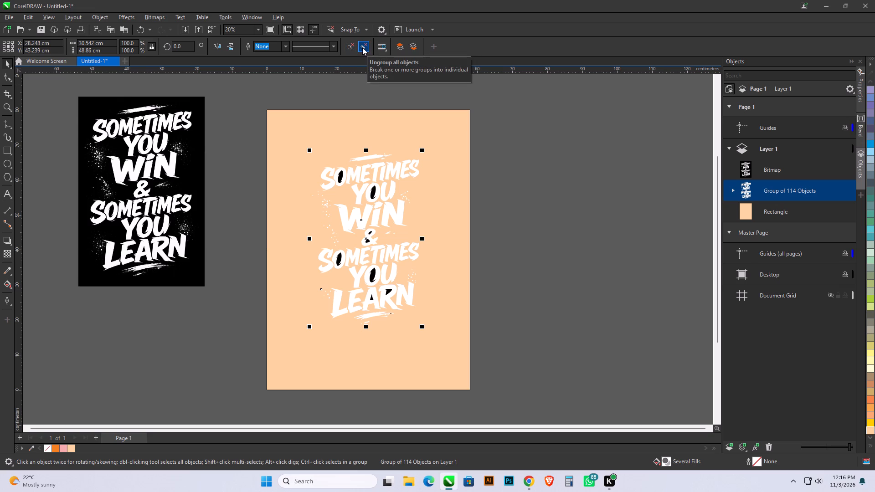
Ungroup the traced lettering into separate curves.
{"action": "left_click", "coordinate": [352, 47]}
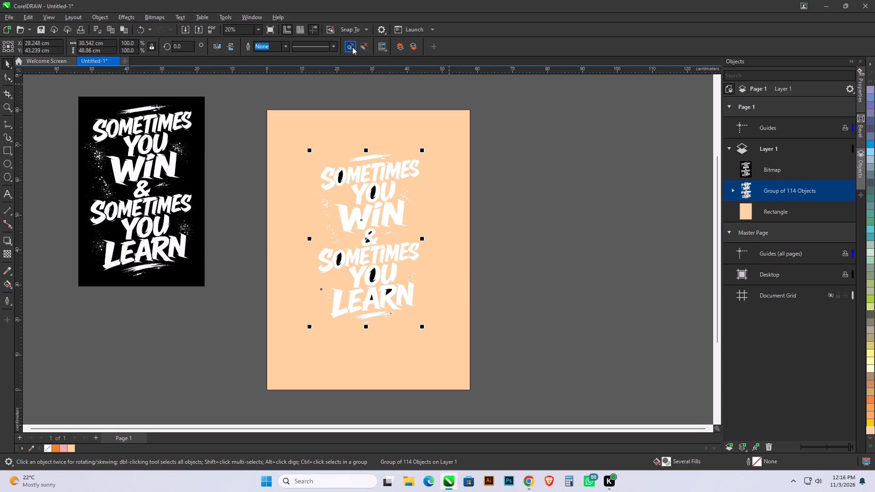
{"action": "left_click", "coordinate": [572, 209]}
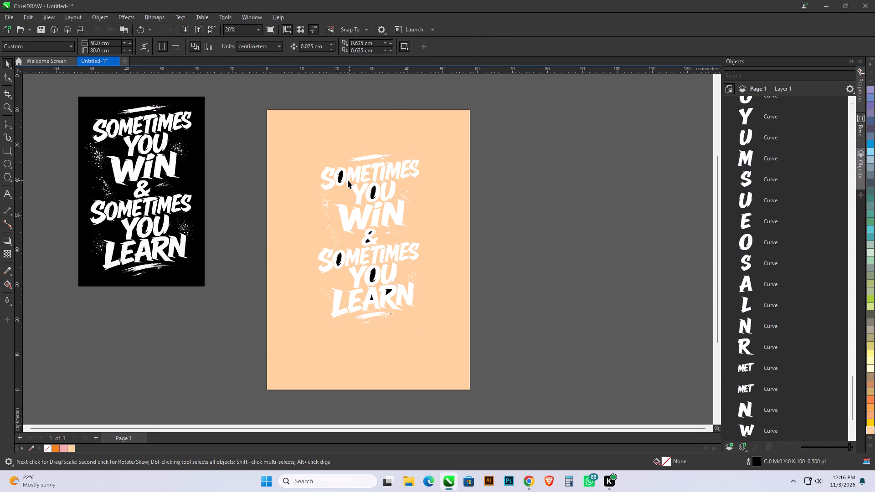
Delete the black shapes inside the O's of the first "SOMETIMES YOU" and the two inside the ampersand.
{"action": "left_click", "coordinate": [340, 177]}
{"action": "key", "text": "BackSpace"}
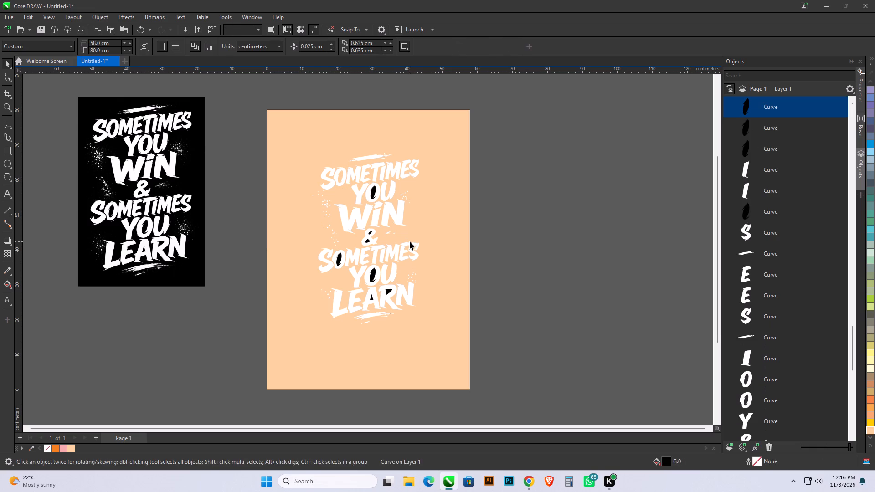
{"action": "left_click", "coordinate": [372, 195]}
{"action": "key", "text": "BackSpace"}
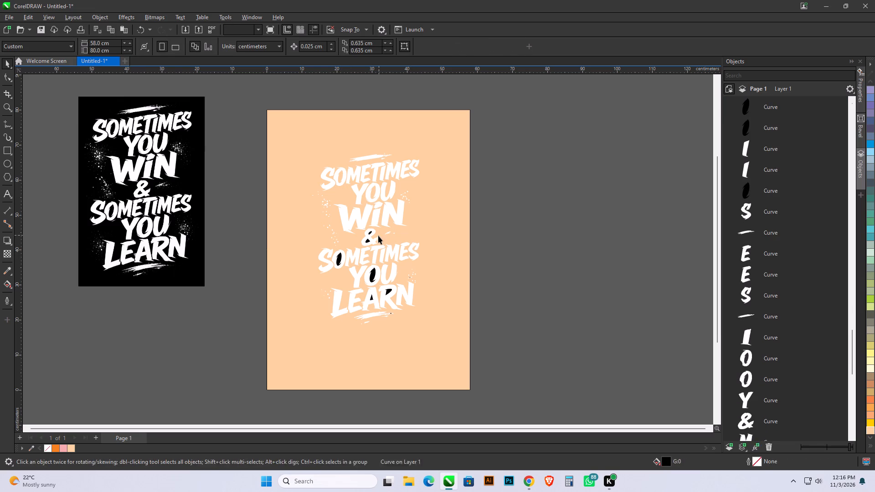
{"action": "left_click", "coordinate": [371, 232]}
{"action": "key", "text": "BackSpace"}
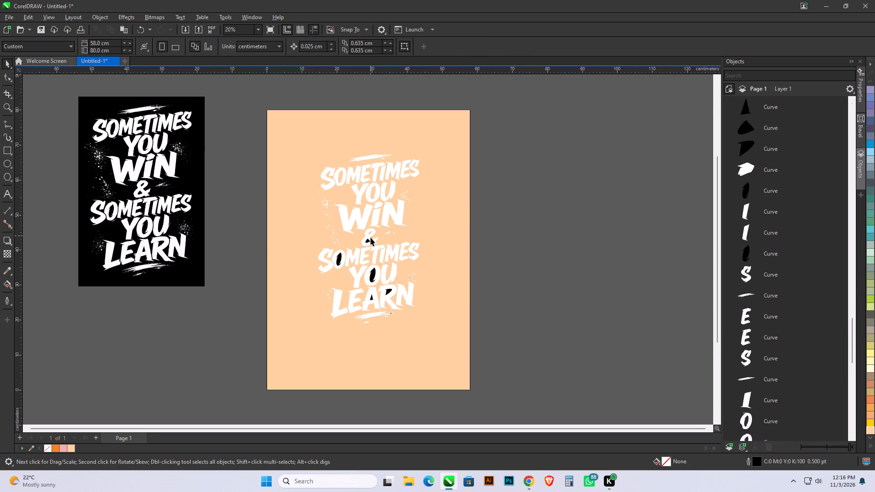
{"action": "left_click", "coordinate": [369, 240]}
{"action": "key", "text": "BackSpace"}
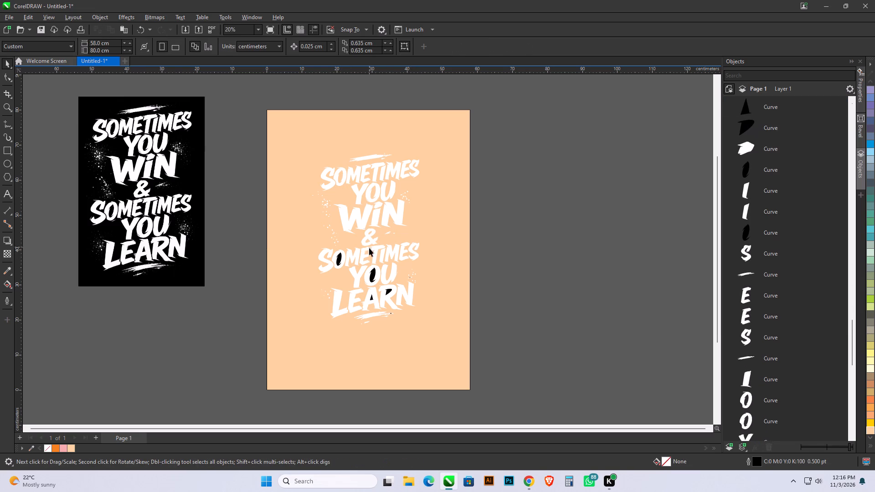
Delete the black shapes inside the O's of the second "SOMETIMES YOU" and inside the A and R of "LEARN".
{"action": "left_click", "coordinate": [340, 257]}
{"action": "key", "text": "BackSpace"}
{"action": "left_click", "coordinate": [373, 273]}
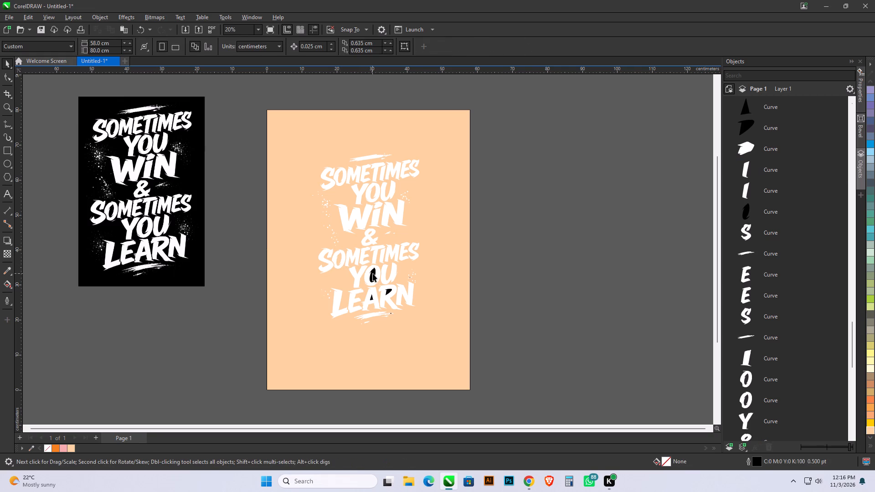
{"action": "key", "text": "BackSpace"}
{"action": "left_click", "coordinate": [372, 298]}
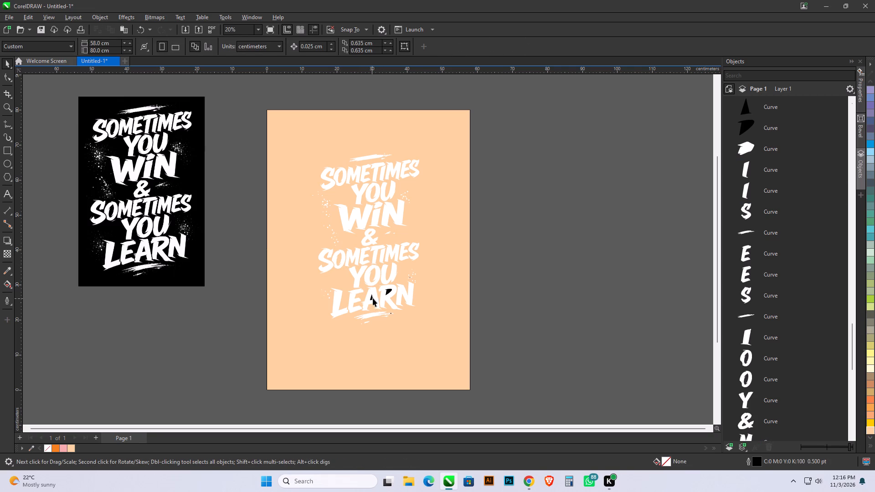
{"action": "key", "text": "BackSpace"}
{"action": "left_click", "coordinate": [388, 291]}
{"action": "key", "text": "BackSpace"}
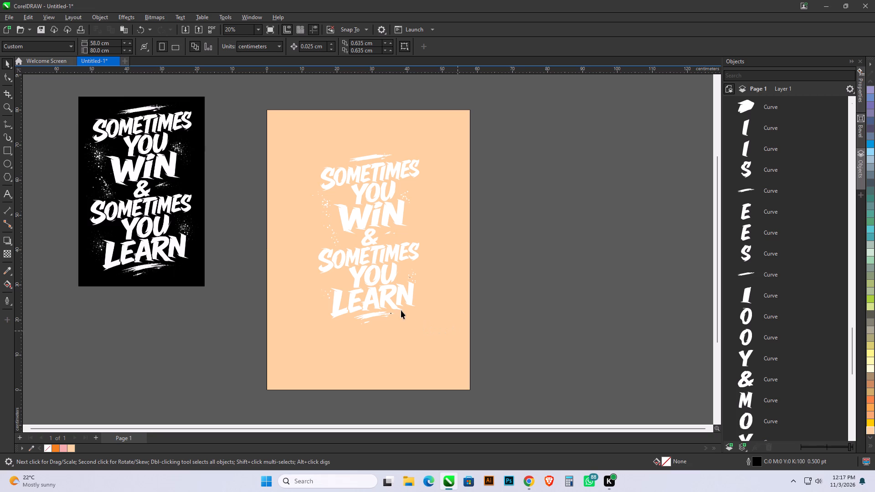
Delete the tiny black shapes in the brush stroke under "LEARN" and in the splatter above its N.
{"action": "scroll", "coordinate": [391, 327], "scroll_direction": "up", "scroll_amount": 9}
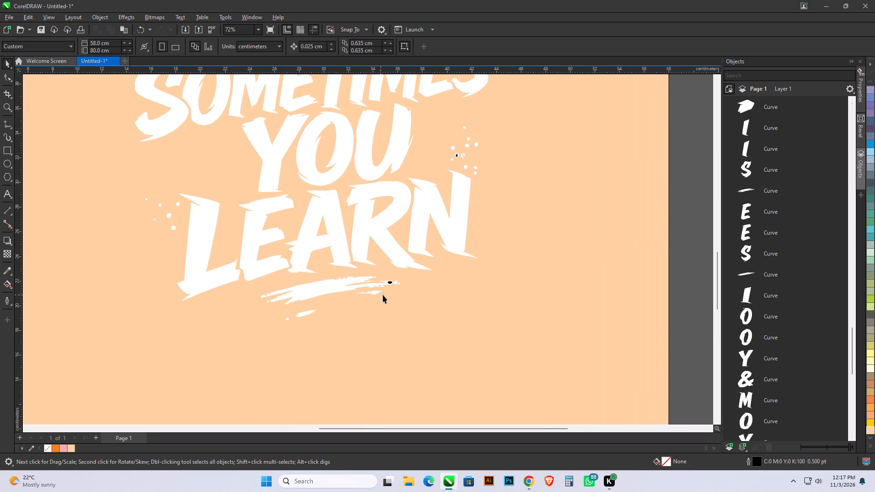
{"action": "left_click", "coordinate": [391, 282]}
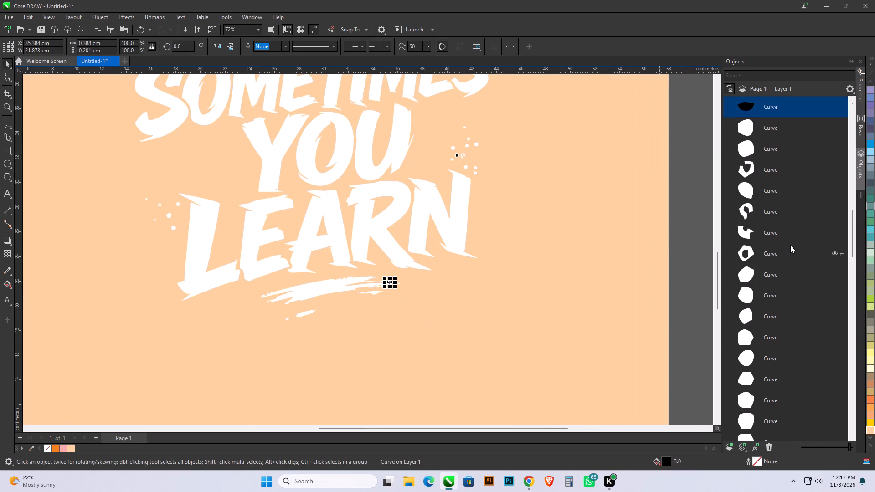
{"action": "key", "text": "BackSpace"}
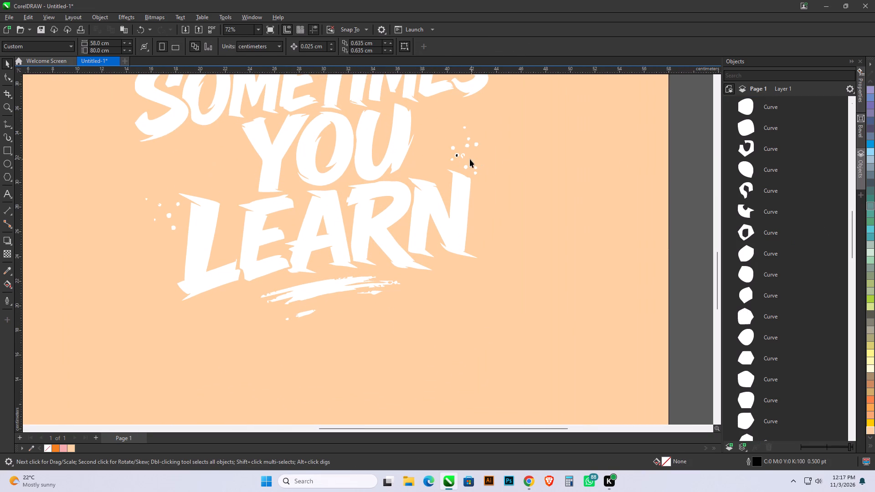
{"action": "left_click", "coordinate": [457, 155]}
{"action": "key", "text": "BackSpace"}
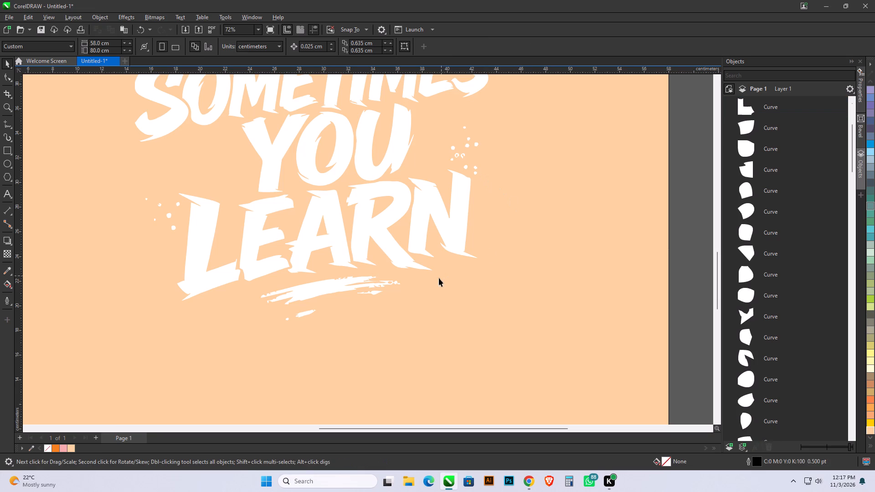
Select all the white lettering and splatter curves on the page, without the background rectangle, and group them.
{"action": "scroll", "coordinate": [434, 285], "scroll_direction": "down", "scroll_amount": 3}
{"action": "scroll", "coordinate": [385, 388], "scroll_direction": "down", "scroll_amount": 2}
{"action": "scroll", "coordinate": [353, 370], "scroll_direction": "down", "scroll_amount": 3}
{"action": "left_click", "coordinate": [615, 240]}
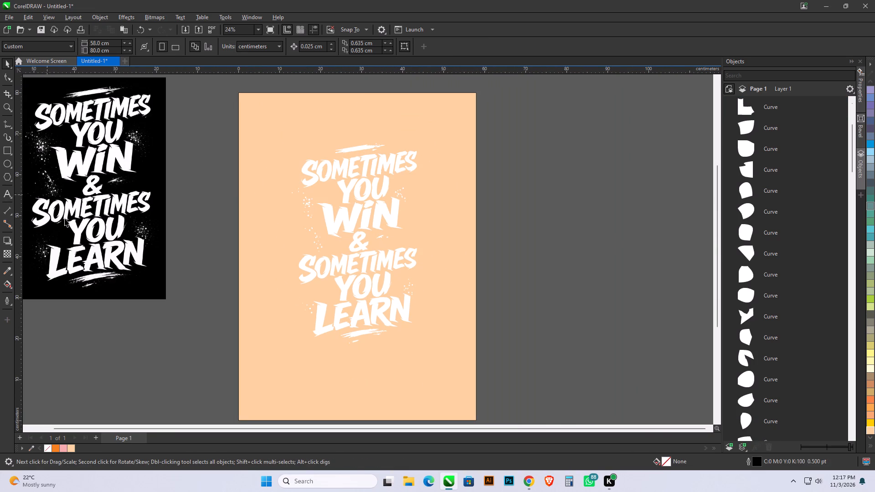
{"action": "left_click", "coordinate": [367, 214]}
{"action": "left_click", "coordinate": [462, 184]}
{"action": "left_click", "coordinate": [530, 117]}
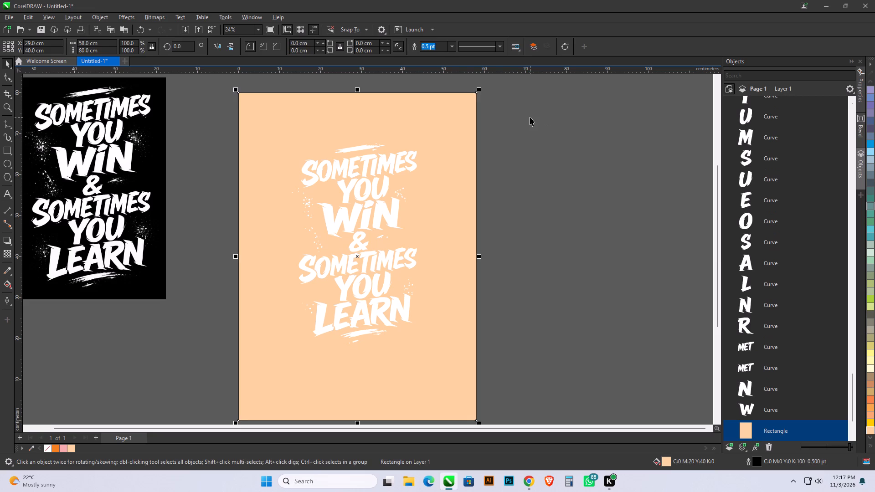
{"action": "left_click_drag", "start_coordinate": [531, 116], "coordinate": [261, 387]}
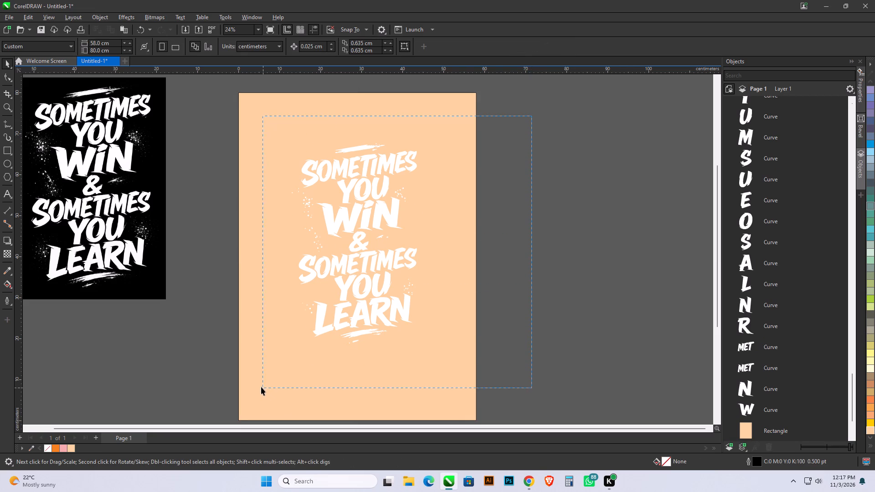
{"action": "left_click_drag", "start_coordinate": [261, 387], "coordinate": [254, 382]}
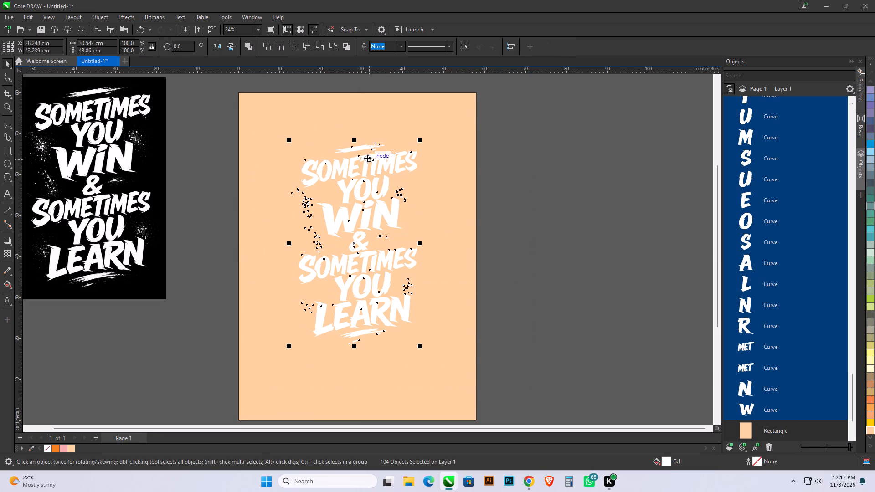
{"action": "key", "text": "ctrl+g"}
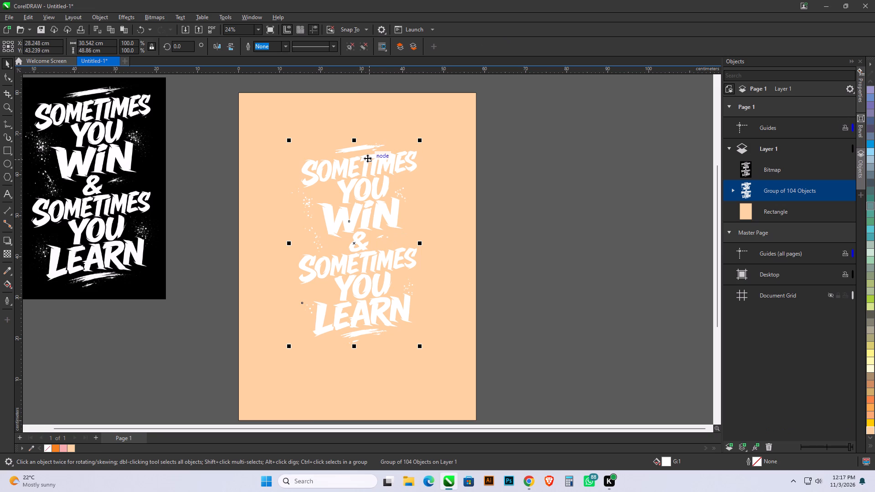
{"action": "left_click", "coordinate": [535, 256]}
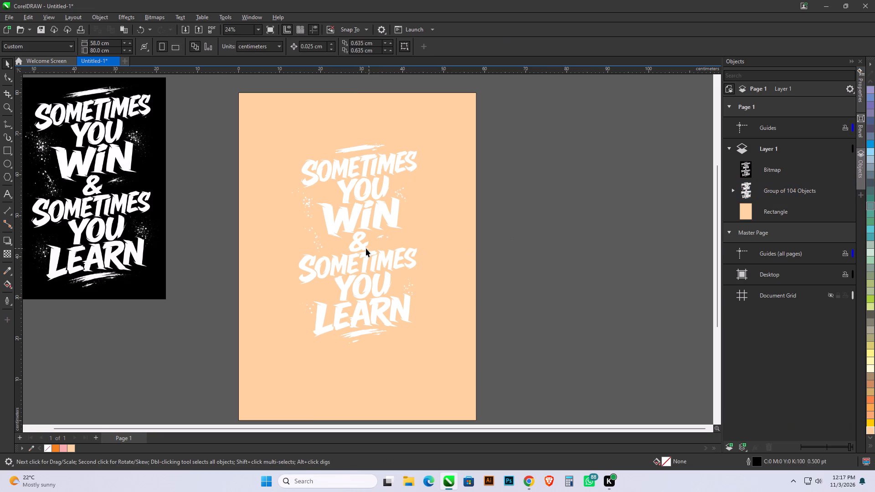
Place a duplicate of the lettering group over the page's right edge, centred at about X 59.0 cm, Y 45.2 cm.
{"action": "left_click_drag", "start_coordinate": [363, 247], "coordinate": [486, 238]}
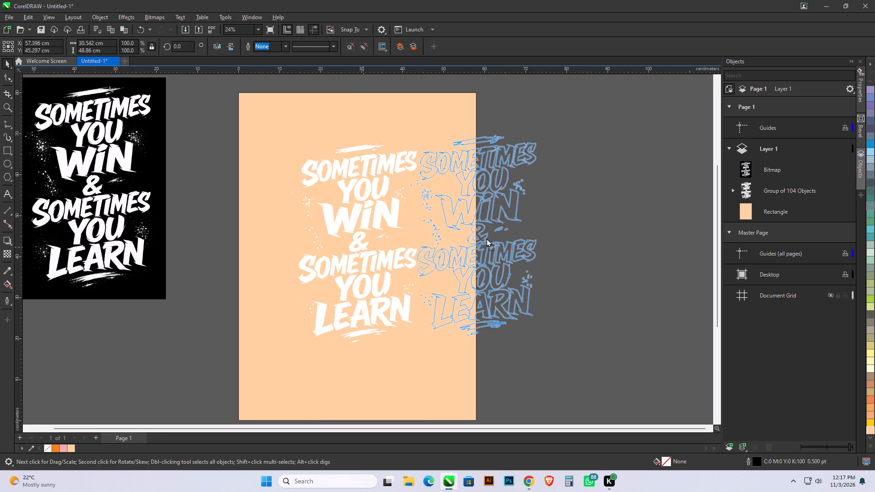
{"action": "left_click_drag", "start_coordinate": [486, 238], "coordinate": [491, 239]}
{"action": "right_click", "coordinate": [491, 239]}
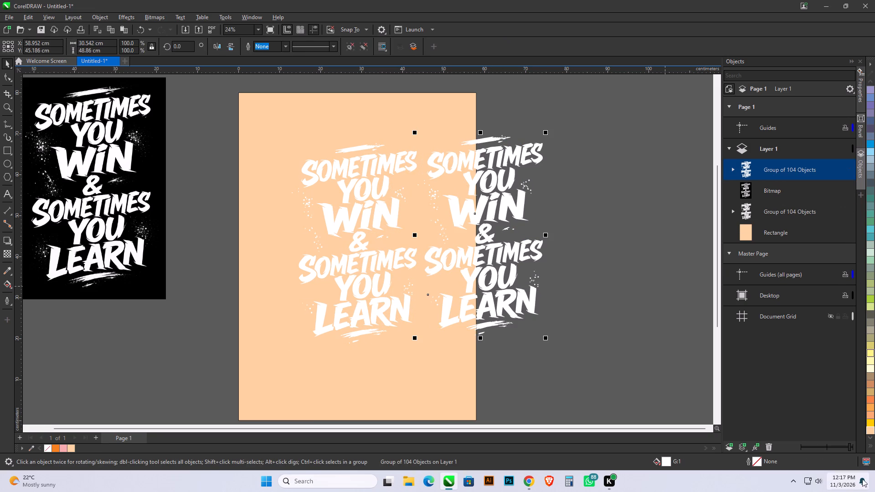
Fill the duplicate lettering group with red, C0 M100 Y100 K0.
{"action": "scroll", "coordinate": [872, 368], "scroll_direction": "up", "scroll_amount": 15}
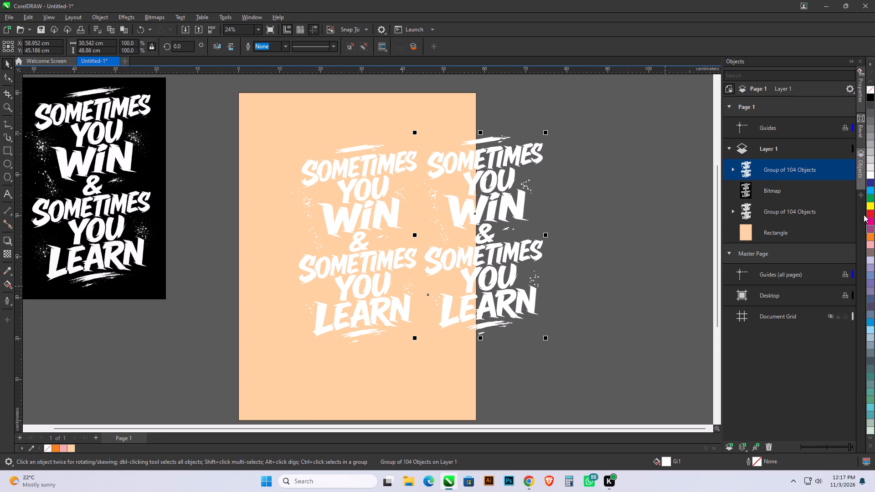
{"action": "left_click", "coordinate": [870, 214]}
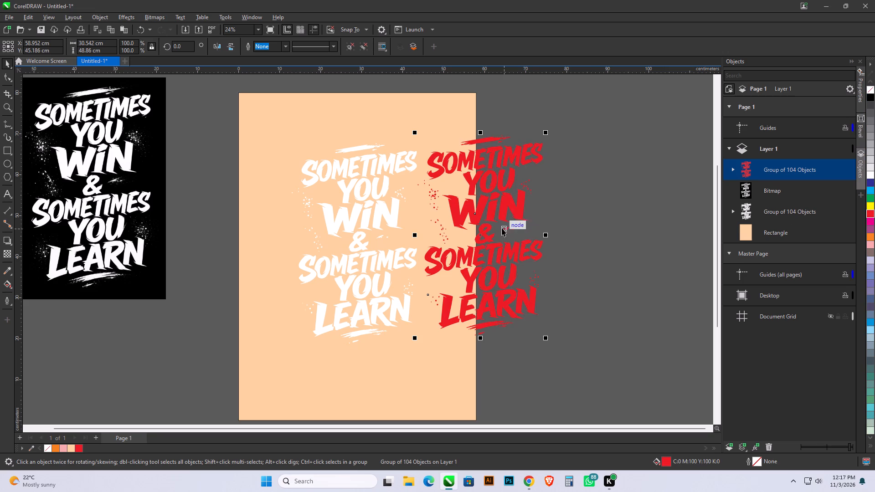
Switch to Pinterest in Chrome and search for "beige shirt mock up".
{"action": "left_click", "coordinate": [530, 485]}
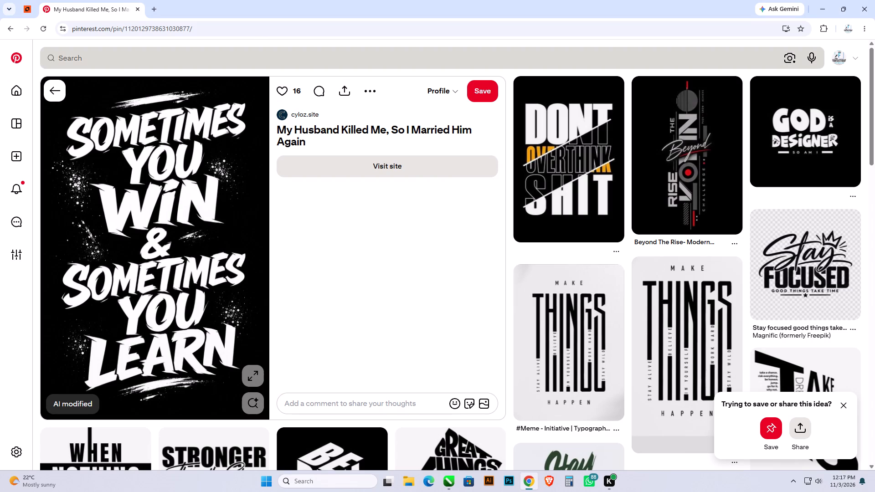
{"action": "left_click", "coordinate": [249, 61]}
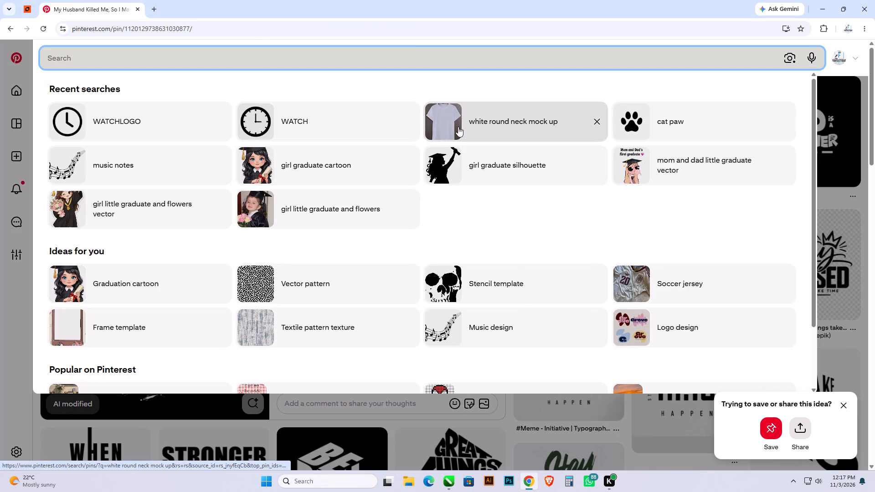
{"action": "left_click", "coordinate": [319, 68]}
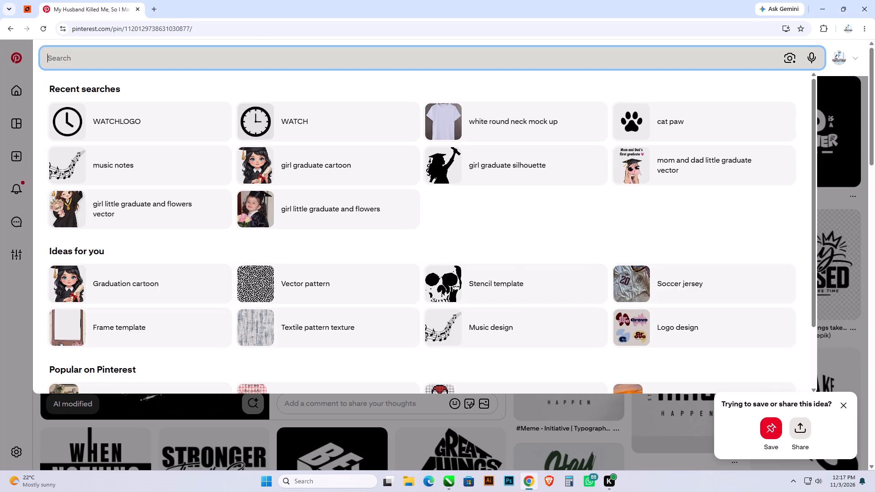
{"action": "left_click", "coordinate": [315, 63]}
{"action": "type", "text": "beige"}
{"action": "key", "text": "space"}
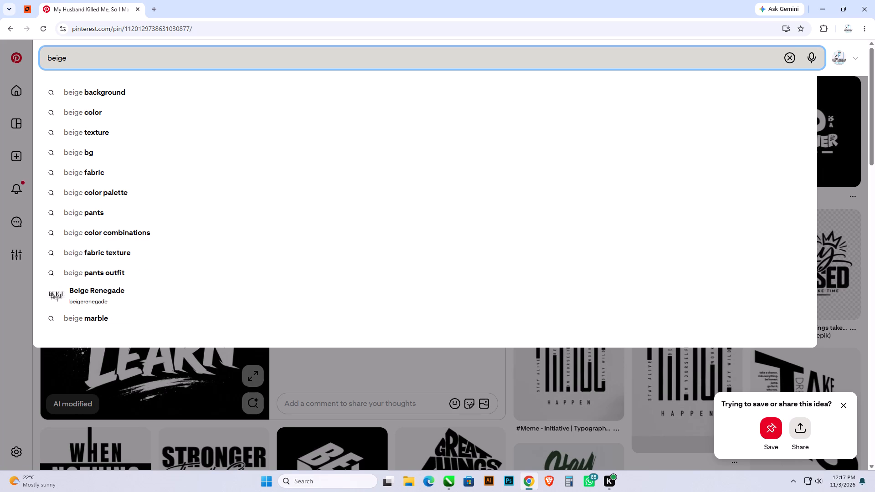
{"action": "type", "text": "shirt"}
{"action": "key", "text": "space"}
{"action": "type", "text": "mock up"}
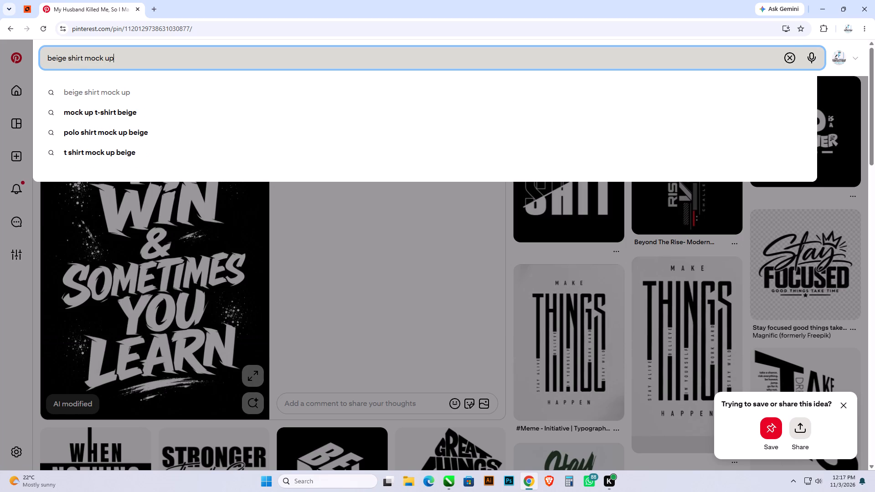
{"action": "key", "text": "Return"}
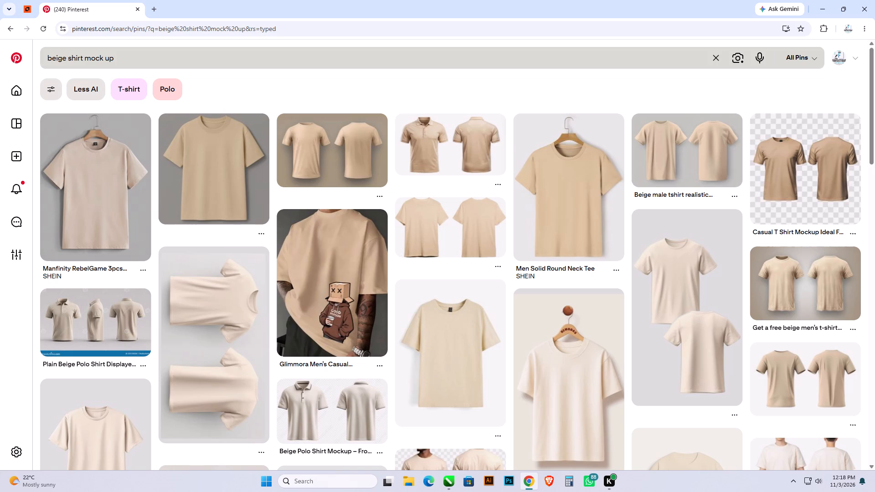
Open SHEIN's "Men Solid Round Neck Tee" pin showing the beige shirt on a wooden hanger and copy its image.
{"action": "left_click", "coordinate": [564, 224]}
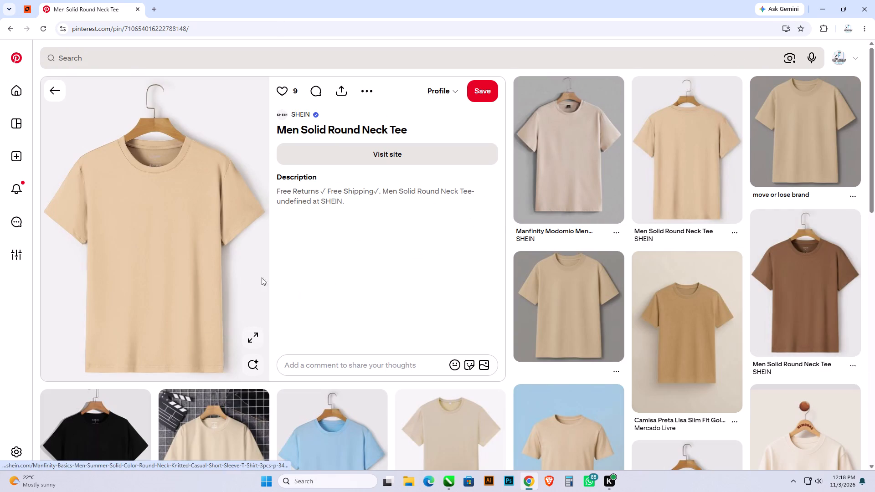
{"action": "right_click", "coordinate": [185, 211]}
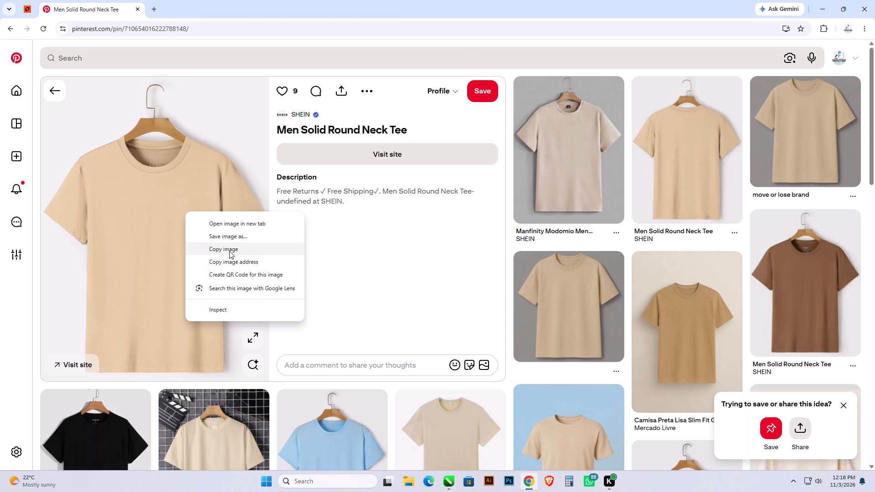
{"action": "left_click", "coordinate": [229, 251]}
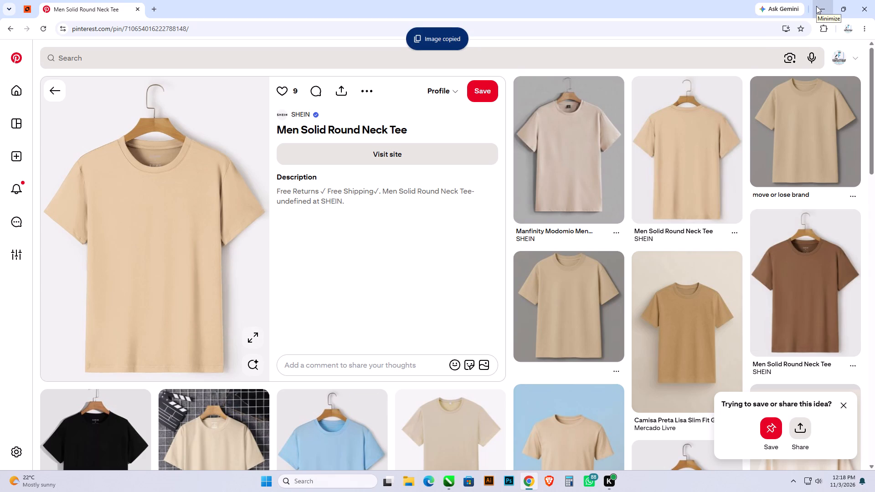
Back in CorelDRAW, paste the T-shirt image outside the page's right edge and enlarge it proportionally to about 41.3 × 55.0 cm.
{"action": "left_click", "coordinate": [816, 6]}
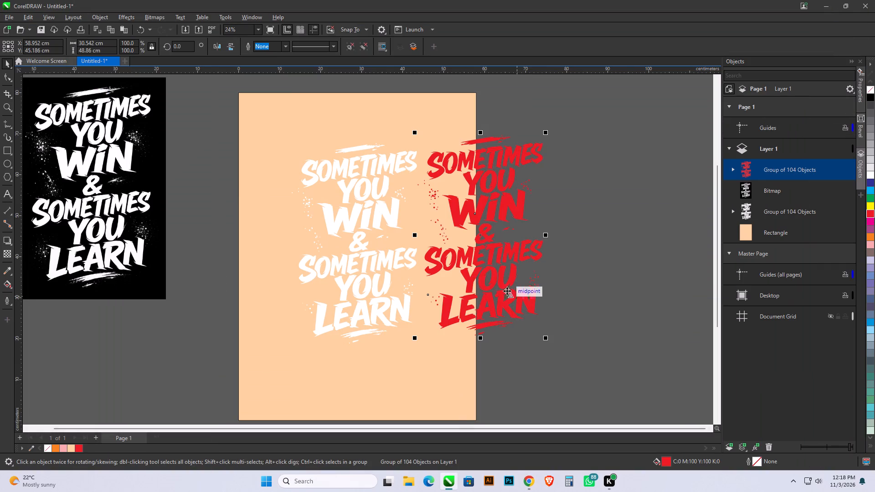
{"action": "scroll", "coordinate": [219, 287], "scroll_direction": "down", "scroll_amount": 2}
{"action": "right_click", "coordinate": [499, 190]}
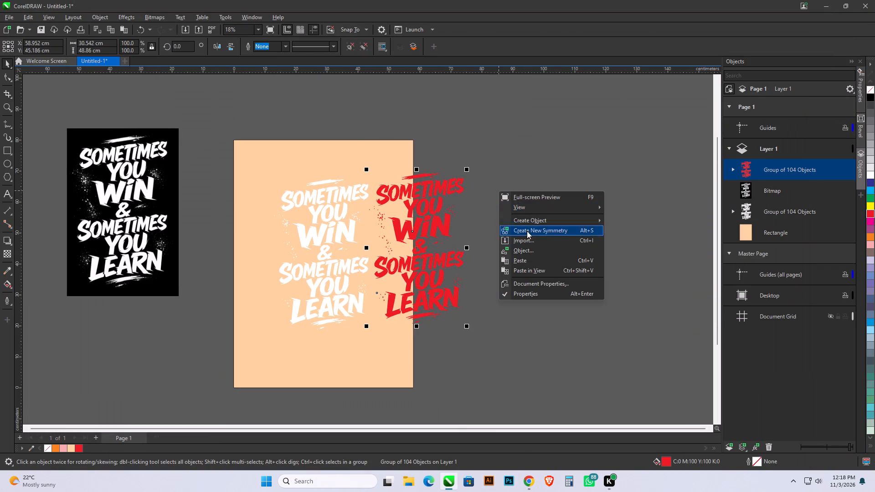
{"action": "left_click", "coordinate": [539, 271]}
{"action": "left_click_drag", "start_coordinate": [372, 246], "coordinate": [530, 238]}
{"action": "left_click_drag", "start_coordinate": [571, 297], "coordinate": [597, 324]}
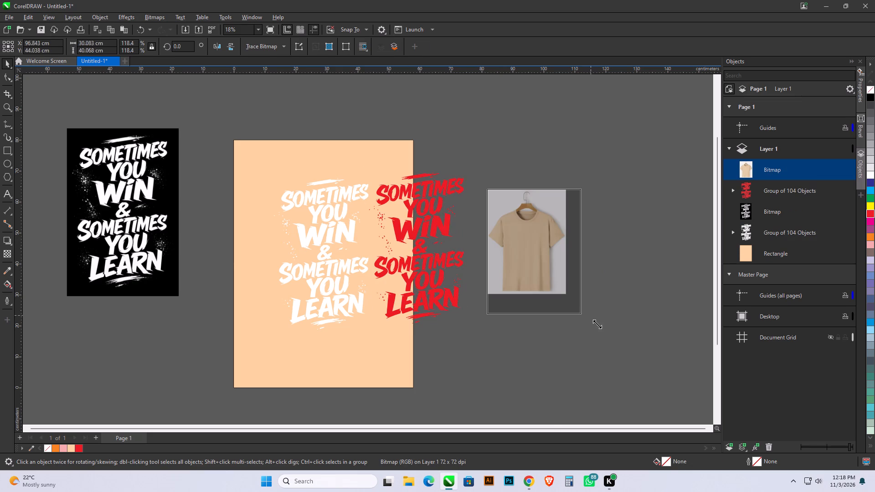
{"action": "left_click_drag", "start_coordinate": [597, 324], "coordinate": [620, 363]}
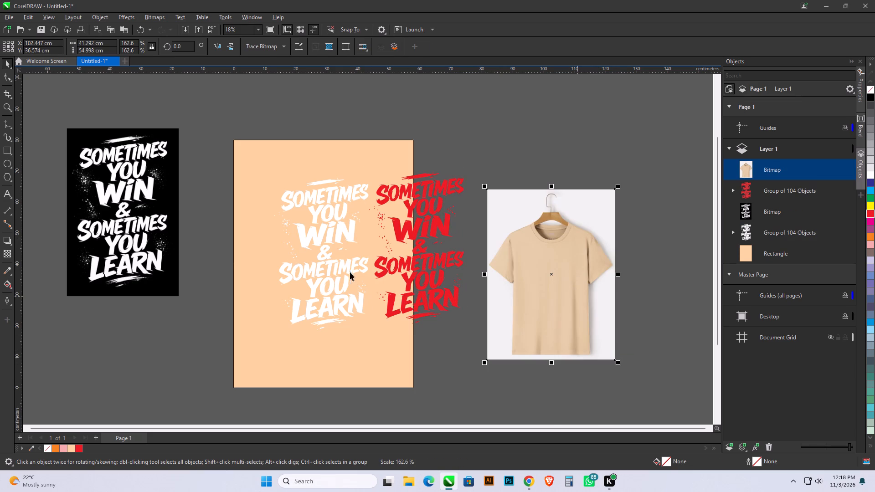
Move the T-shirt image onto the page over the white lettering, centred at about X 24.8 cm, Y 43.4 cm.
{"action": "left_click", "coordinate": [339, 266]}
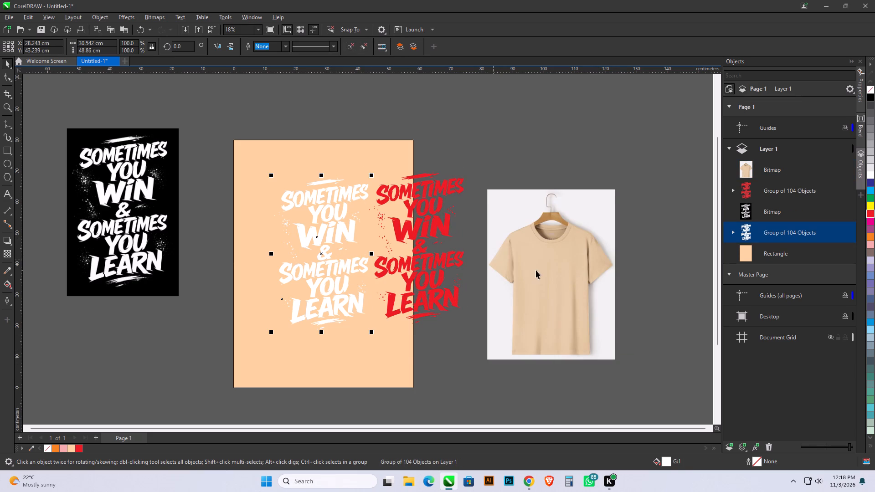
{"action": "left_click_drag", "start_coordinate": [536, 270], "coordinate": [298, 248]}
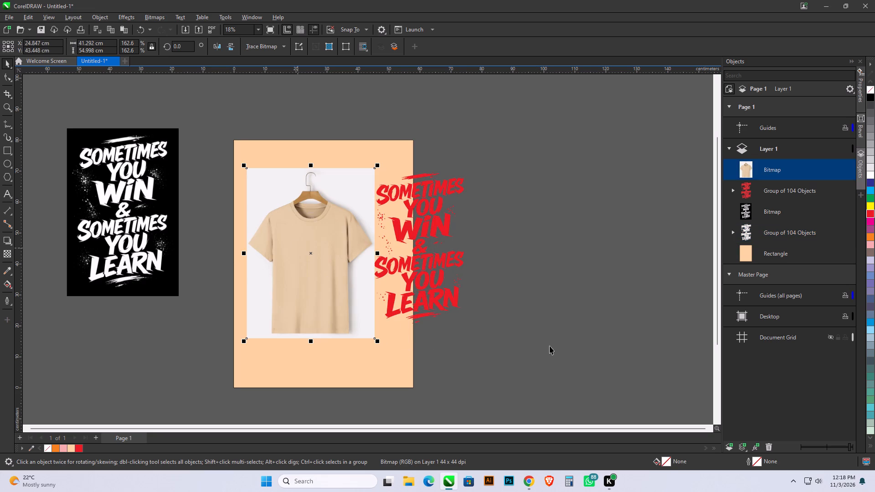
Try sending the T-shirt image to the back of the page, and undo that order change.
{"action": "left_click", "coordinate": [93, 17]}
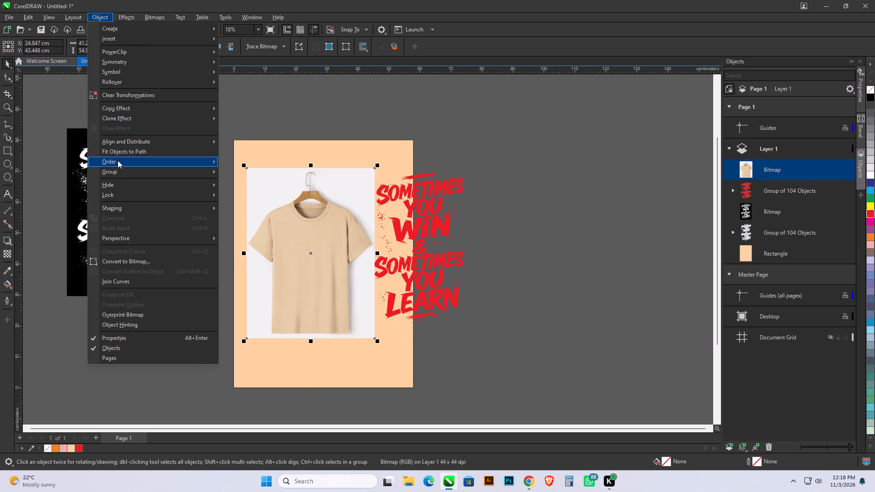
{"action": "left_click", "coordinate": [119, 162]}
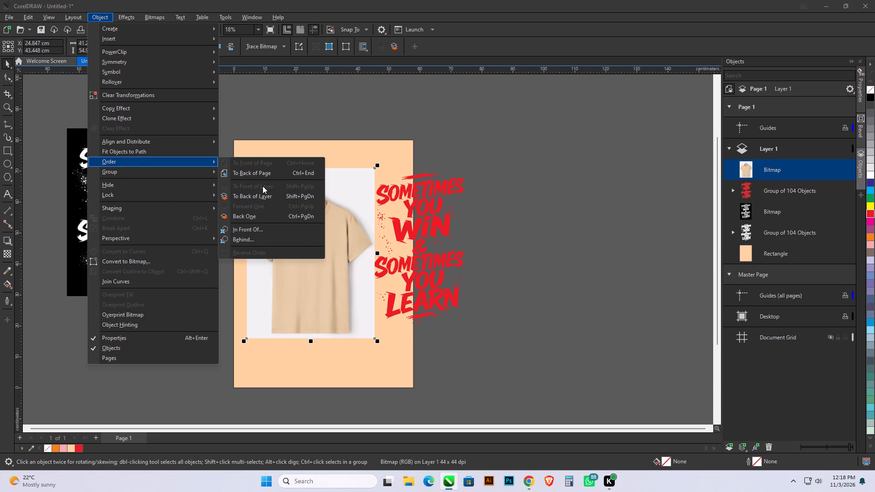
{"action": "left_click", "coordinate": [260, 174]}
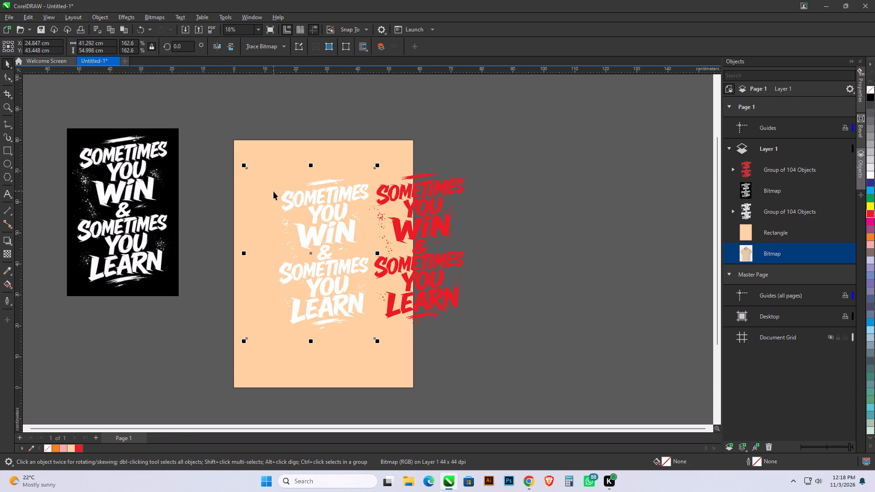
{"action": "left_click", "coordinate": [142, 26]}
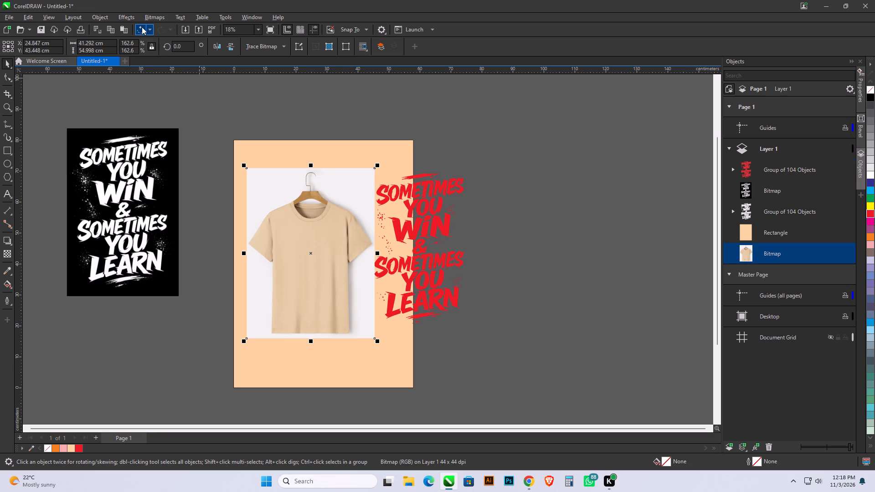
Send the T-shirt image to the back of the layer and bring it forward one, between the background rectangle and white lettering.
{"action": "left_click", "coordinate": [100, 20]}
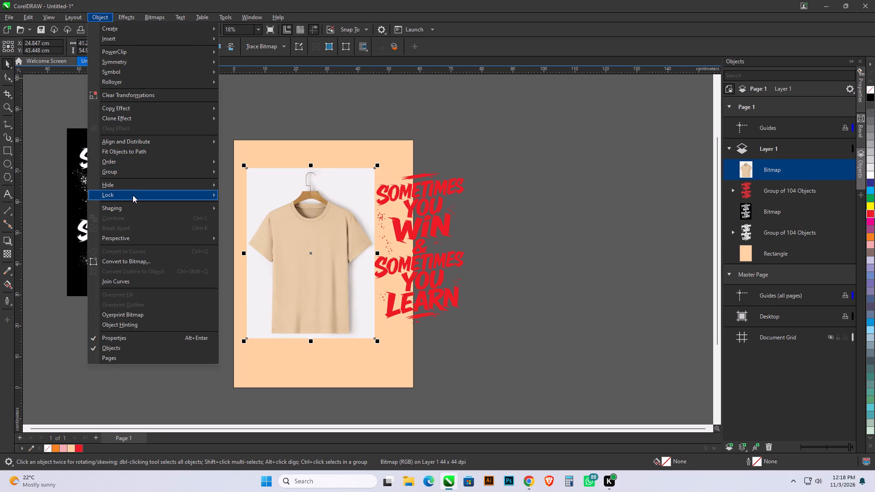
{"action": "left_click", "coordinate": [129, 165]}
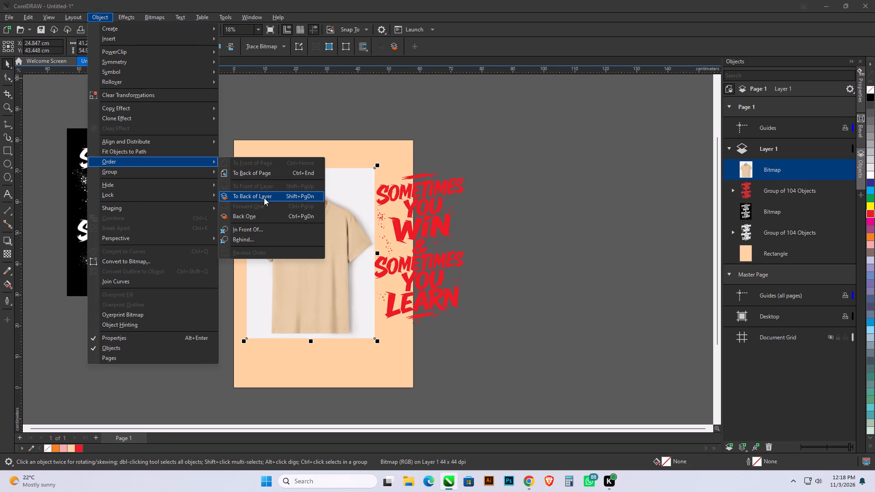
{"action": "left_click", "coordinate": [262, 195]}
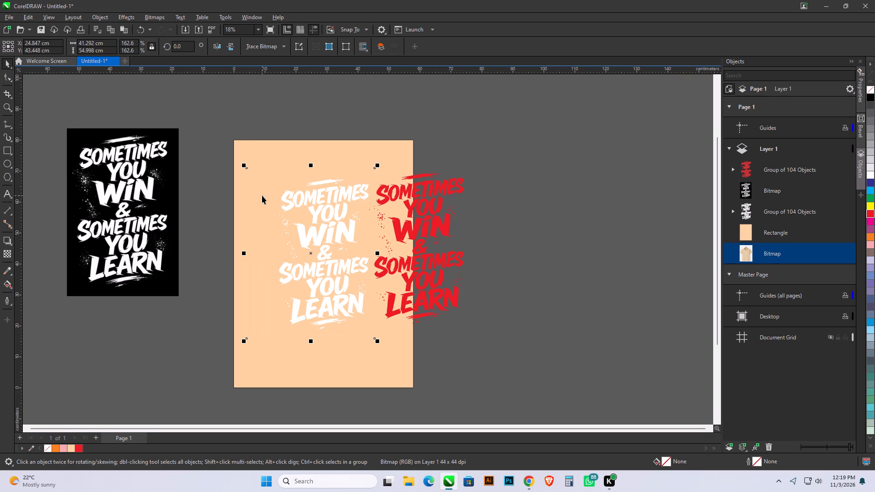
{"action": "left_click", "coordinate": [97, 18]}
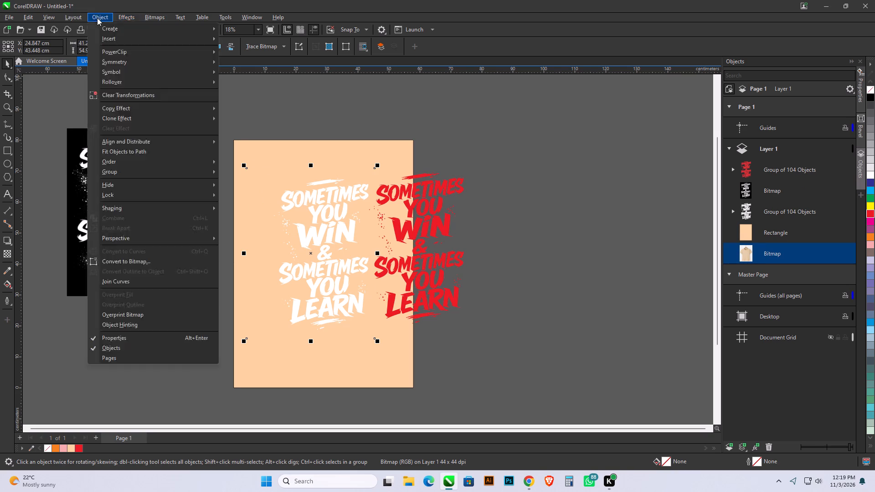
{"action": "left_click", "coordinate": [135, 164]}
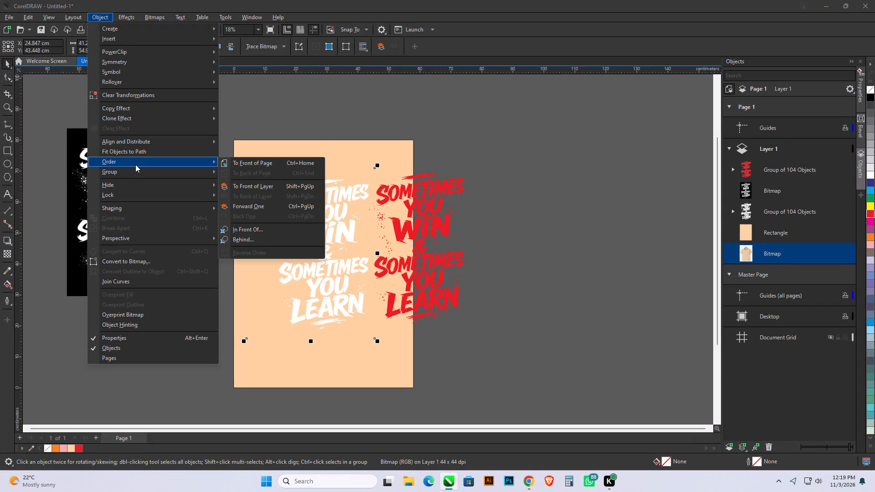
{"action": "left_click", "coordinate": [254, 205]}
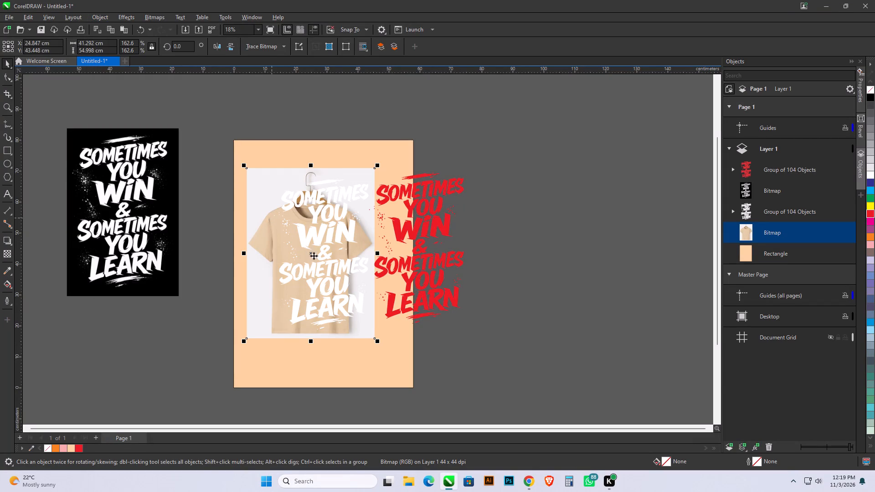
Shrink the white lettering group to about 11.3 × 18.0 cm and centre it on the shirt's chest.
{"action": "left_click", "coordinate": [325, 255]}
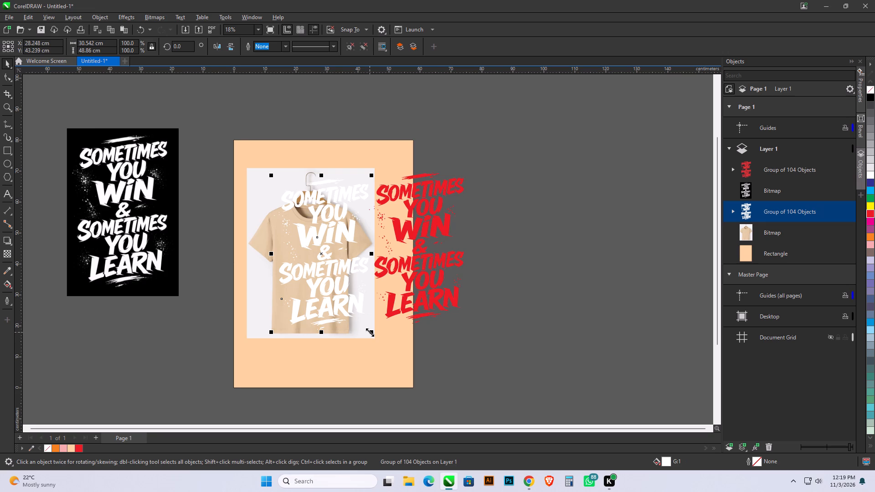
{"action": "left_click_drag", "start_coordinate": [370, 332], "coordinate": [341, 308]}
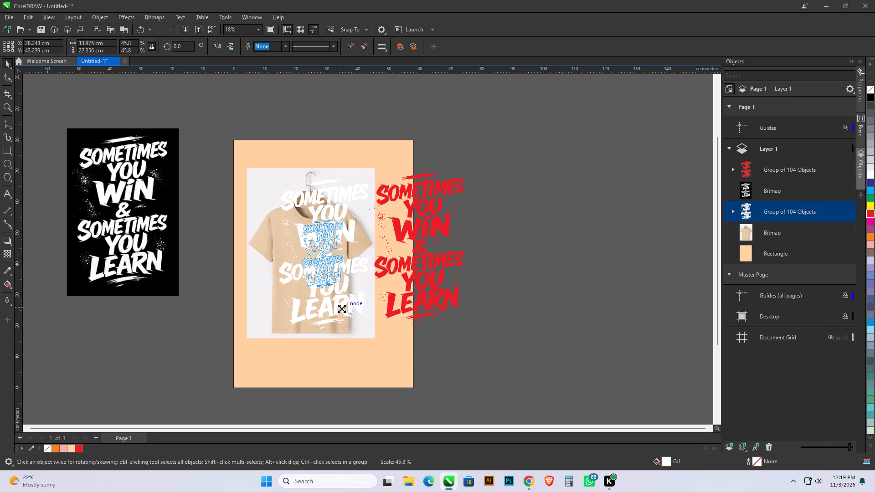
{"action": "left_click_drag", "start_coordinate": [341, 308], "coordinate": [341, 308]}
{"action": "left_click_drag", "start_coordinate": [322, 255], "coordinate": [308, 254]}
Lower the white lettering on the shirt to about X 24.2 cm, Y 40.3 cm, and enlarge it to about 12.0 × 19.2 cm.
{"action": "scroll", "coordinate": [305, 242], "scroll_direction": "up", "scroll_amount": 3}
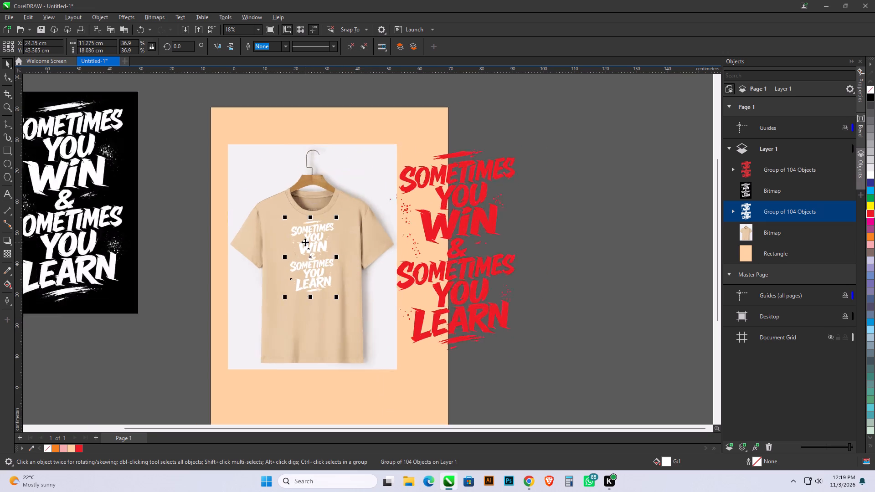
{"action": "scroll", "coordinate": [305, 242], "scroll_direction": "up", "scroll_amount": 5}
{"action": "scroll", "coordinate": [226, 179], "scroll_direction": "down", "scroll_amount": 5}
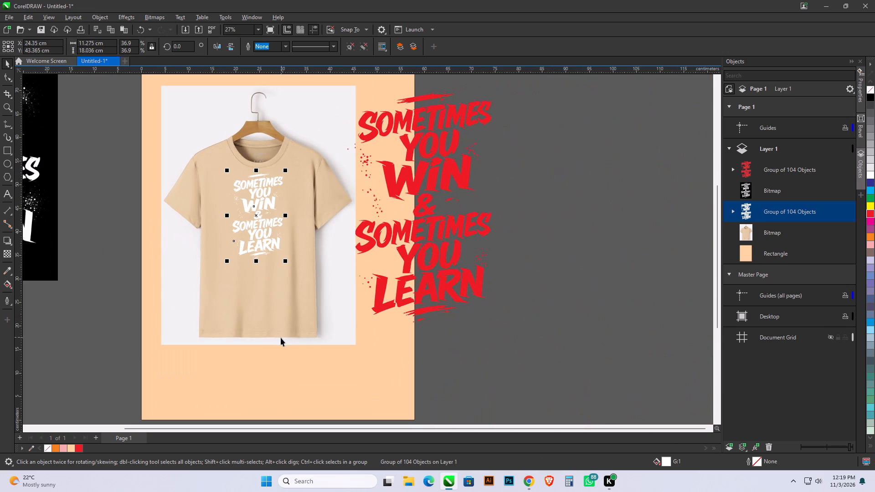
{"action": "scroll", "coordinate": [281, 338], "scroll_direction": "up", "scroll_amount": 2}
{"action": "left_click_drag", "start_coordinate": [248, 176], "coordinate": [247, 196]}
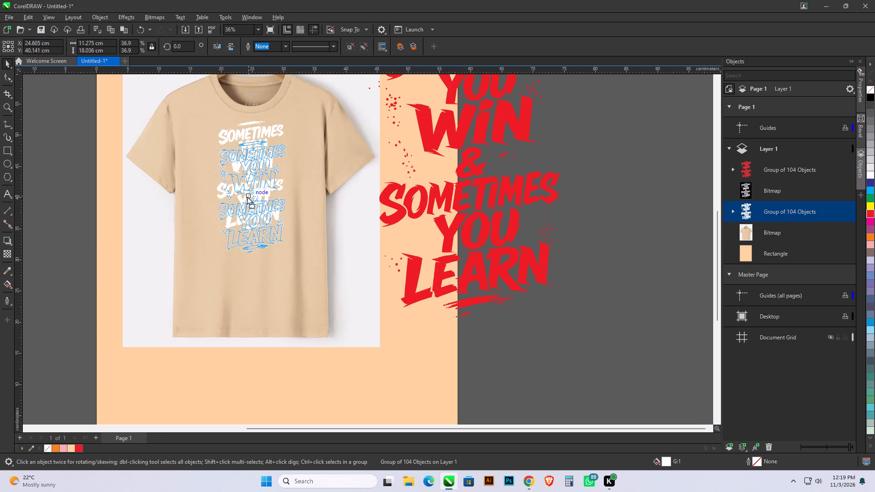
{"action": "left_click_drag", "start_coordinate": [247, 196], "coordinate": [247, 196]}
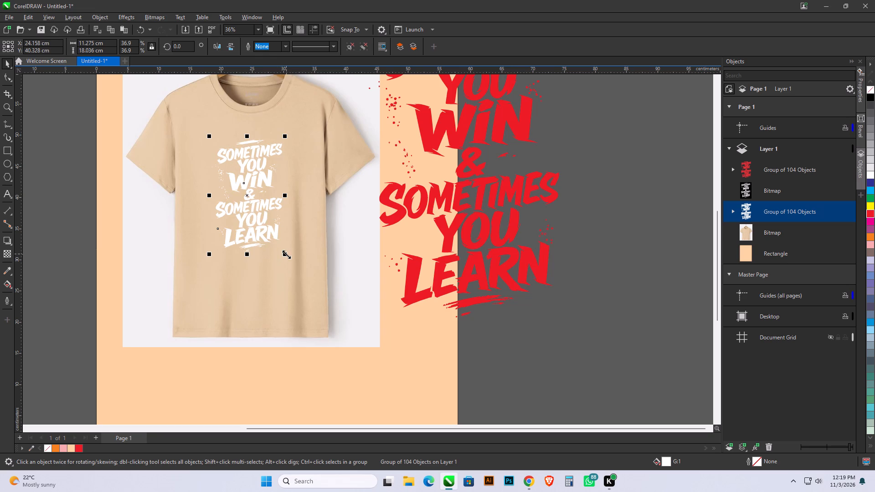
{"action": "left_click_drag", "start_coordinate": [286, 254], "coordinate": [291, 258], "text": "shift"}
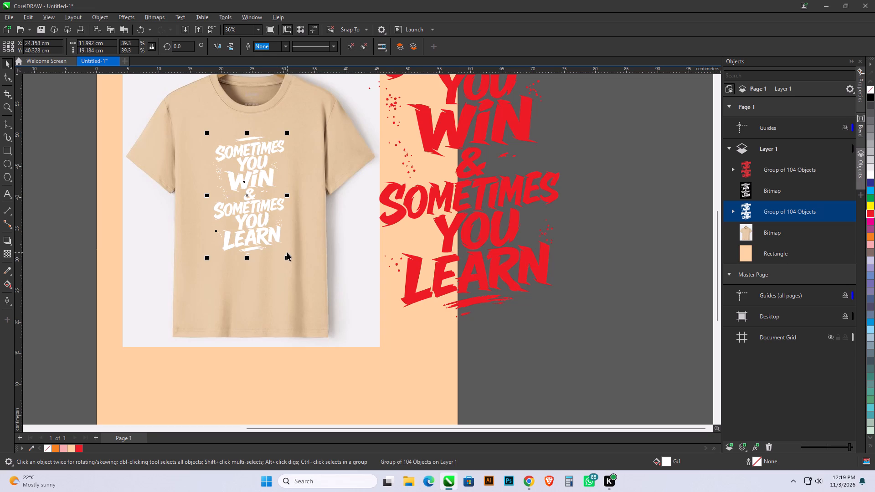
{"action": "scroll", "coordinate": [284, 254], "scroll_direction": "down", "scroll_amount": 4}
Switch to Pinterest in Chrome and search for "black shirt mockup".
{"action": "left_click", "coordinate": [525, 487]}
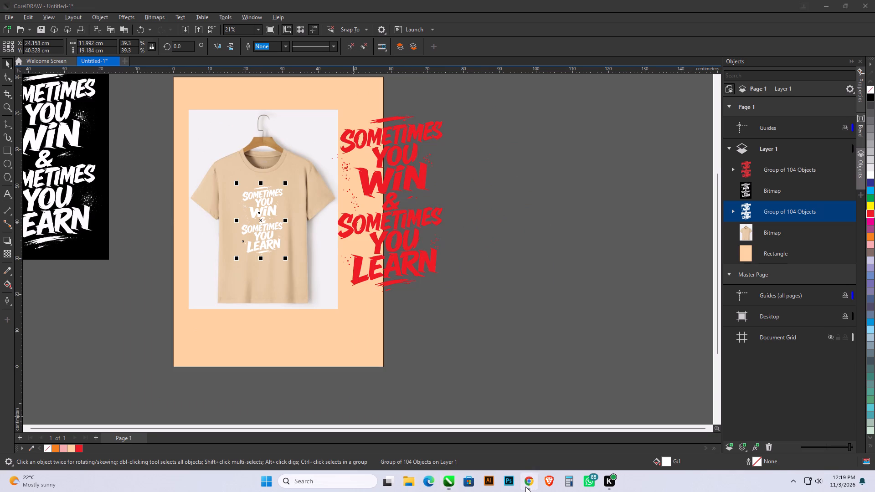
{"action": "left_click", "coordinate": [165, 56]}
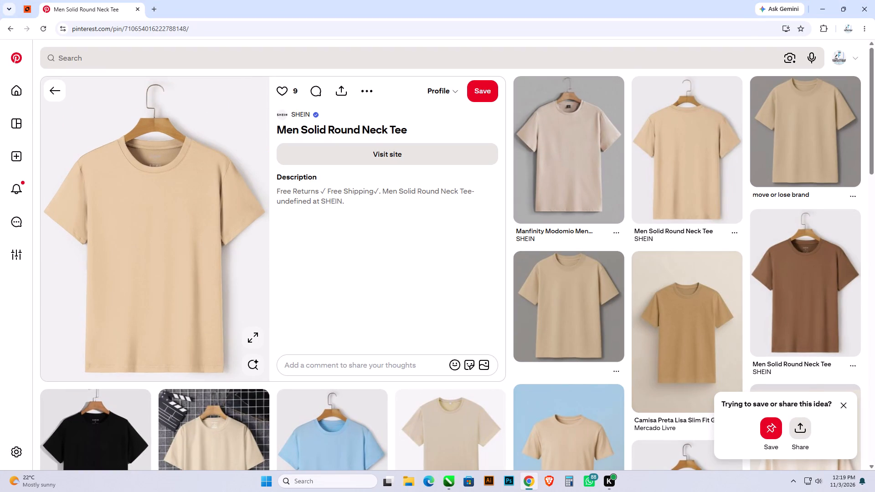
{"action": "type", "text": "back"}
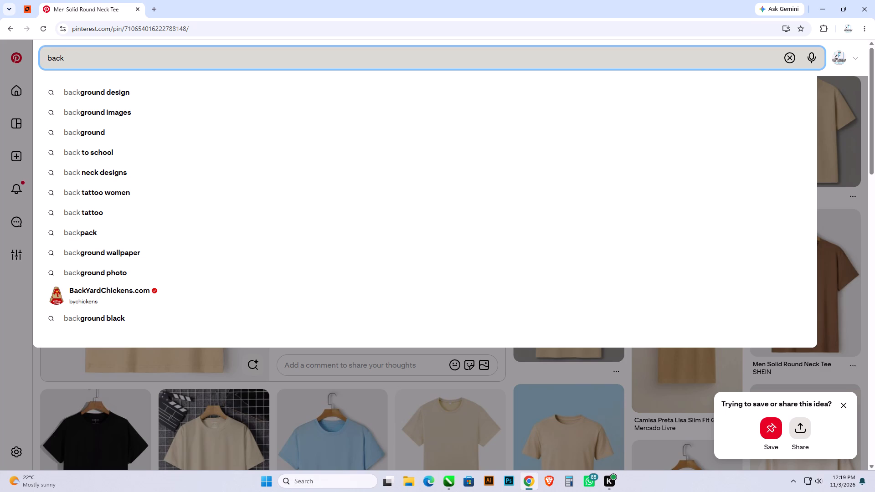
{"action": "key", "text": "space"}
{"action": "type", "text": "sj"}
{"action": "key", "text": "BackSpace"}
{"action": "type", "text": "hirt"}
{"action": "key", "text": "space"}
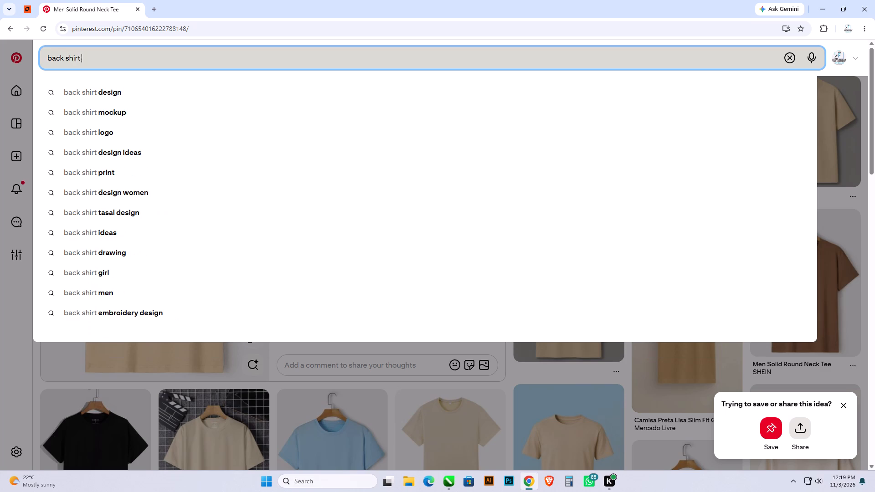
{"action": "left_click", "coordinate": [51, 58]}
{"action": "key", "text": "l"}
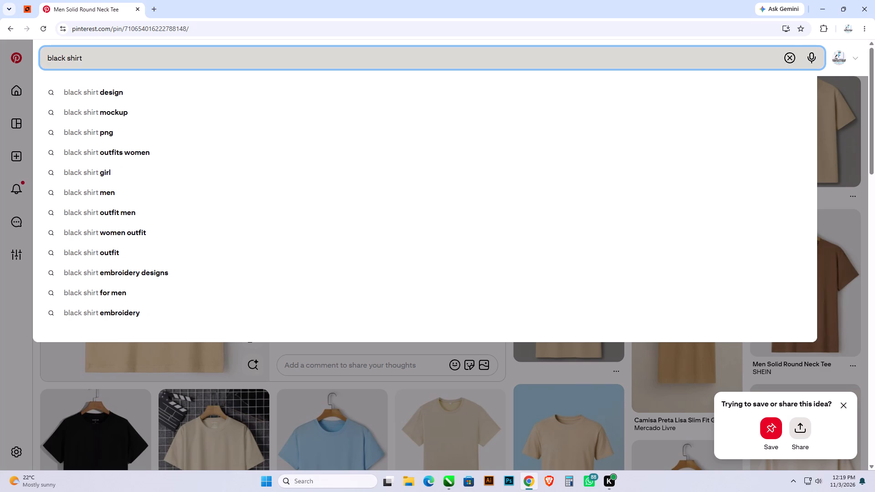
{"action": "left_click", "coordinate": [115, 53]}
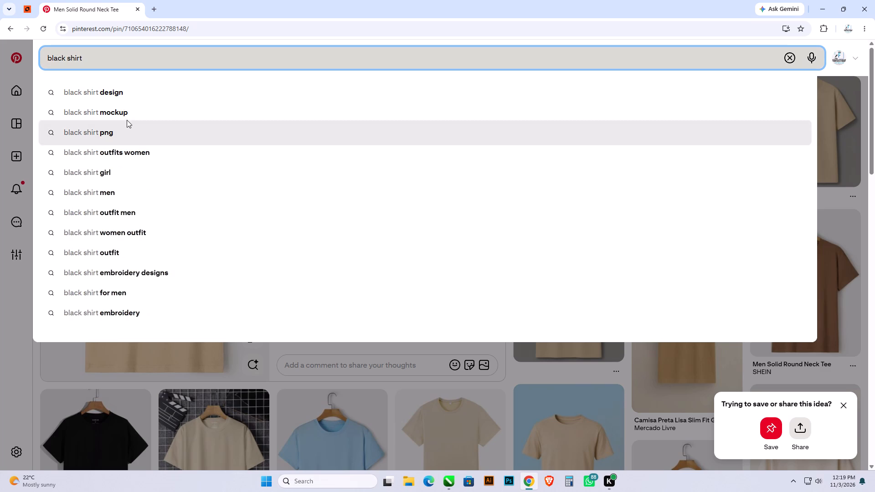
{"action": "left_click", "coordinate": [127, 114]}
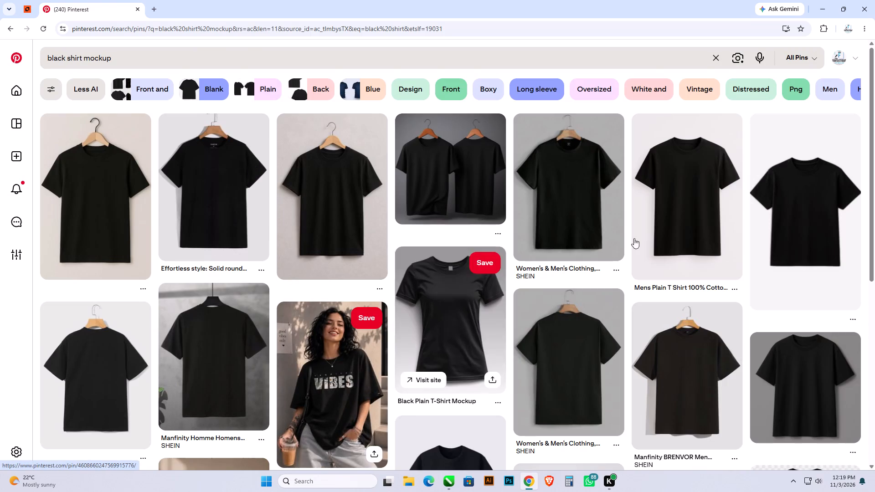
Copy the plain black T-shirt image with wooden hanger from Pinterest, paste it into the CorelDRAW document and place it beside the page.
{"action": "left_click", "coordinate": [106, 208]}
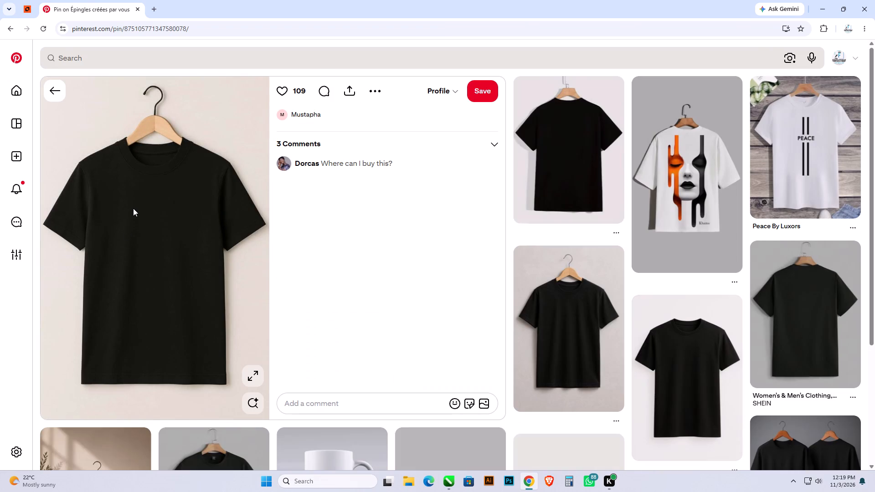
{"action": "right_click", "coordinate": [133, 208]}
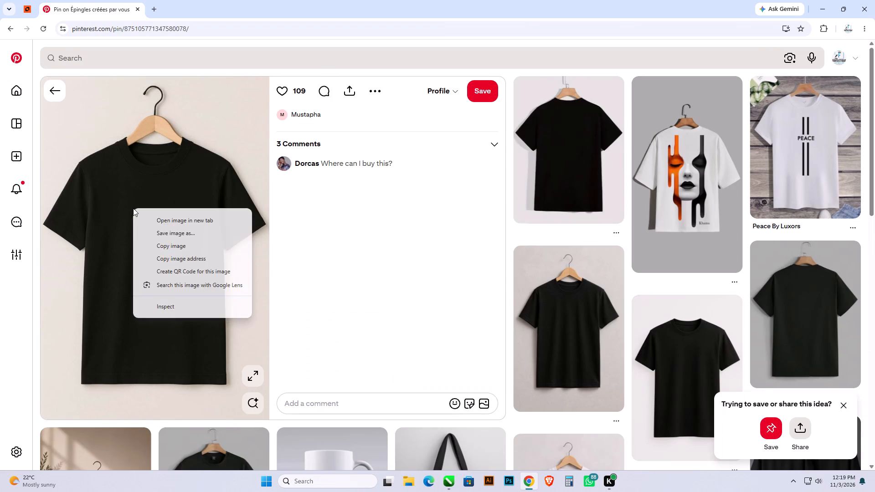
{"action": "left_click", "coordinate": [164, 250]}
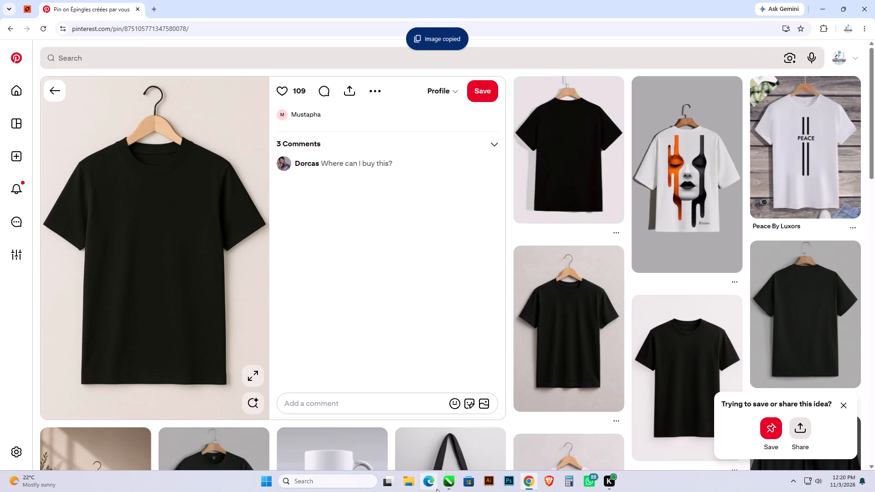
{"action": "left_click", "coordinate": [451, 486]}
{"action": "right_click", "coordinate": [495, 195]}
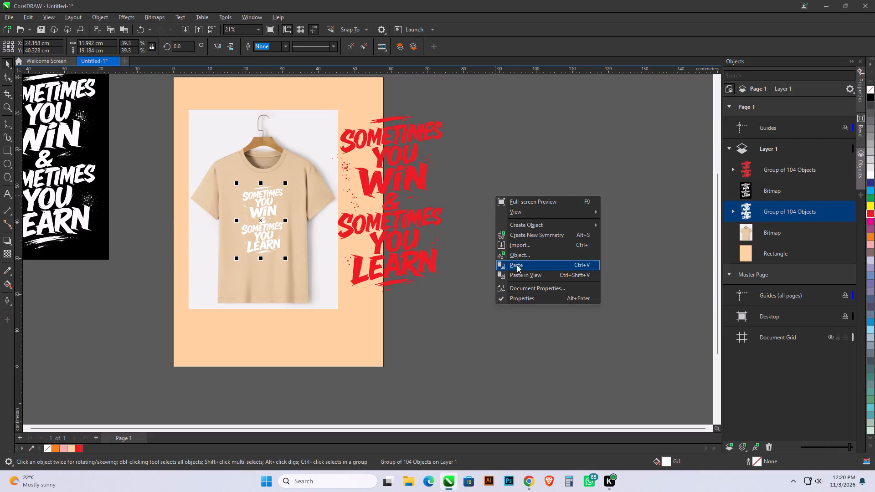
{"action": "left_click", "coordinate": [521, 272]}
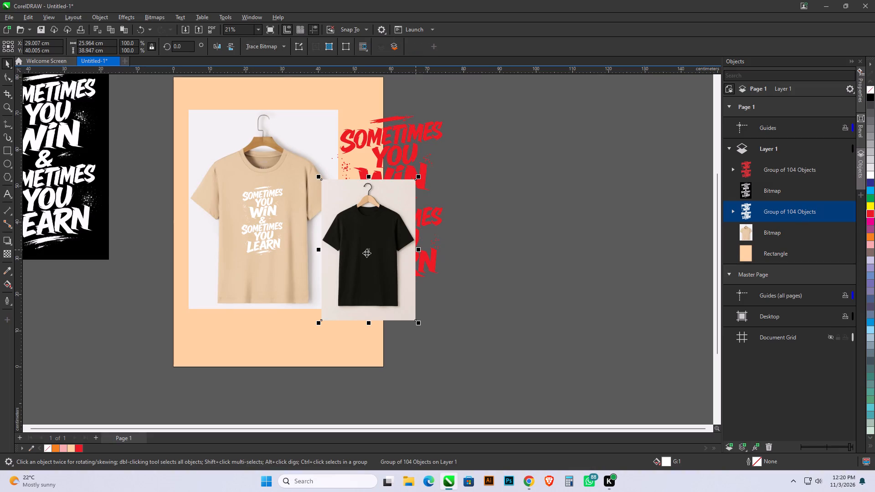
{"action": "left_click_drag", "start_coordinate": [365, 250], "coordinate": [524, 247]}
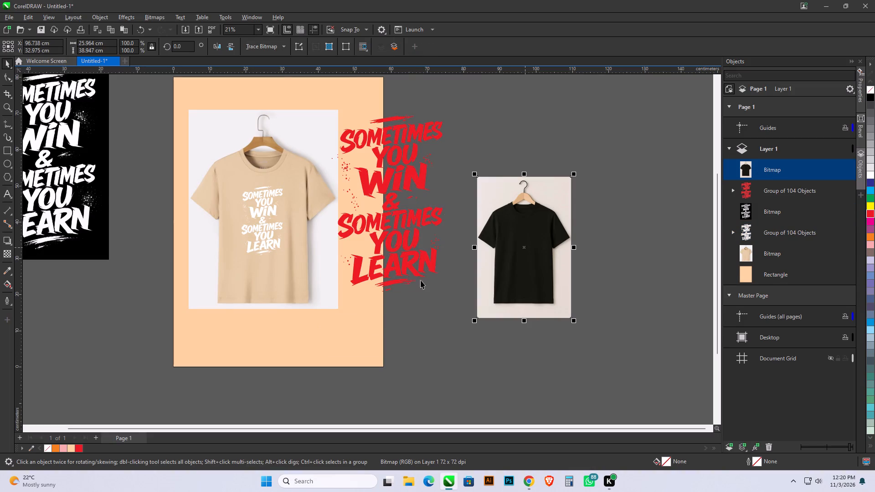
Delete the beige T-shirt image and put the black T-shirt image in its place, at about X 24.6 cm, Y 38.7 cm.
{"action": "left_click", "coordinate": [289, 293]}
{"action": "key", "text": "BackSpace"}
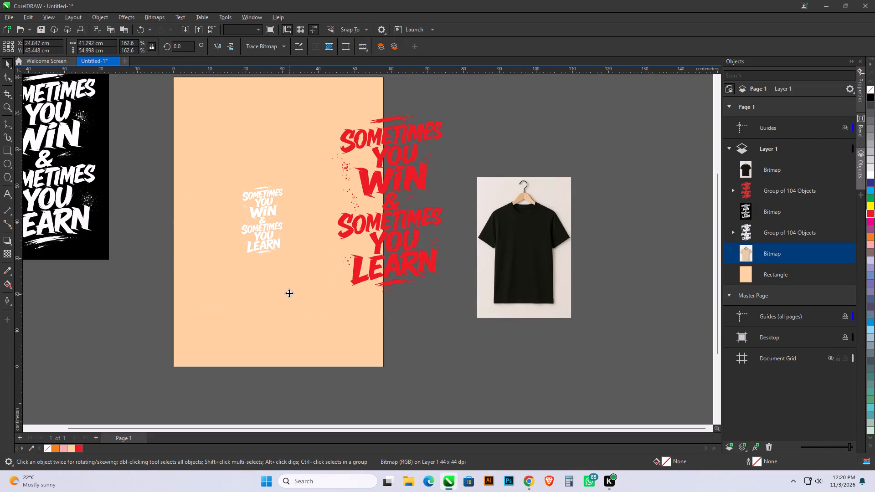
{"action": "left_click_drag", "start_coordinate": [544, 244], "coordinate": [543, 243]}
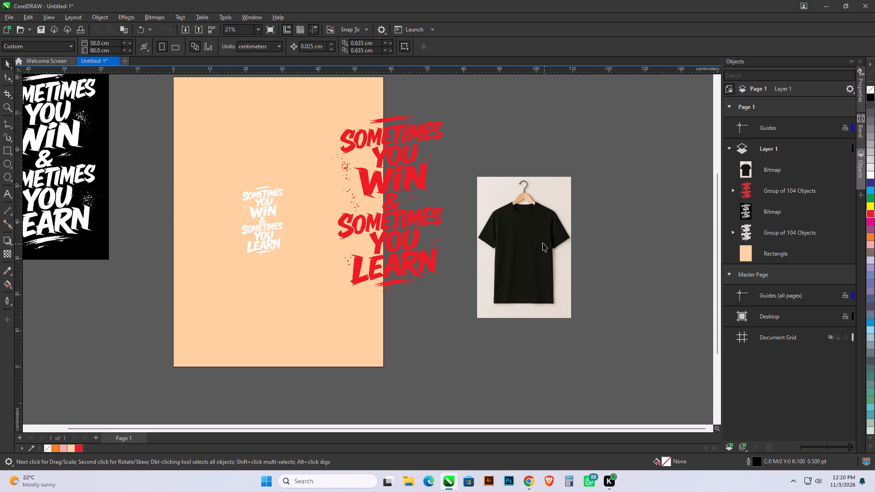
{"action": "left_click_drag", "start_coordinate": [543, 243], "coordinate": [287, 225]}
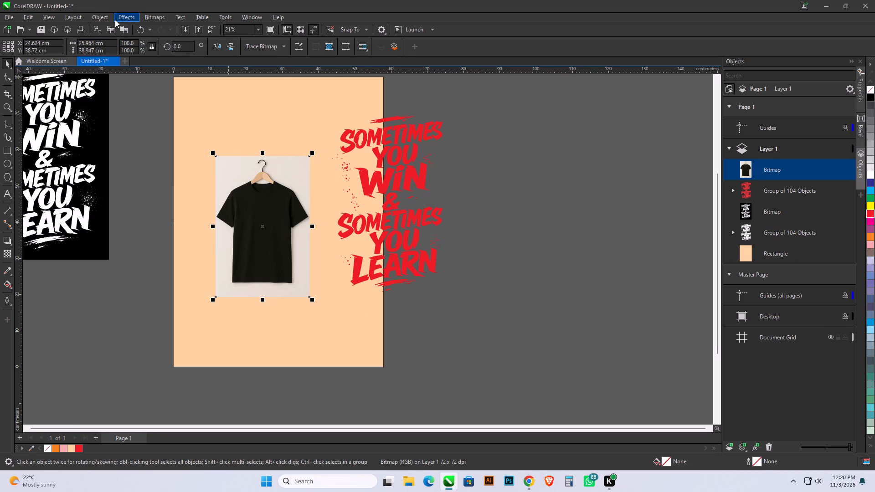
Send the black T-shirt image back one, below the red lettering group.
{"action": "left_click", "coordinate": [103, 16]}
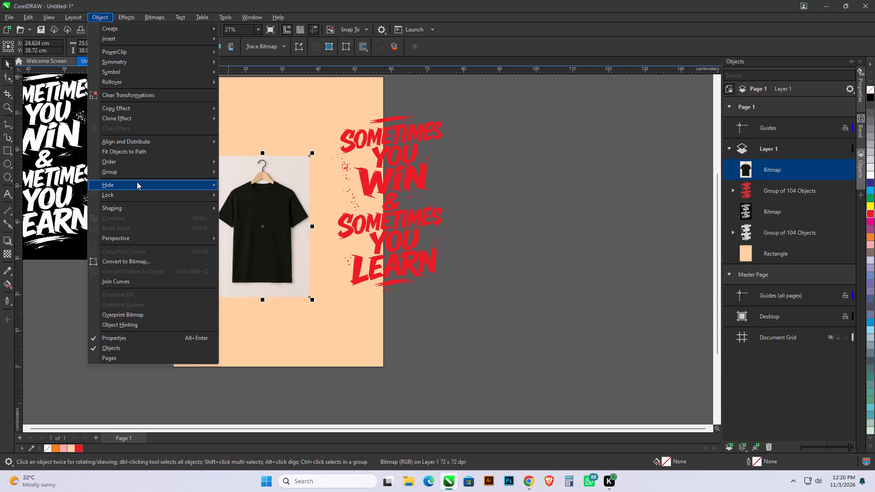
{"action": "left_click", "coordinate": [130, 166]}
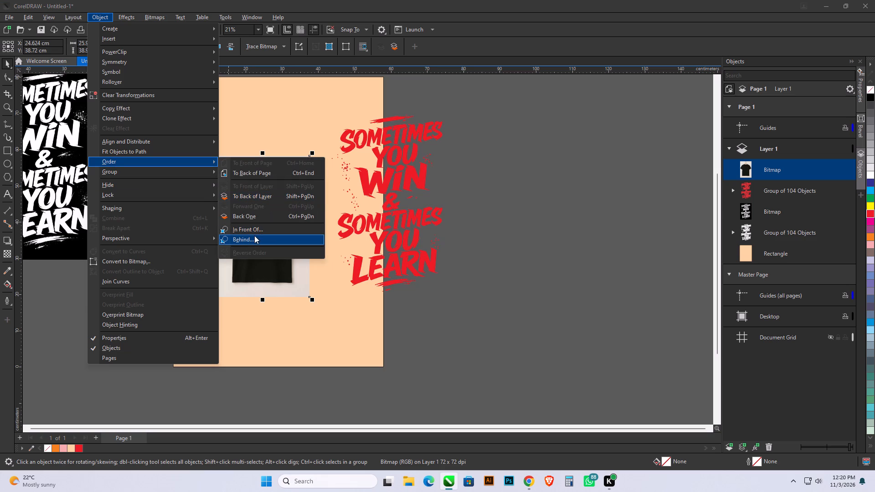
{"action": "left_click", "coordinate": [254, 220]}
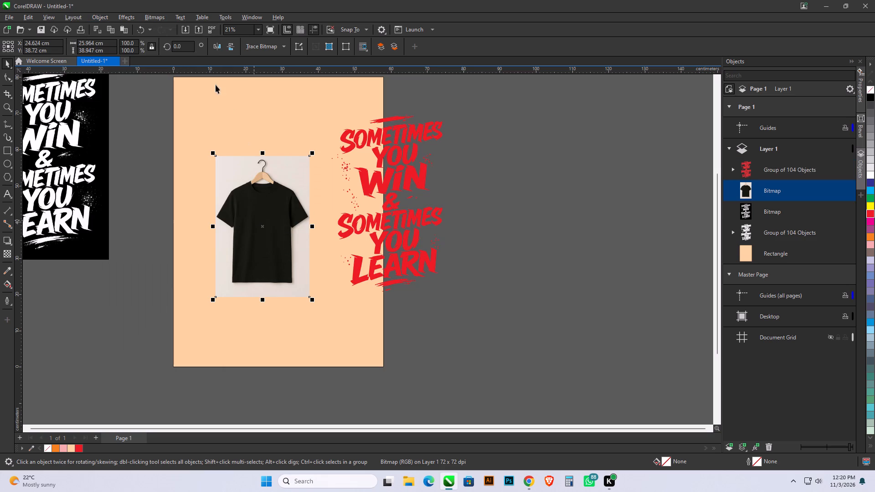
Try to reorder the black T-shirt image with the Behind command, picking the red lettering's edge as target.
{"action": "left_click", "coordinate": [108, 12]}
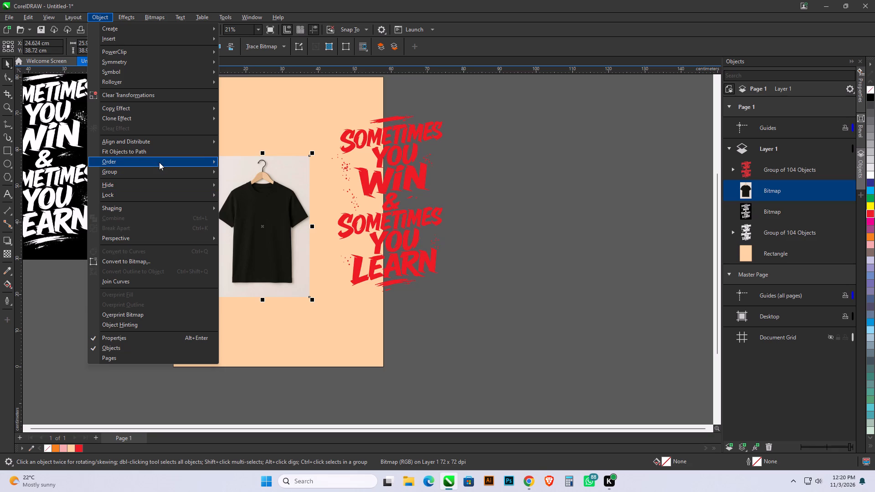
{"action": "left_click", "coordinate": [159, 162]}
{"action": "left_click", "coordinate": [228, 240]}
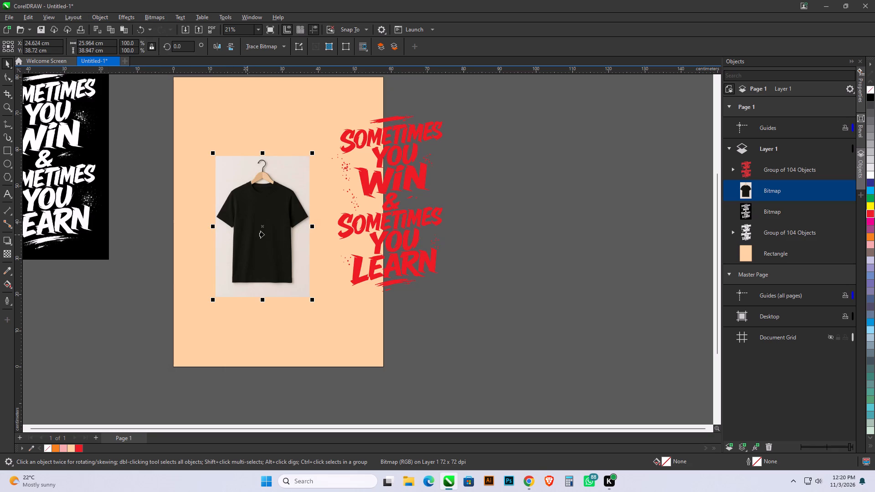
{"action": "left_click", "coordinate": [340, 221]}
Move the red lettering group completely off the page, beside the peach background rectangle.
{"action": "left_click_drag", "start_coordinate": [351, 229], "coordinate": [289, 227]}
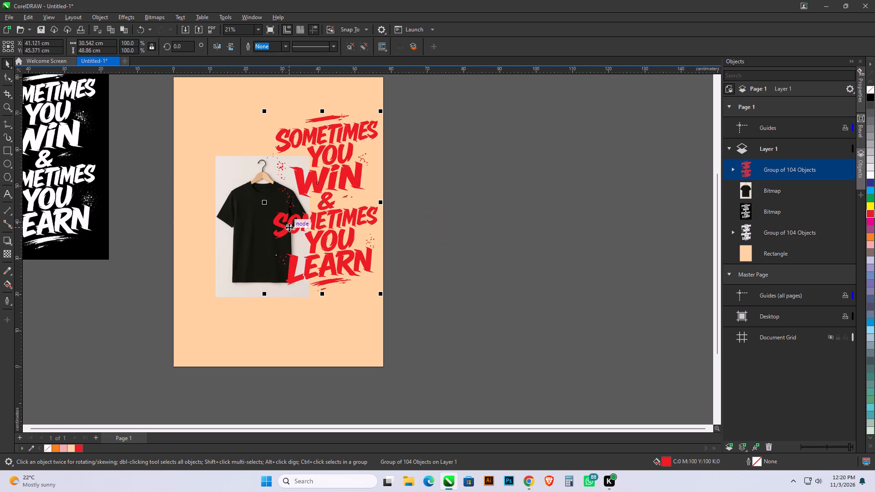
{"action": "left_click_drag", "start_coordinate": [319, 210], "coordinate": [446, 219]}
Move the black T-shirt image aside to uncover the white lettering, and bring the lettering group to the front of the layer.
{"action": "left_click_drag", "start_coordinate": [270, 210], "coordinate": [247, 171]}
{"action": "left_click_drag", "start_coordinate": [257, 213], "coordinate": [299, 251]}
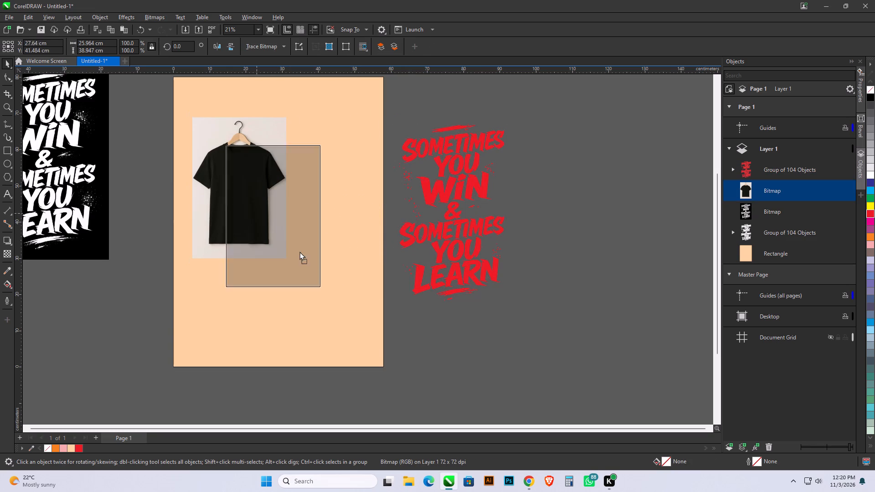
{"action": "left_click_drag", "start_coordinate": [299, 251], "coordinate": [327, 284]}
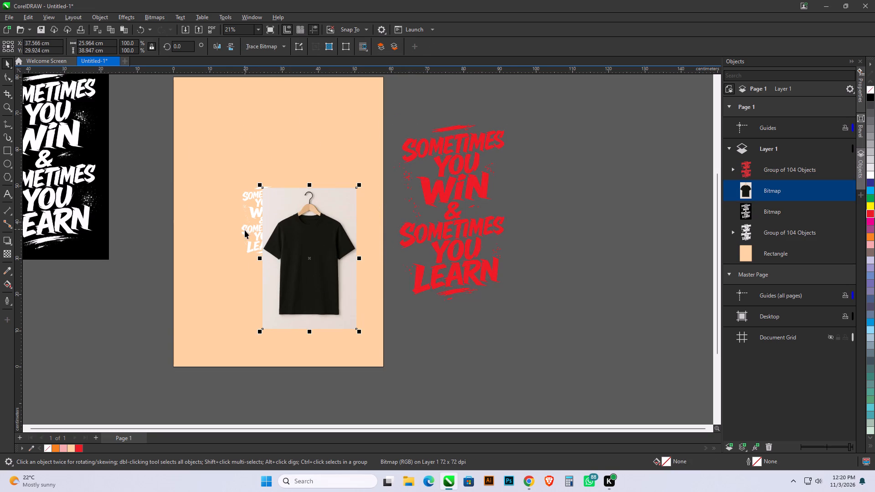
{"action": "left_click", "coordinate": [245, 230]}
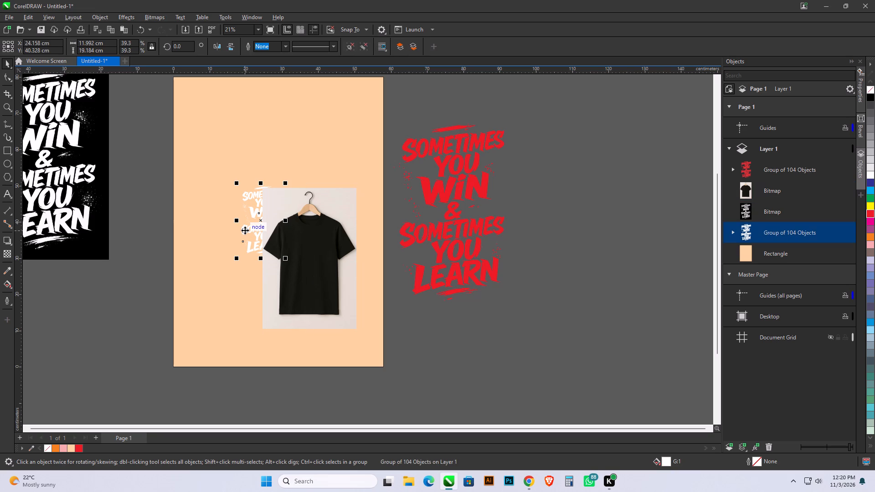
{"action": "key", "text": "shift+Page_Up"}
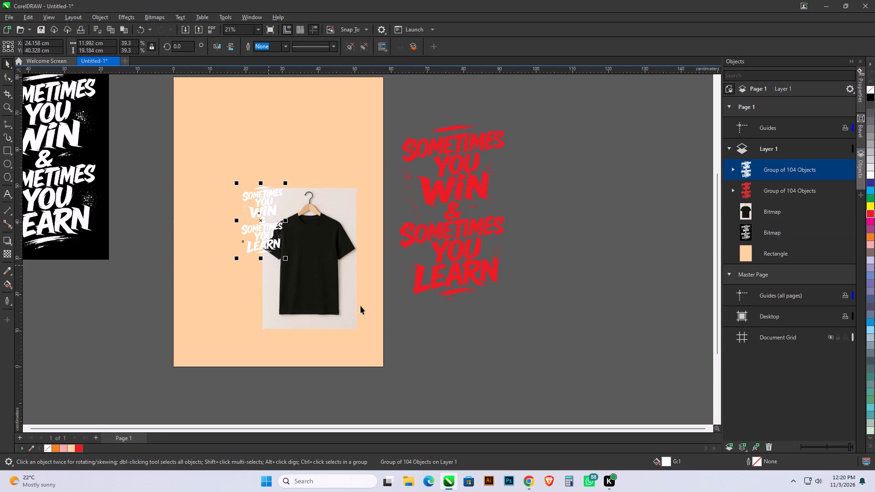
Move the black T-shirt image under the white lettering, to about X 27.4 cm, Y 35.7 cm.
{"action": "left_click_drag", "start_coordinate": [319, 298], "coordinate": [282, 277]}
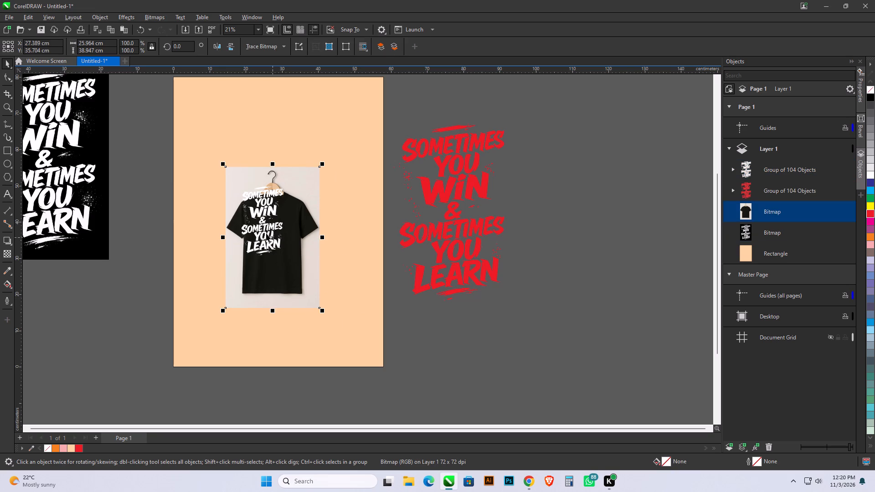
Shrink the white lettering group to about 9.1 × 14.6 cm and place it on the black shirt's chest at about X 27.2 cm, Y 34.9 cm.
{"action": "left_click_drag", "start_coordinate": [266, 233], "coordinate": [279, 248]}
{"action": "scroll", "coordinate": [279, 248], "scroll_direction": "up", "scroll_amount": 7}
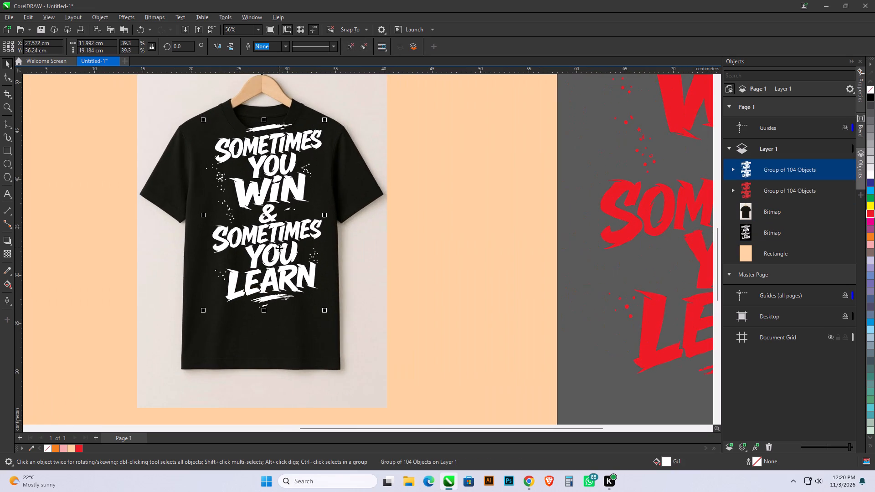
{"action": "left_click_drag", "start_coordinate": [323, 311], "coordinate": [295, 291]}
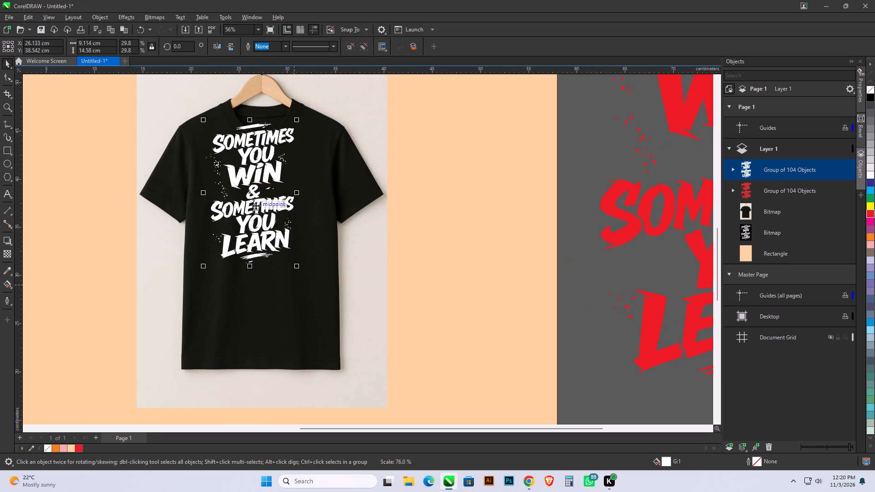
{"action": "left_click_drag", "start_coordinate": [247, 184], "coordinate": [257, 219]}
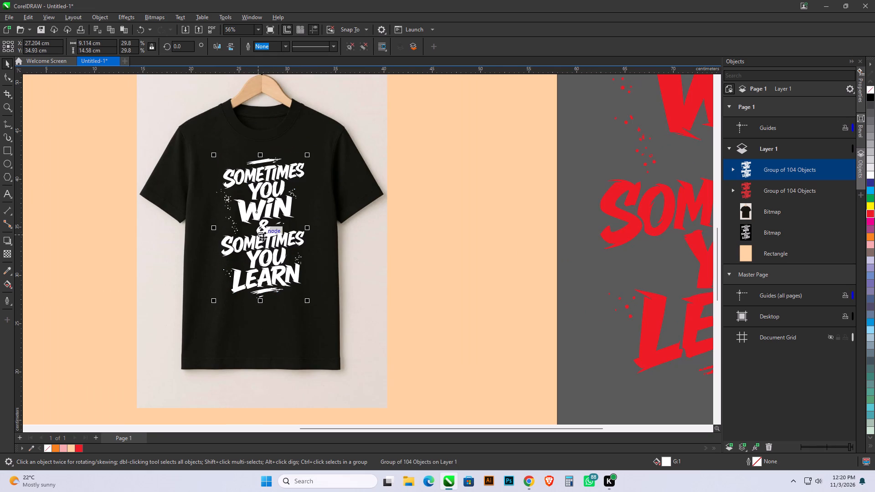
Shrink the white lettering group on the black shirt slightly, to about 8.9 × 14.2 cm.
{"action": "left_click", "coordinate": [373, 279]}
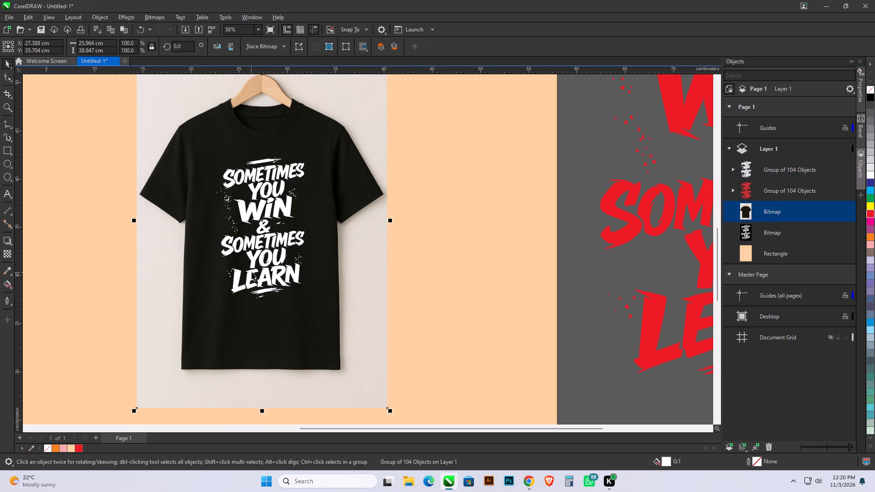
{"action": "left_click", "coordinate": [254, 273]}
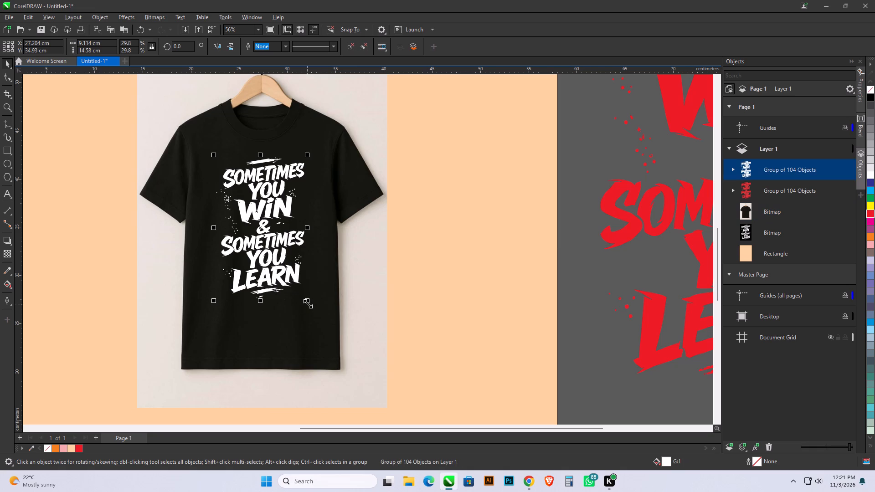
{"action": "left_click", "coordinate": [308, 303]}
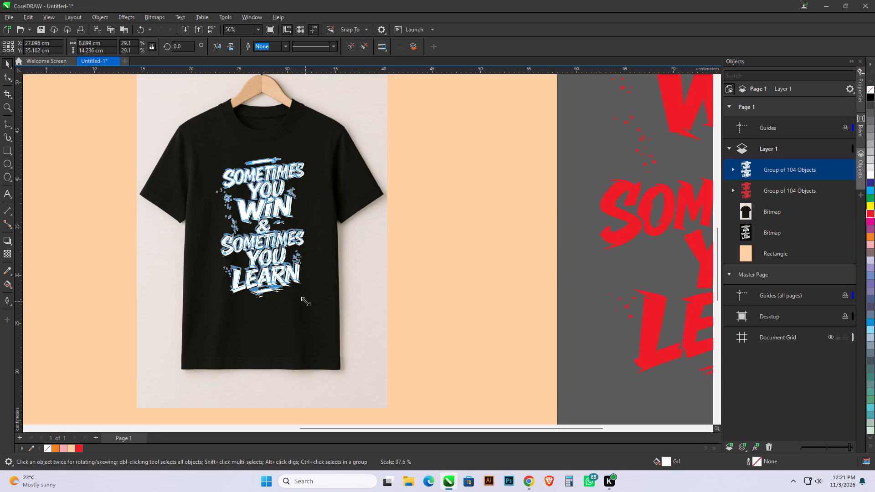
{"action": "left_click", "coordinate": [443, 290]}
{"action": "scroll", "coordinate": [300, 270], "scroll_direction": "down", "scroll_amount": 1}
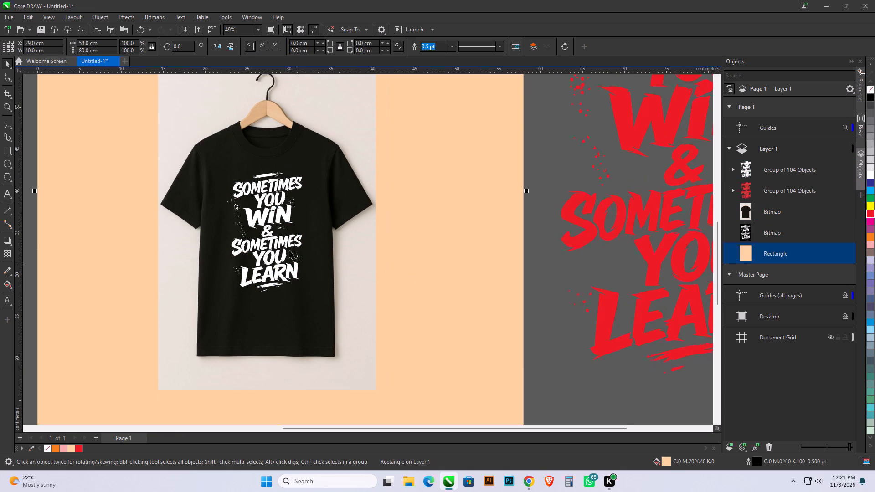
Nudge the white lettering group up on the shirt's chest to about Y 35.4 cm.
{"action": "scroll", "coordinate": [256, 149], "scroll_direction": "up", "scroll_amount": 9}
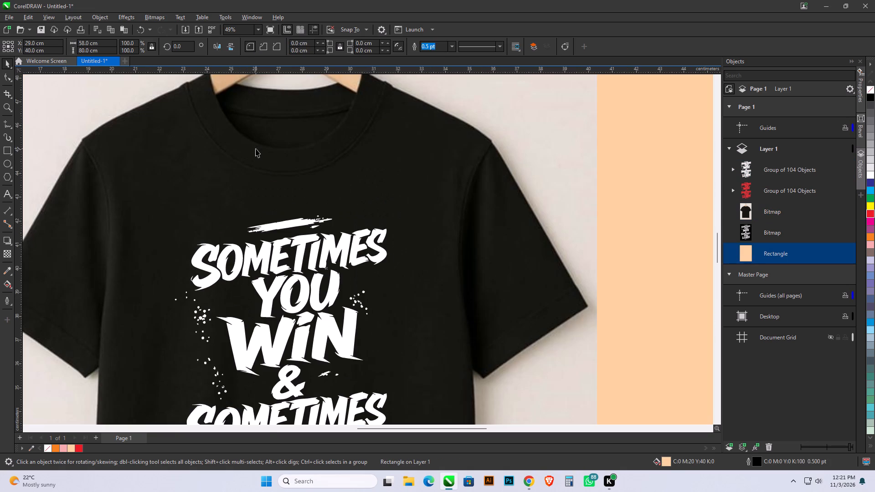
{"action": "scroll", "coordinate": [257, 150], "scroll_direction": "down", "scroll_amount": 5}
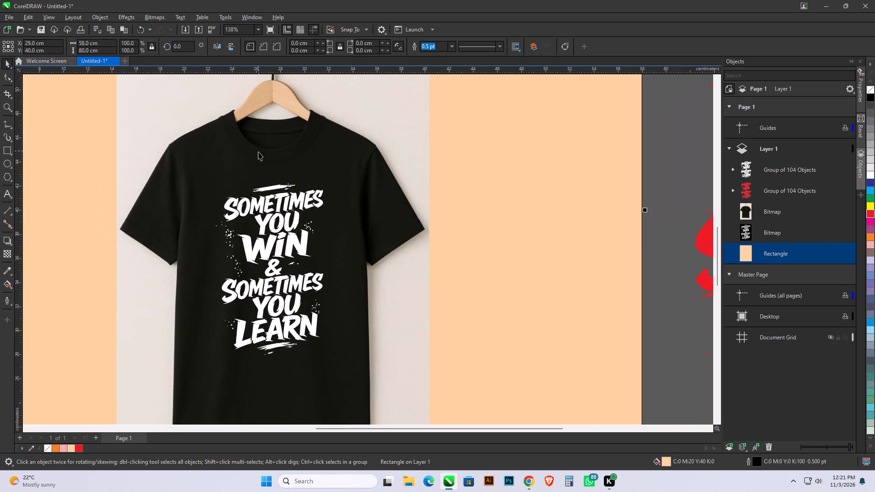
{"action": "scroll", "coordinate": [258, 153], "scroll_direction": "down", "scroll_amount": 1}
{"action": "left_click", "coordinate": [277, 234]}
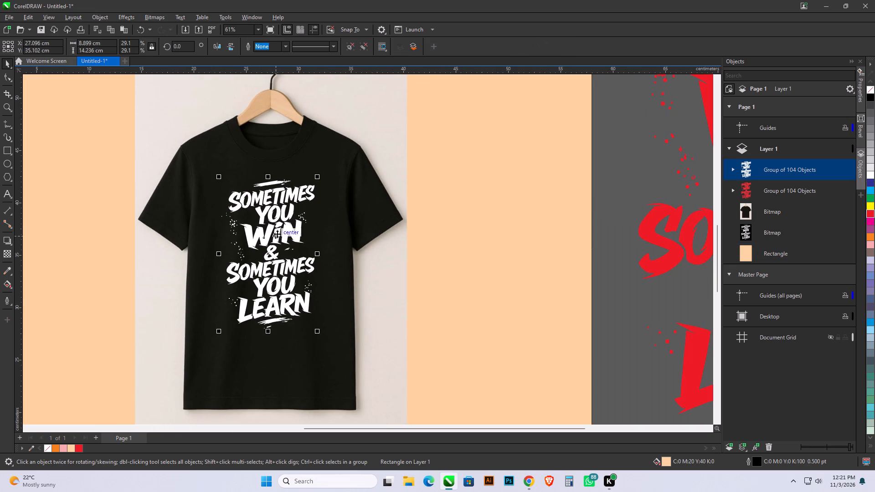
{"action": "key", "text": "Up"}
{"action": "key", "text": "Up"}
{"action": "key", "text": "Up"}
{"action": "key", "text": "Up"}
{"action": "key", "text": "Up"}
{"action": "key", "text": "Up"}
{"action": "key", "text": "Up"}
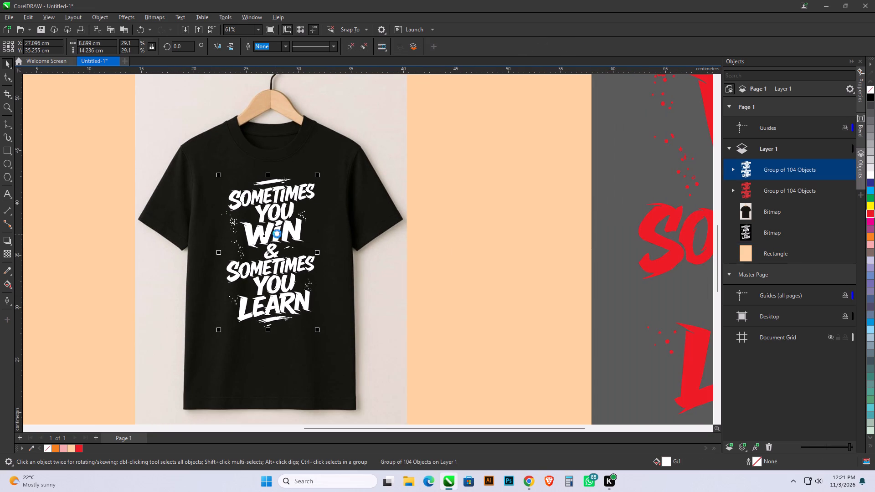
{"action": "key", "text": "Up"}
{"action": "key", "text": "Up"}
{"action": "key", "text": "Up"}
{"action": "key", "text": "Up"}
{"action": "key", "text": "Up"}
{"action": "key", "text": "Up"}
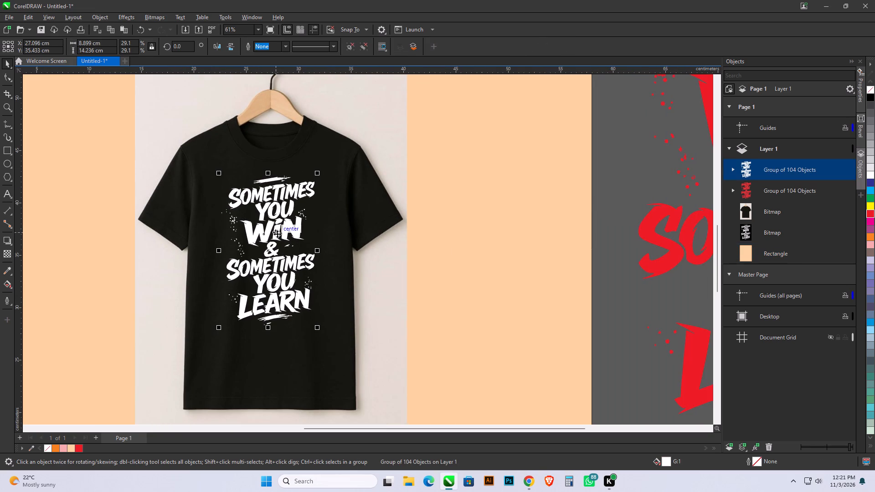
{"action": "left_click", "coordinate": [458, 243]}
Group the white lettering together with the black T-shirt image.
{"action": "scroll", "coordinate": [437, 244], "scroll_direction": "down", "scroll_amount": 3}
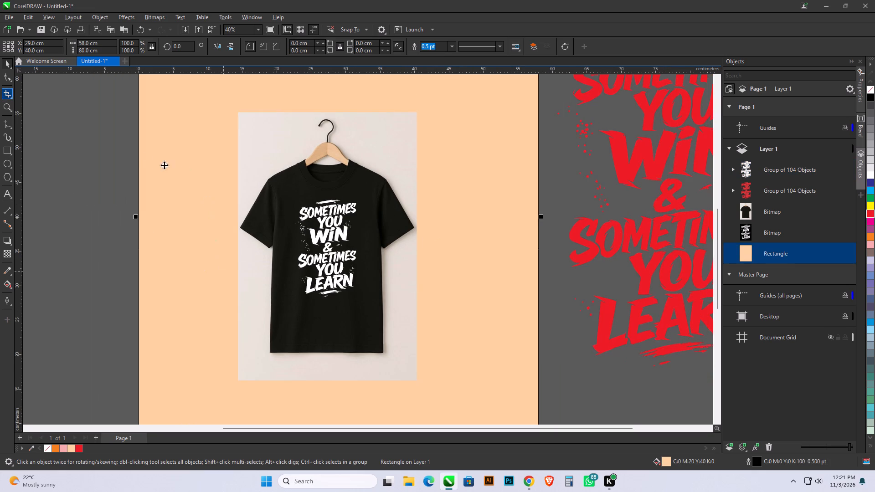
{"action": "left_click_drag", "start_coordinate": [124, 96], "coordinate": [473, 379]}
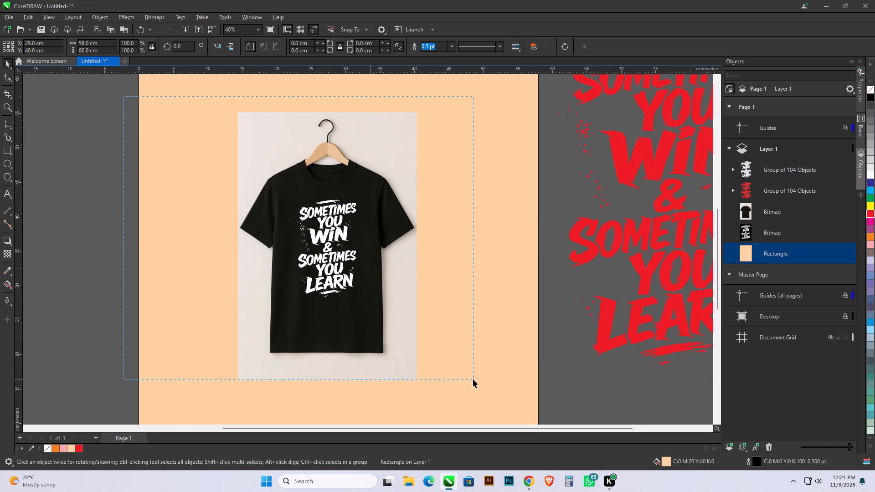
{"action": "left_click_drag", "start_coordinate": [473, 379], "coordinate": [473, 391]}
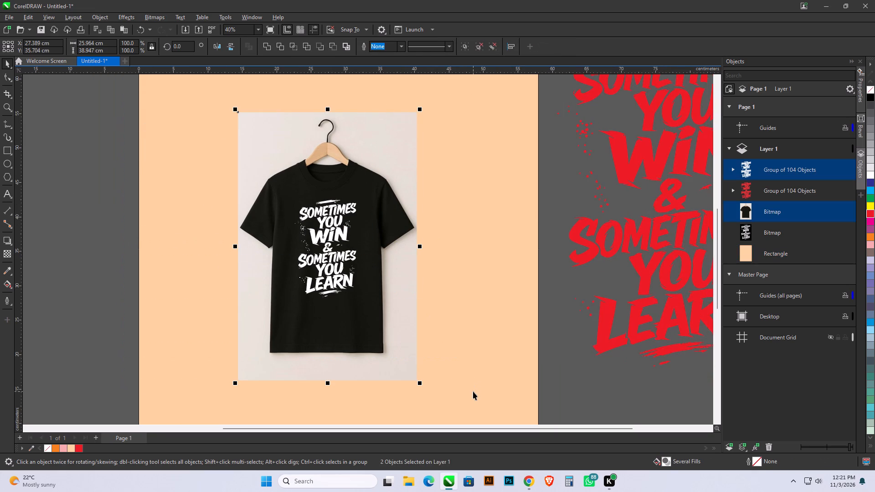
{"action": "key", "text": "ctrl+g"}
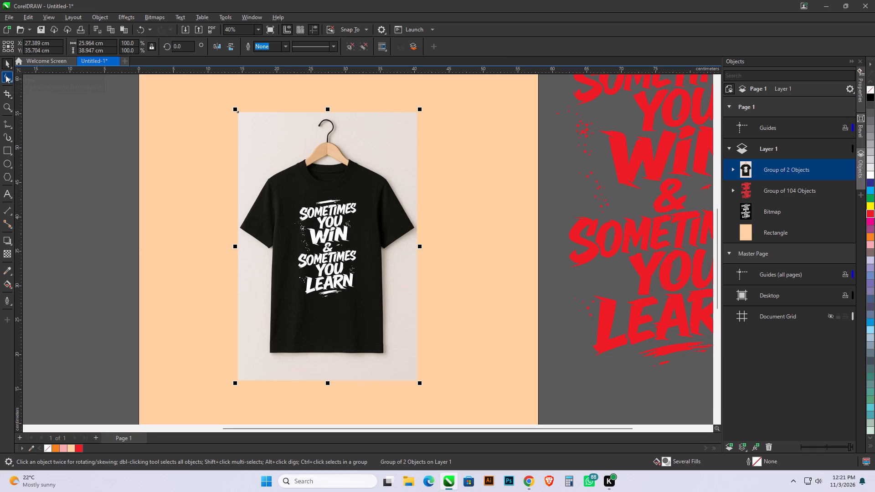
{"action": "left_click", "coordinate": [63, 135]}
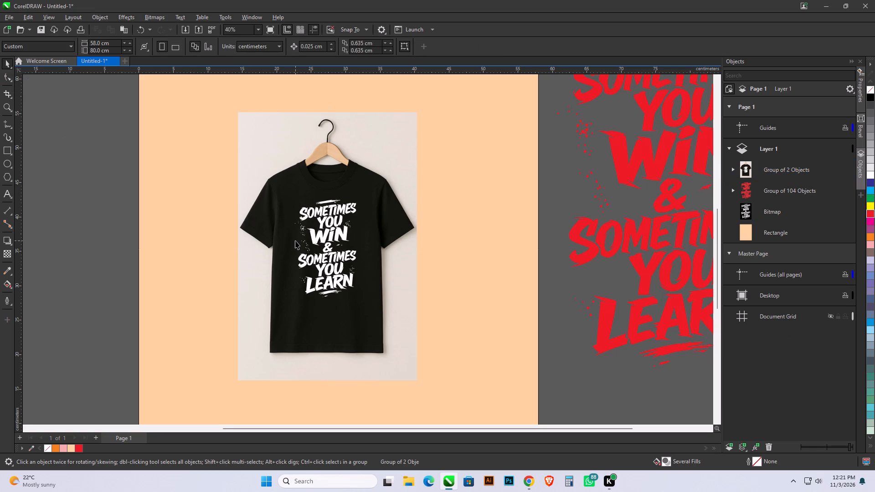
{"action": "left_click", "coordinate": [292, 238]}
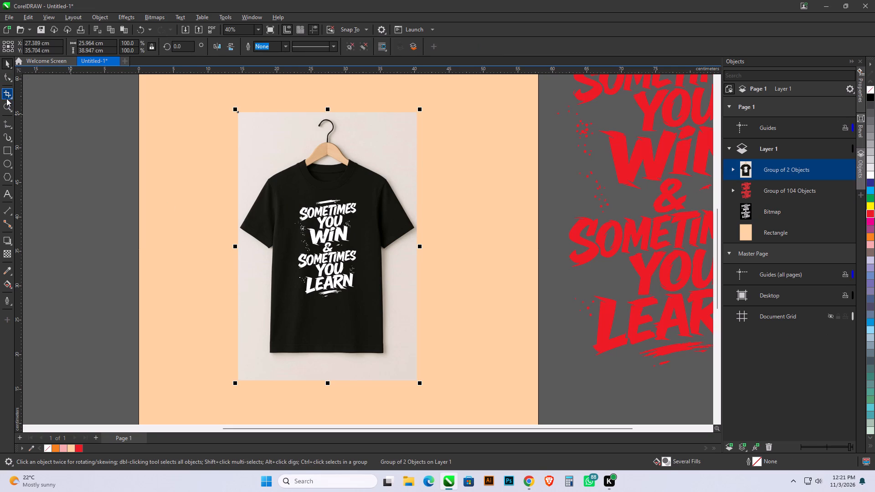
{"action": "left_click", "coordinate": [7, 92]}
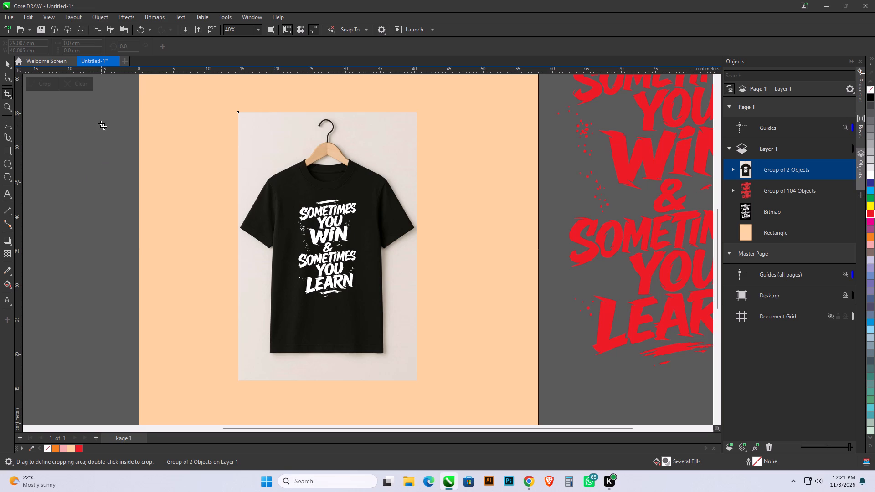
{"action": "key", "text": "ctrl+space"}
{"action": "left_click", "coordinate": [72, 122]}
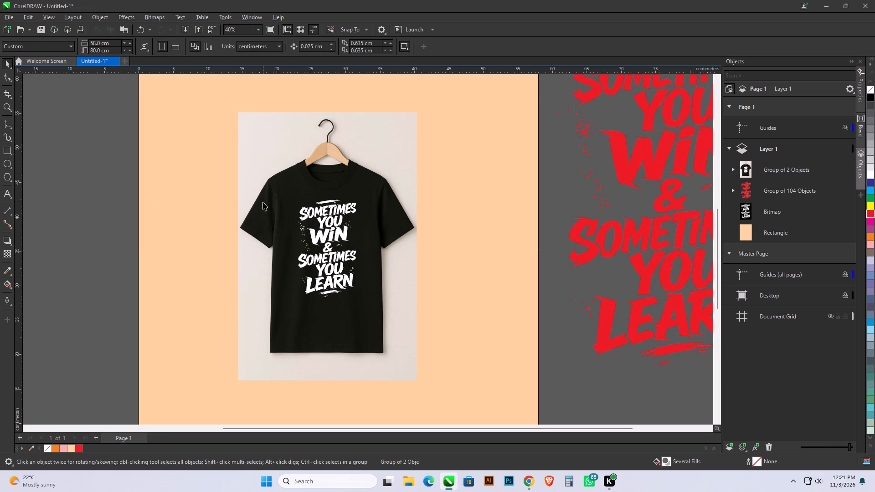
Copy the grouped T-shirt mockup, add a second page, and paste the copy there.
{"action": "left_click", "coordinate": [263, 202]}
{"action": "right_click", "coordinate": [264, 202]}
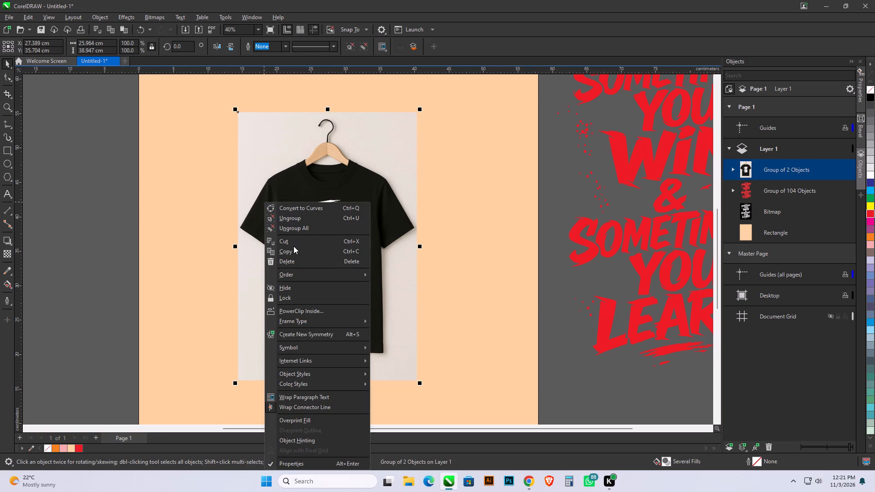
{"action": "left_click", "coordinate": [289, 252]}
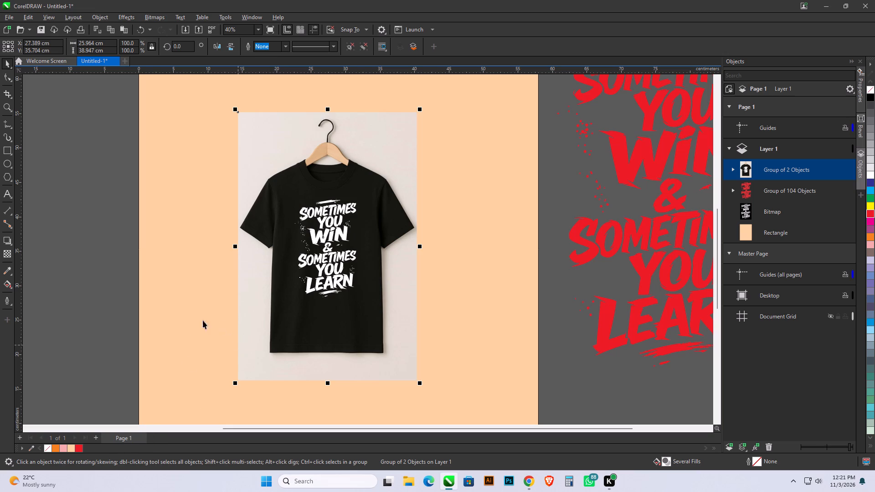
{"action": "left_click", "coordinate": [95, 437]}
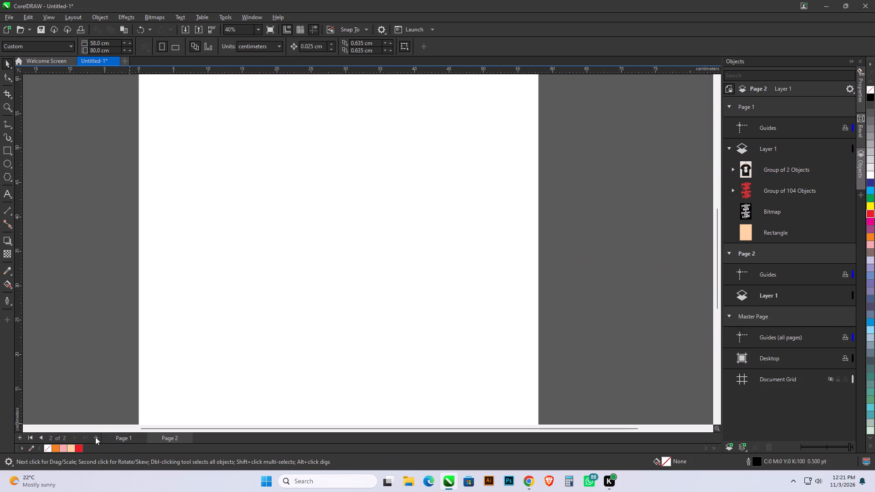
{"action": "right_click", "coordinate": [258, 181]}
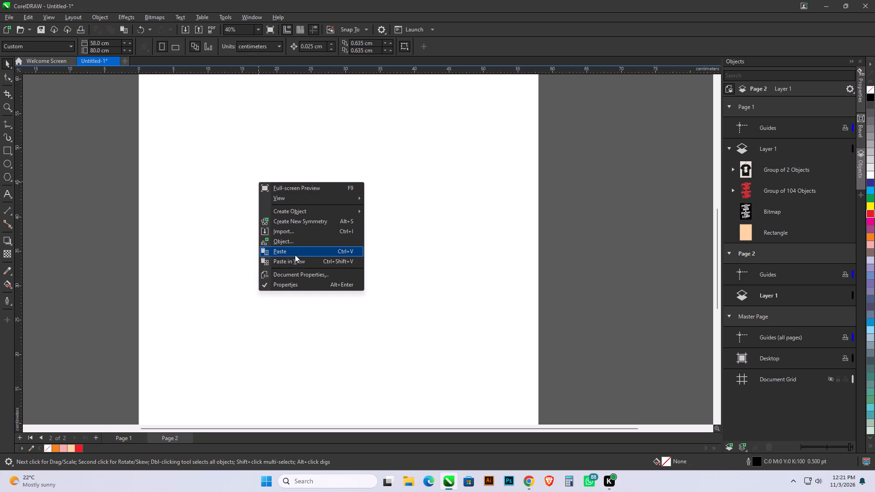
{"action": "left_click", "coordinate": [295, 255]}
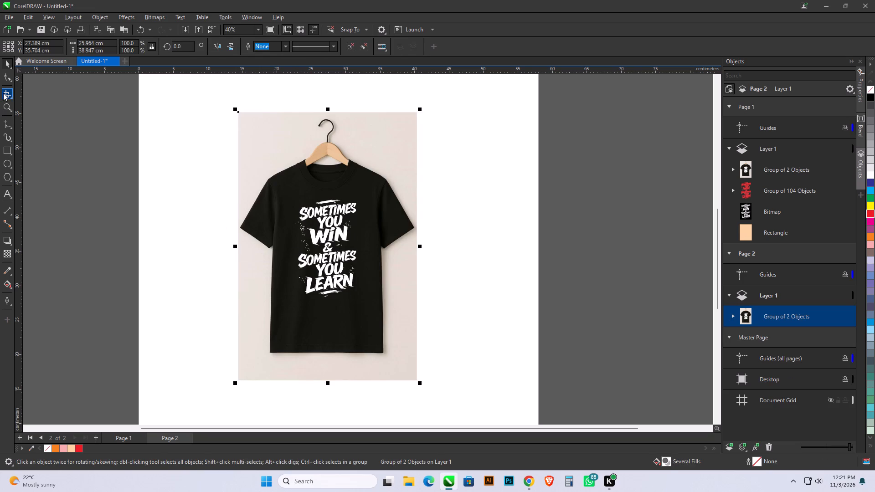
Frame the pasted mockup for cropping at full width, about 26.0 × 36.0 cm, with the top edge just above the hanger hook.
{"action": "left_click", "coordinate": [4, 93]}
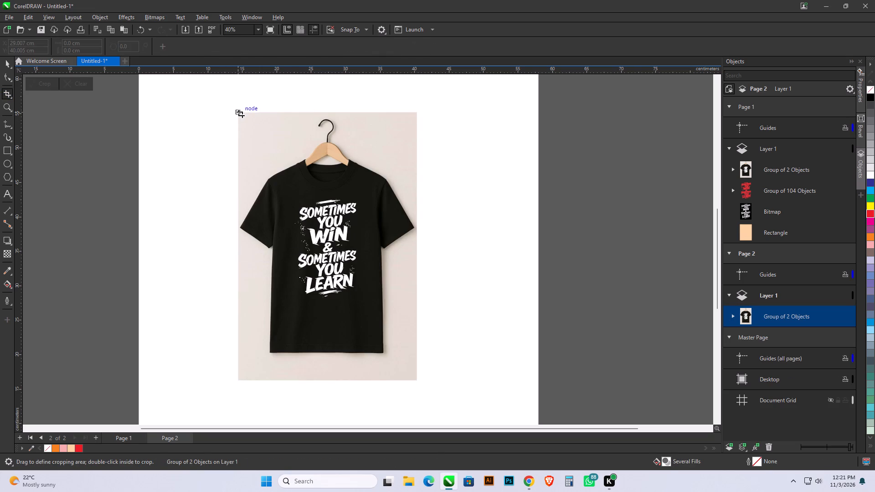
{"action": "left_click_drag", "start_coordinate": [240, 113], "coordinate": [419, 359]}
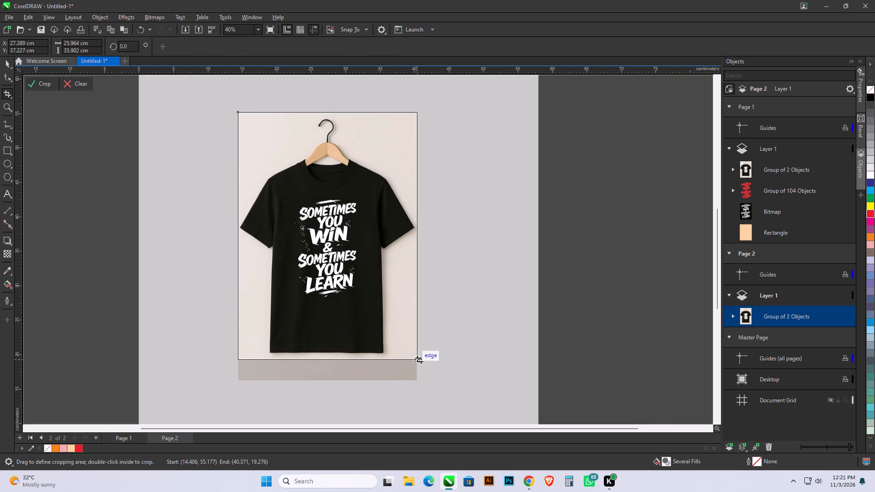
{"action": "left_click_drag", "start_coordinate": [419, 359], "coordinate": [415, 363]}
{"action": "left_click", "coordinate": [326, 113]}
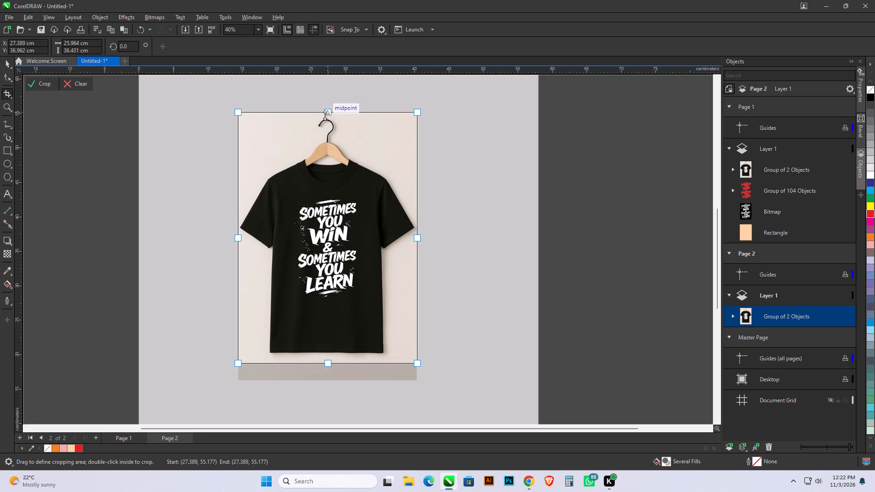
{"action": "scroll", "coordinate": [325, 117], "scroll_direction": "up", "scroll_amount": 10}
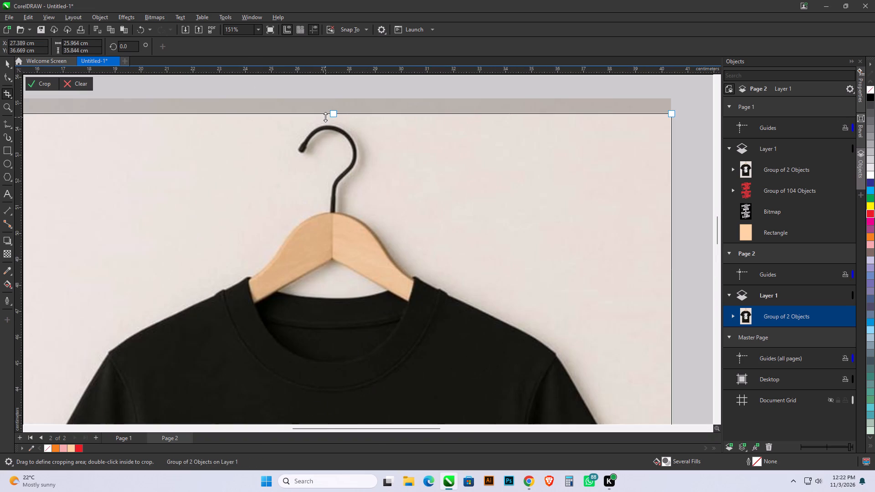
{"action": "left_click", "coordinate": [332, 111]}
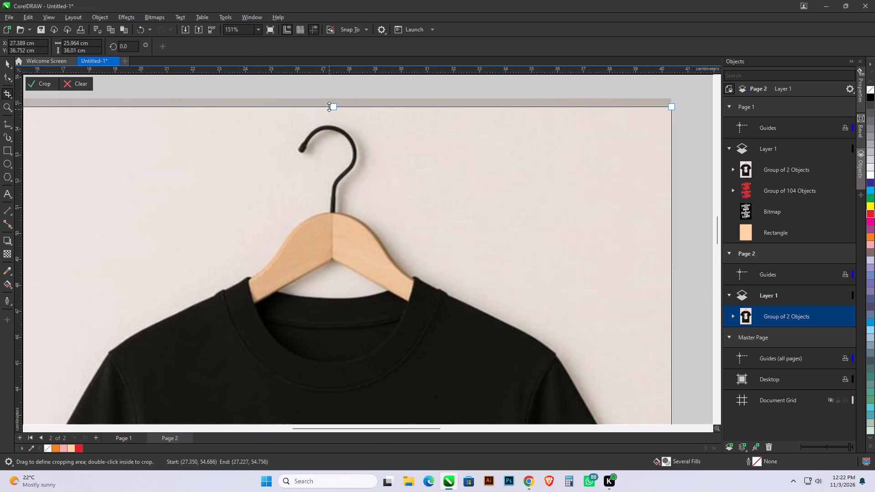
{"action": "scroll", "coordinate": [289, 120], "scroll_direction": "down", "scroll_amount": 10}
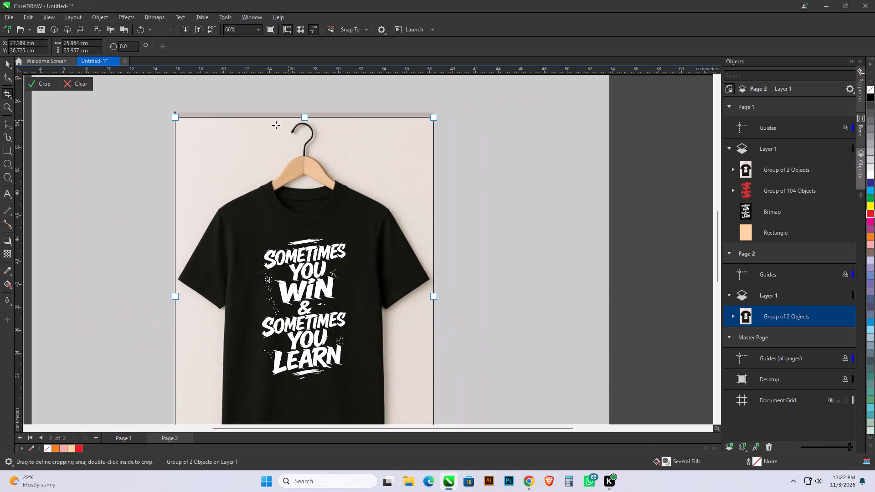
Raise the crop frame's bottom edge slightly below the shirt hem and crop the mockup to about 26.0 × 35.9 cm.
{"action": "scroll", "coordinate": [280, 259], "scroll_direction": "down", "scroll_amount": 3}
{"action": "scroll", "coordinate": [280, 333], "scroll_direction": "up", "scroll_amount": 7}
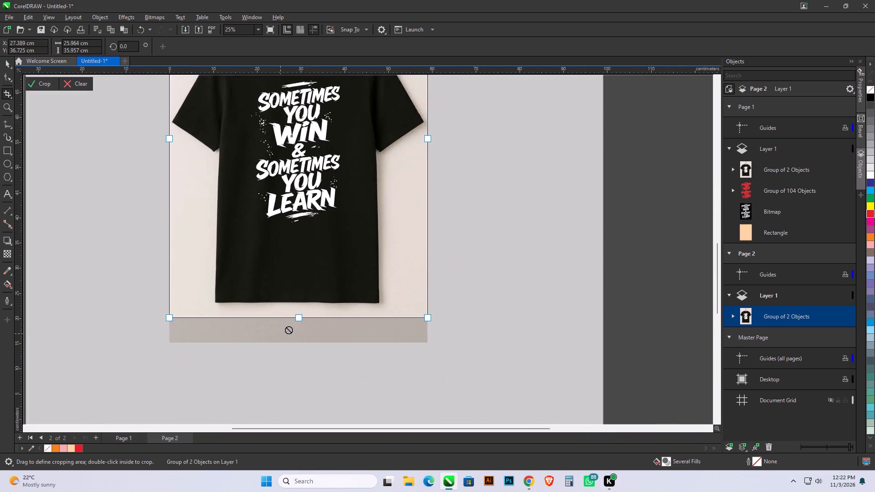
{"action": "scroll", "coordinate": [288, 330], "scroll_direction": "up", "scroll_amount": 7}
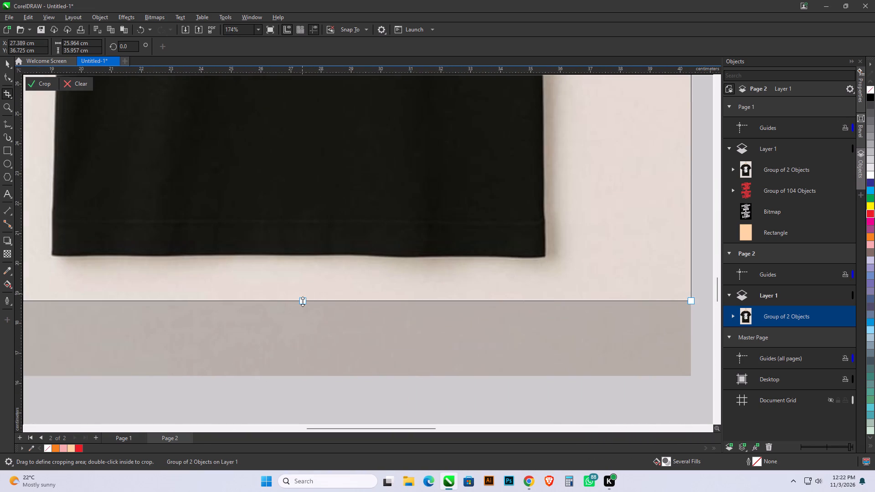
{"action": "left_click_drag", "start_coordinate": [304, 303], "coordinate": [299, 299]}
{"action": "scroll", "coordinate": [298, 299], "scroll_direction": "down", "scroll_amount": 4}
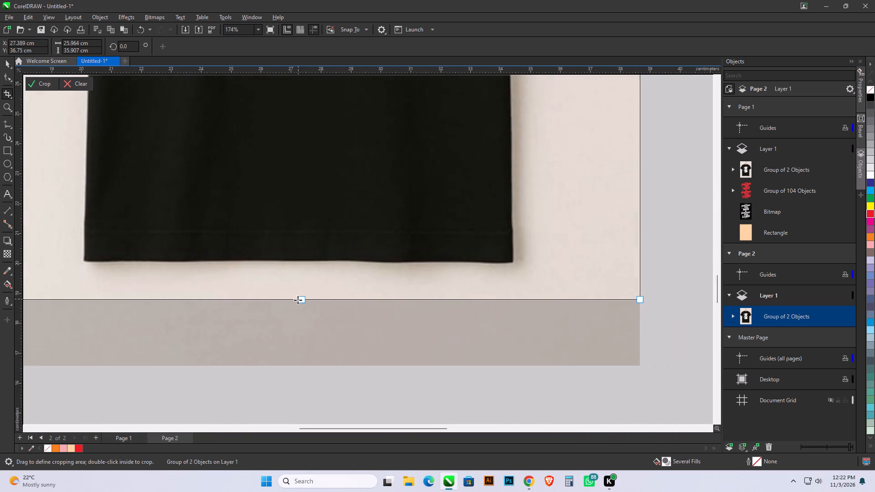
{"action": "scroll", "coordinate": [298, 300], "scroll_direction": "down", "scroll_amount": 4}
{"action": "left_click", "coordinate": [43, 86]}
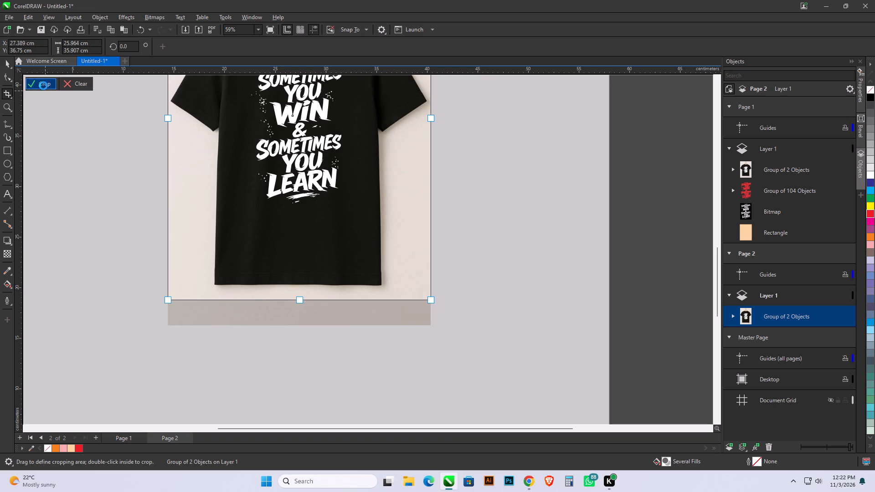
{"action": "scroll", "coordinate": [258, 303], "scroll_direction": "down", "scroll_amount": 5}
{"action": "scroll", "coordinate": [407, 209], "scroll_direction": "down", "scroll_amount": 3}
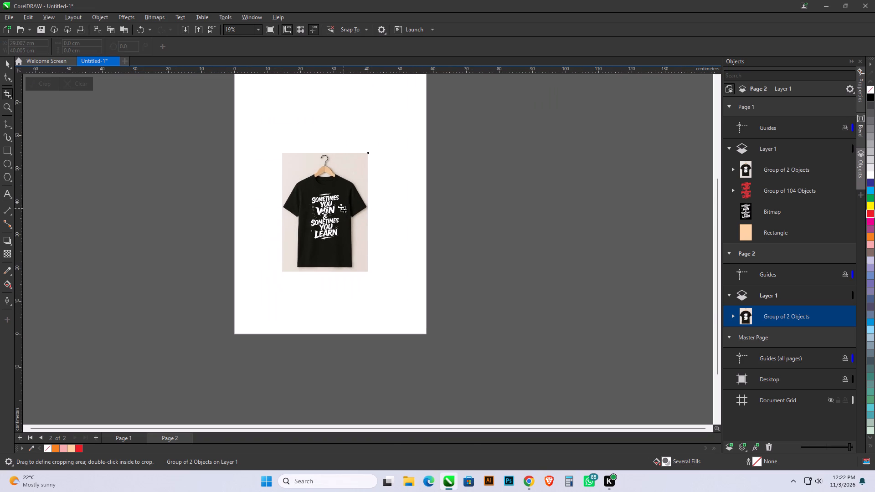
{"action": "left_click", "coordinate": [9, 61]}
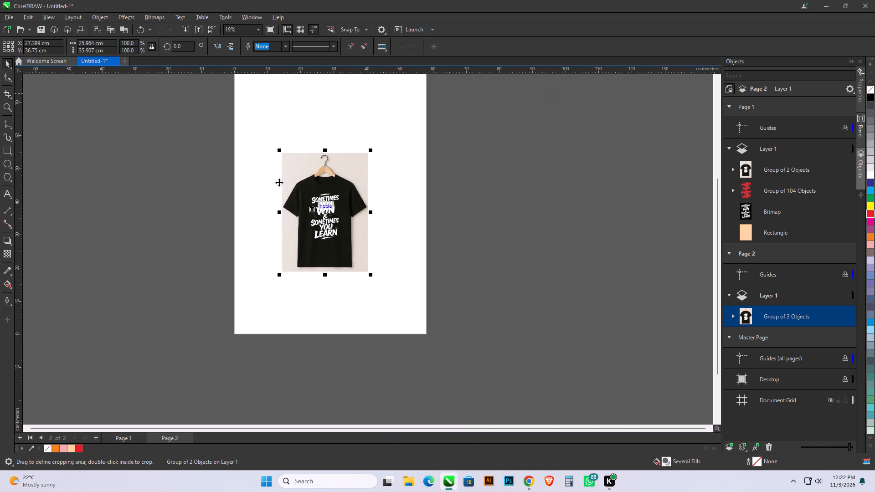
Auto-fit the second page's size to the cropped mockup.
{"action": "left_click", "coordinate": [218, 169]}
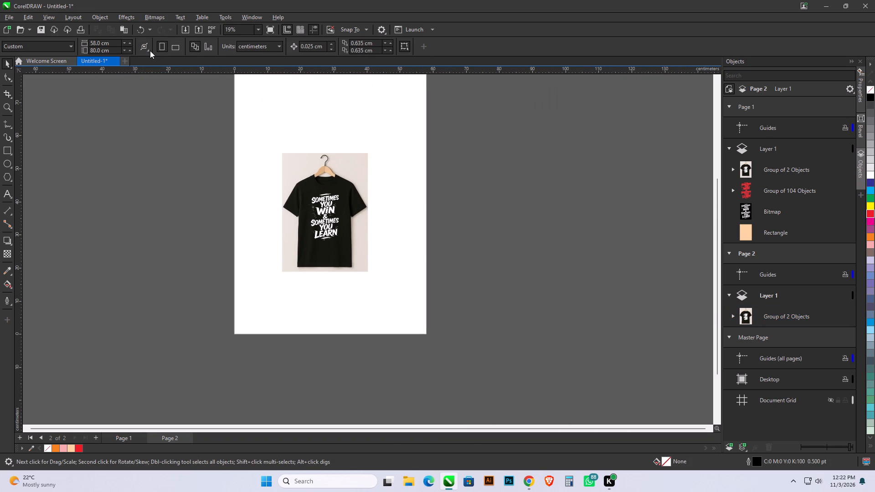
{"action": "left_click", "coordinate": [148, 50]}
{"action": "left_click", "coordinate": [170, 72]}
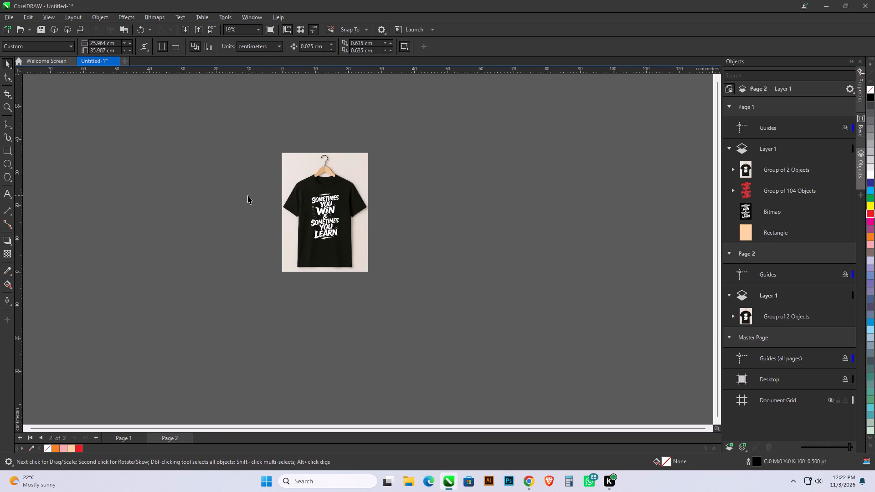
Export page 2 to the Desktop as a 24-bit RGB PNG named "Black shirt", with transparency and anti-aliasing enabled.
{"action": "left_click", "coordinate": [7, 15]}
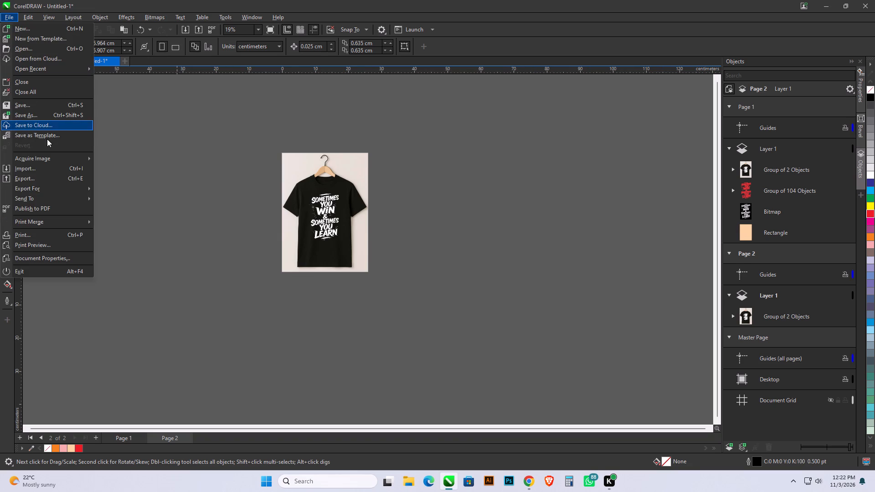
{"action": "left_click", "coordinate": [35, 175]}
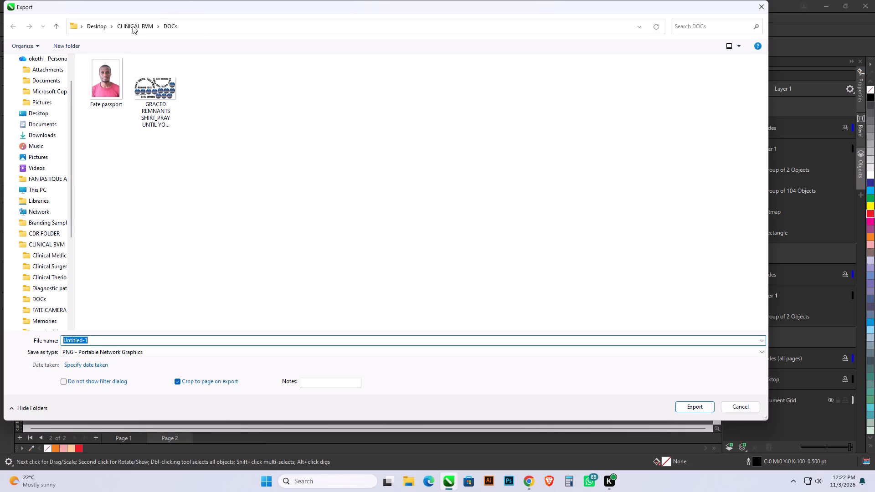
{"action": "left_click", "coordinate": [97, 23]}
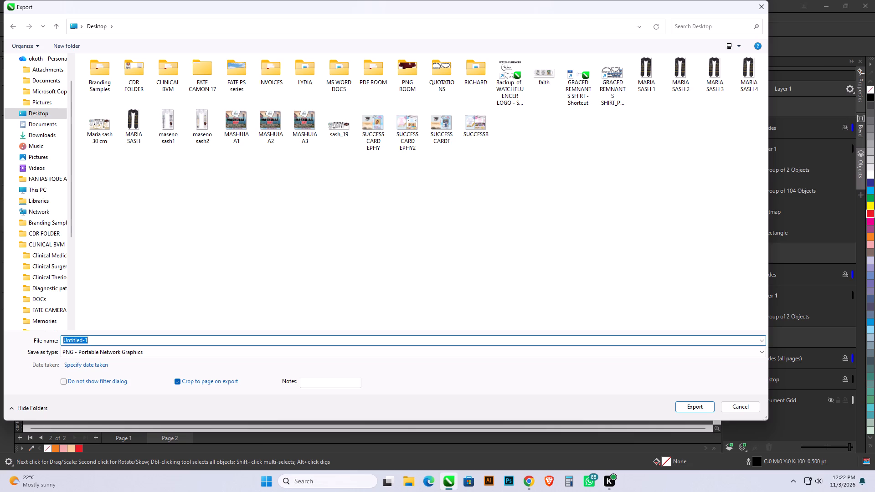
{"action": "type", "text": "Black shirt"}
{"action": "left_click", "coordinate": [701, 404]}
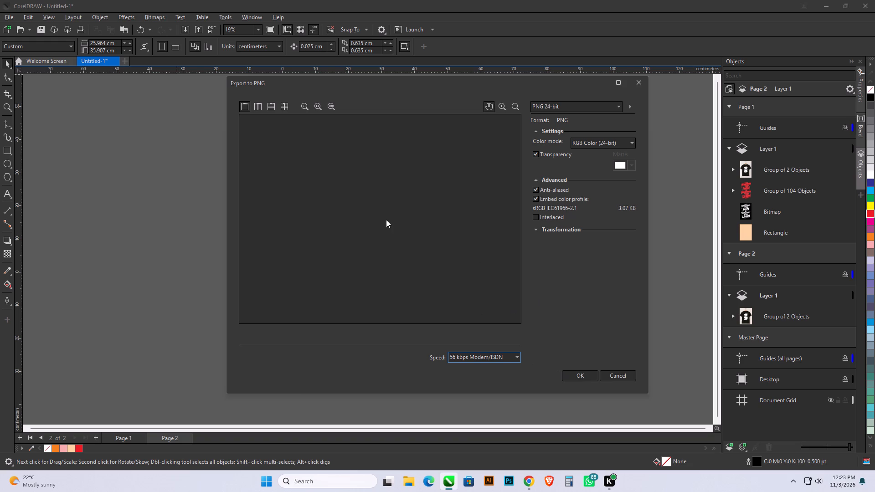
{"action": "scroll", "coordinate": [383, 219], "scroll_direction": "up", "scroll_amount": 5}
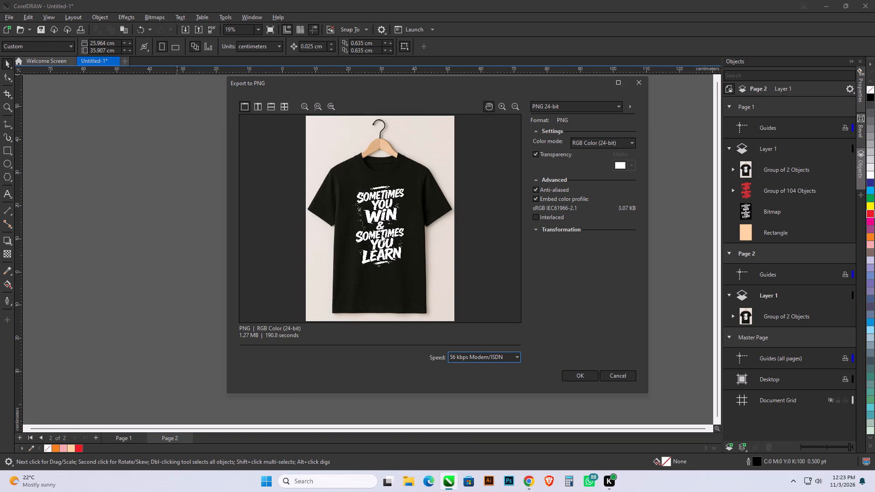
{"action": "left_click", "coordinate": [580, 377]}
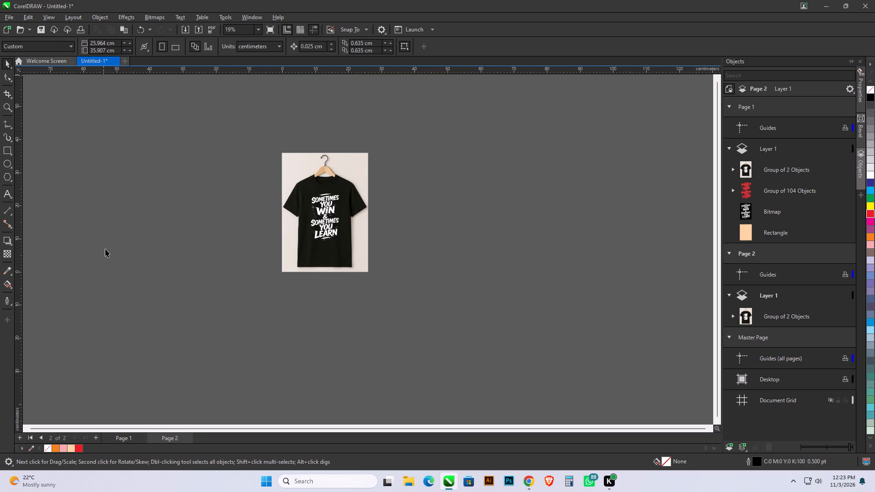
Return to page 1 of the document.
{"action": "left_click", "coordinate": [125, 436]}
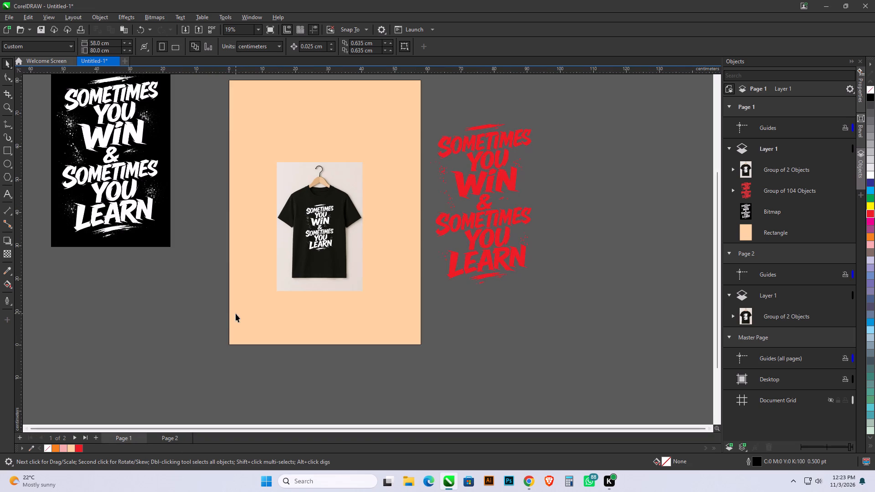
{"action": "scroll", "coordinate": [237, 313], "scroll_direction": "down", "scroll_amount": 2}
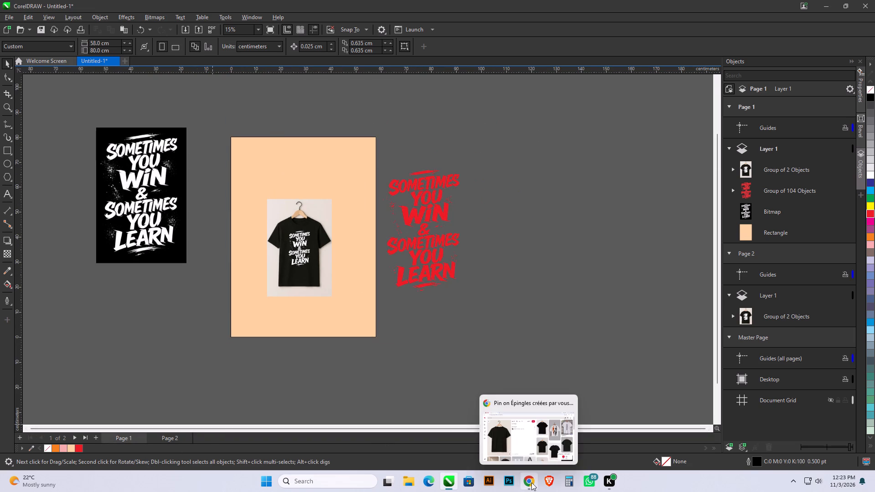
Switch to Pinterest in Chrome and browse the related T-shirt pins and the home feed for another design to trace.
{"action": "left_click", "coordinate": [531, 482]}
{"action": "scroll", "coordinate": [327, 254], "scroll_direction": "down", "scroll_amount": 6}
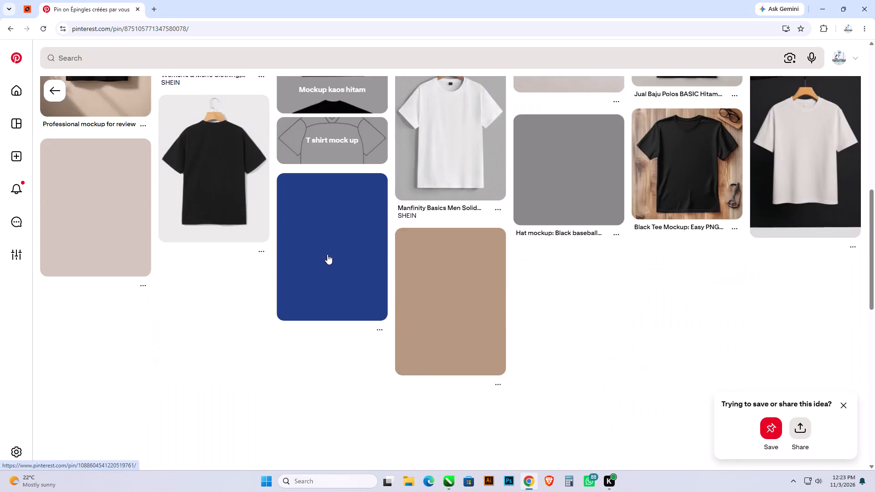
{"action": "scroll", "coordinate": [327, 254], "scroll_direction": "down", "scroll_amount": 3}
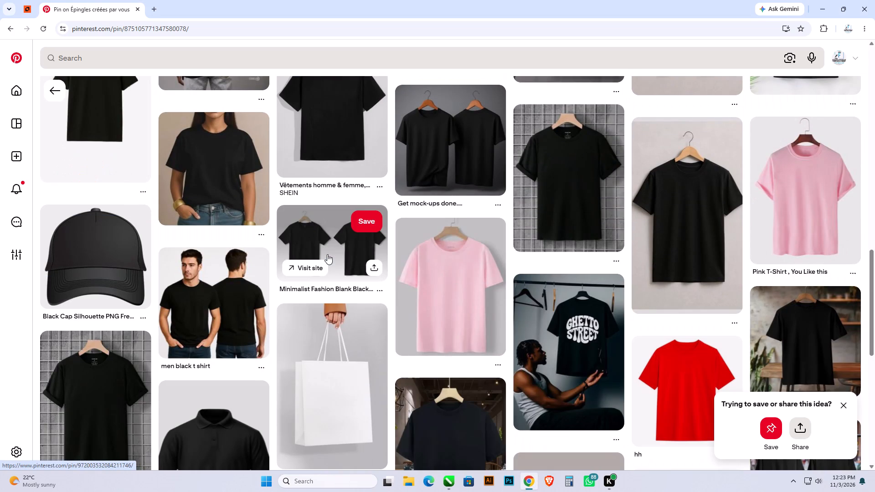
{"action": "scroll", "coordinate": [327, 255], "scroll_direction": "up", "scroll_amount": 6}
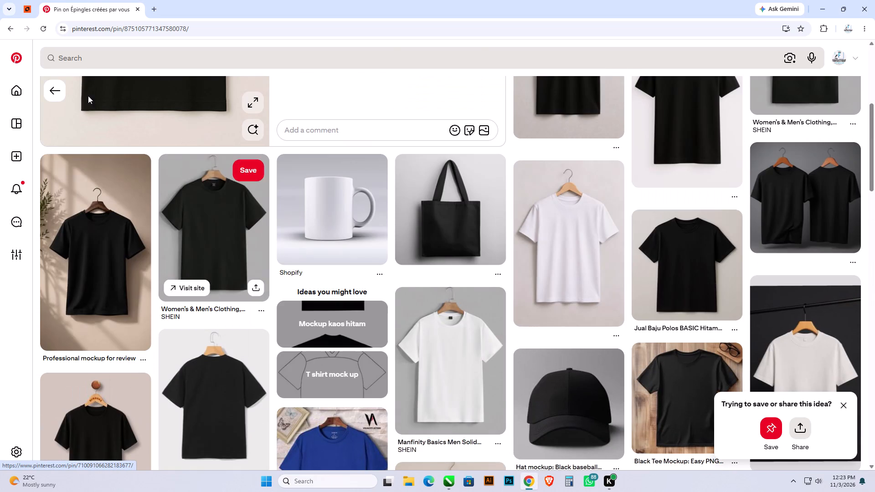
{"action": "left_click", "coordinate": [50, 91]}
{"action": "left_click", "coordinate": [15, 87]}
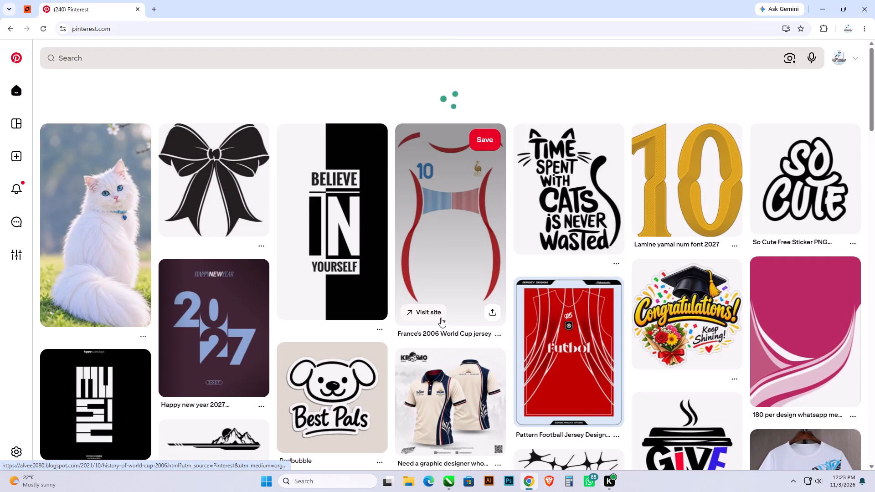
{"action": "scroll", "coordinate": [441, 318], "scroll_direction": "down", "scroll_amount": 3}
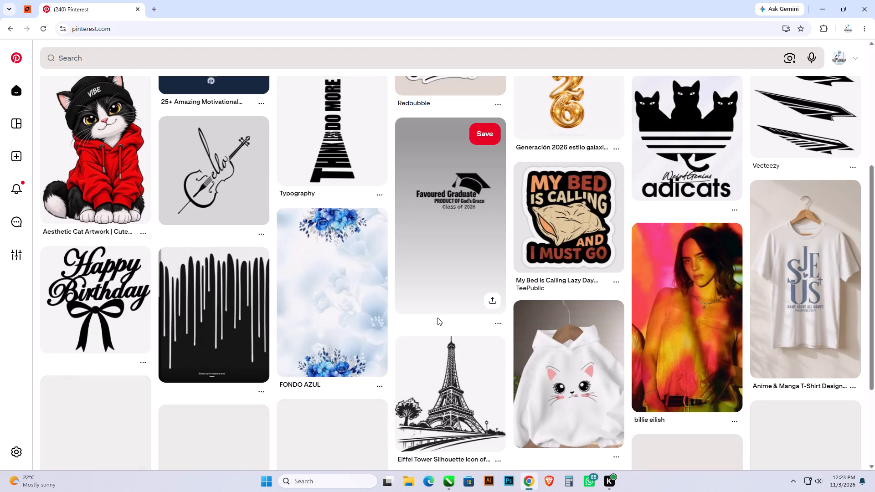
{"action": "scroll", "coordinate": [513, 307], "scroll_direction": "down", "scroll_amount": 2}
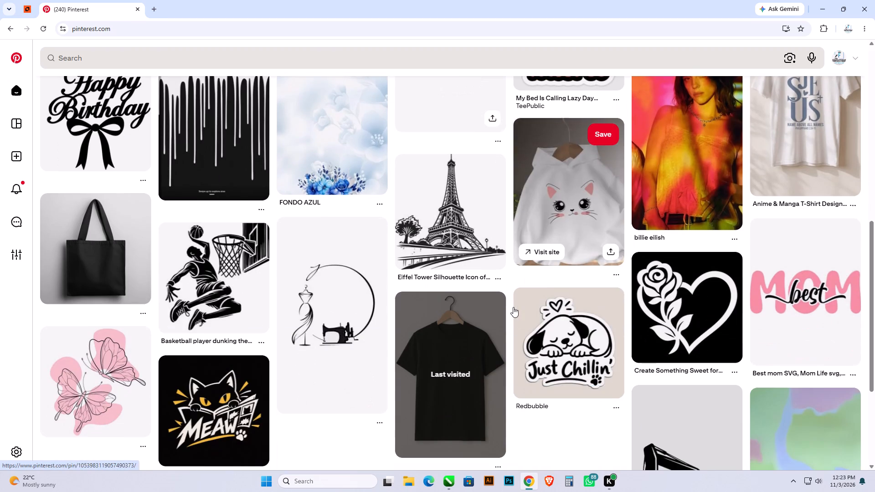
{"action": "scroll", "coordinate": [515, 307], "scroll_direction": "up", "scroll_amount": 1}
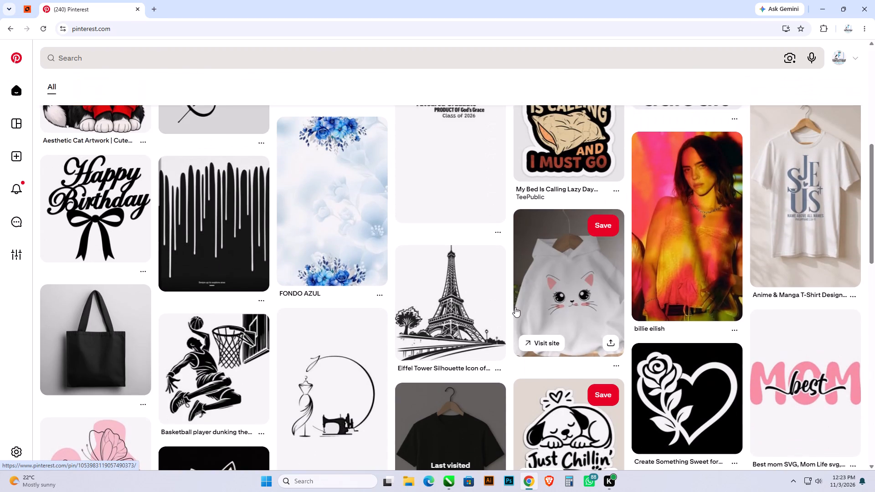
{"action": "scroll", "coordinate": [578, 321], "scroll_direction": "down", "scroll_amount": 1}
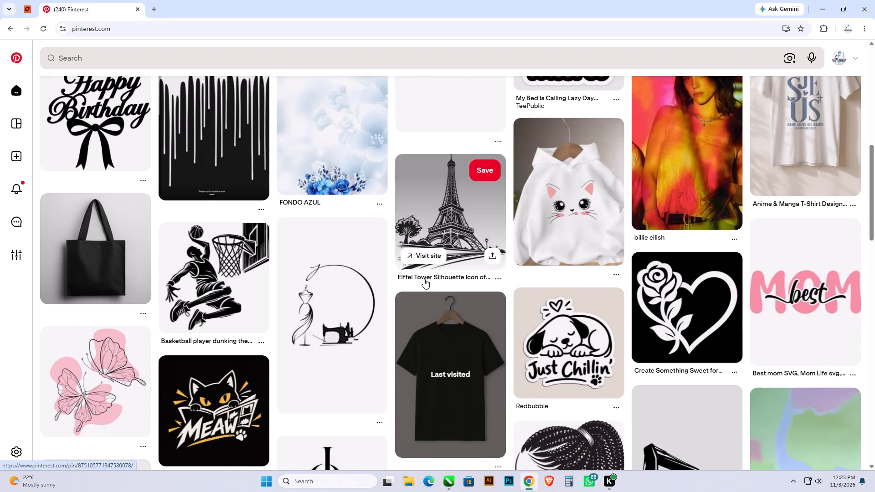
{"action": "scroll", "coordinate": [385, 272], "scroll_direction": "down", "scroll_amount": 1}
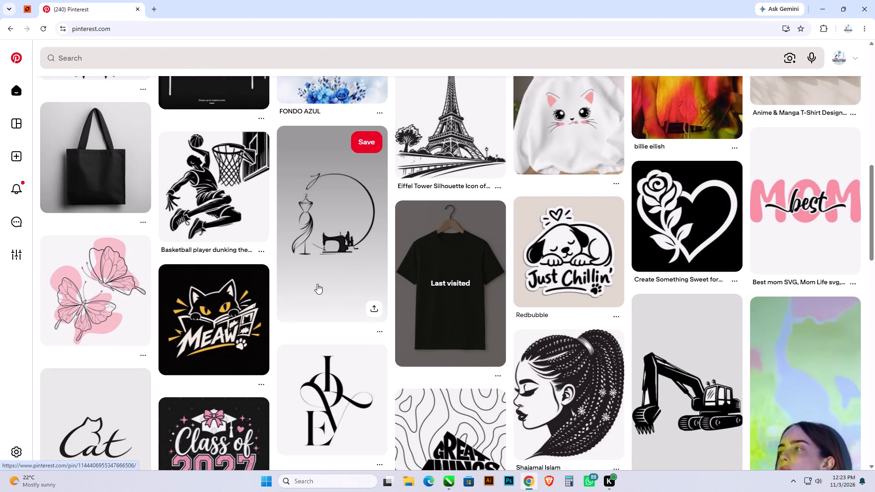
Open the pin with two pink line-art butterflies and copy its image.
{"action": "left_click", "coordinate": [118, 308]}
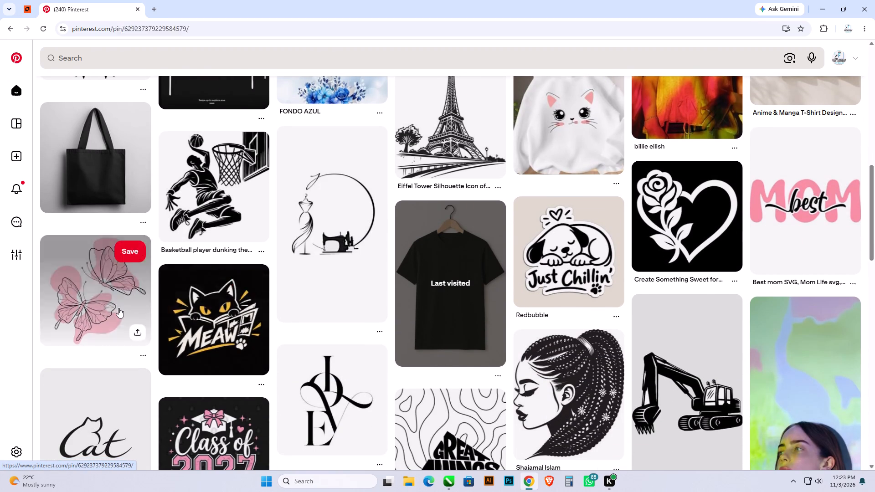
{"action": "right_click", "coordinate": [170, 181]}
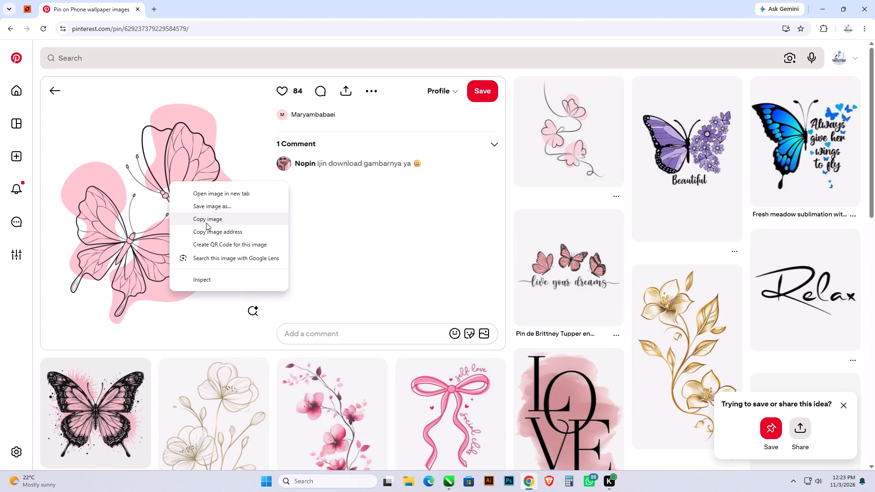
{"action": "left_click", "coordinate": [206, 222]}
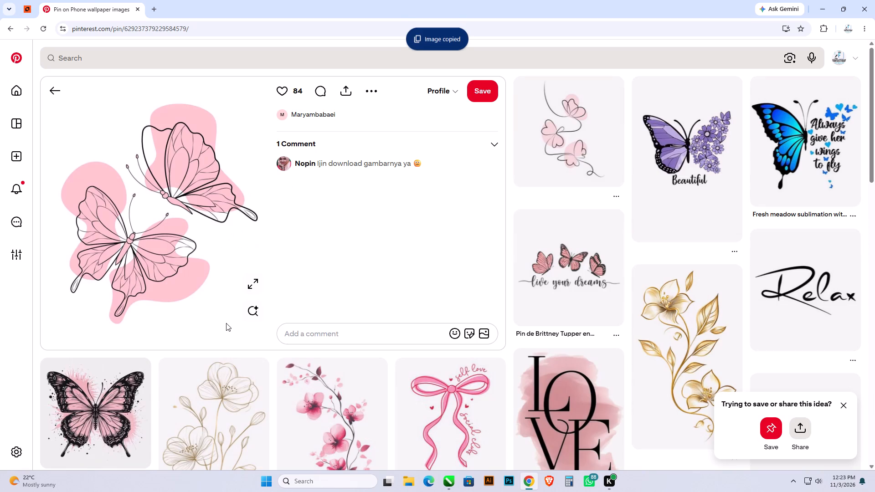
{"action": "left_click", "coordinate": [31, 10]}
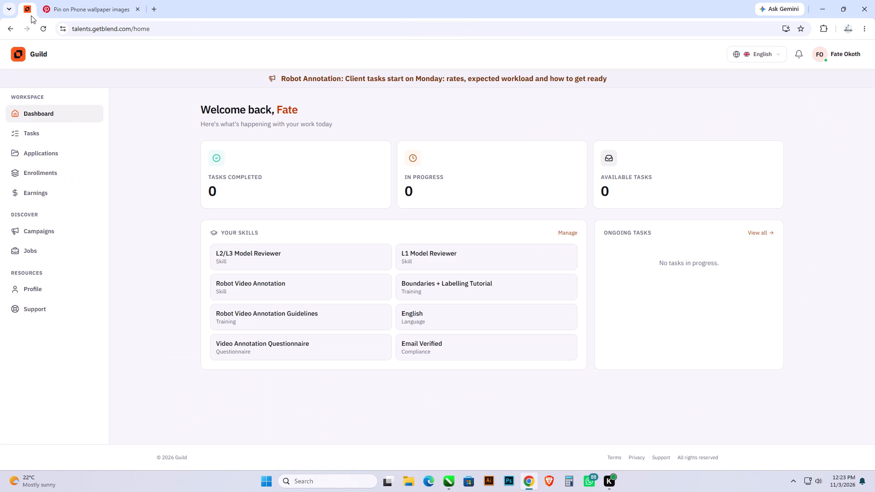
{"action": "left_click", "coordinate": [65, 12]}
Back in CorelDRAW, move the black lettering bitmap across the page to beside the red lettering, at about X 108.6, Y 46.6 cm.
{"action": "left_click", "coordinate": [818, 2]}
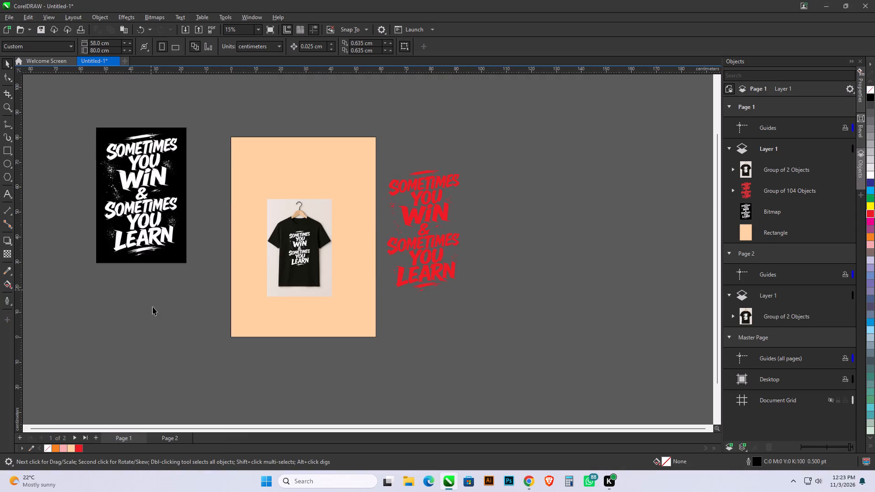
{"action": "left_click", "coordinate": [146, 176]}
{"action": "left_click_drag", "start_coordinate": [146, 177], "coordinate": [508, 202]}
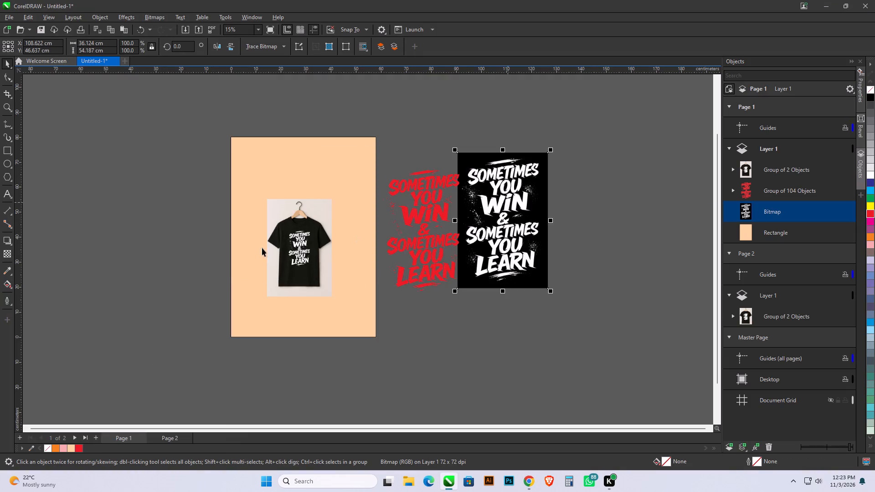
Paste the butterfly image onto page 1 and place it left of the peach page, at about X -36.6, Y 51.3 cm.
{"action": "right_click", "coordinate": [113, 169]}
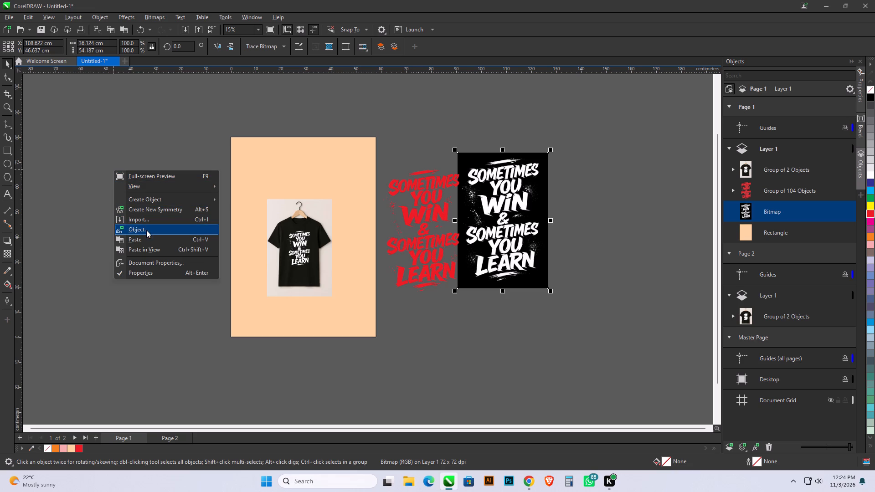
{"action": "left_click", "coordinate": [148, 246]}
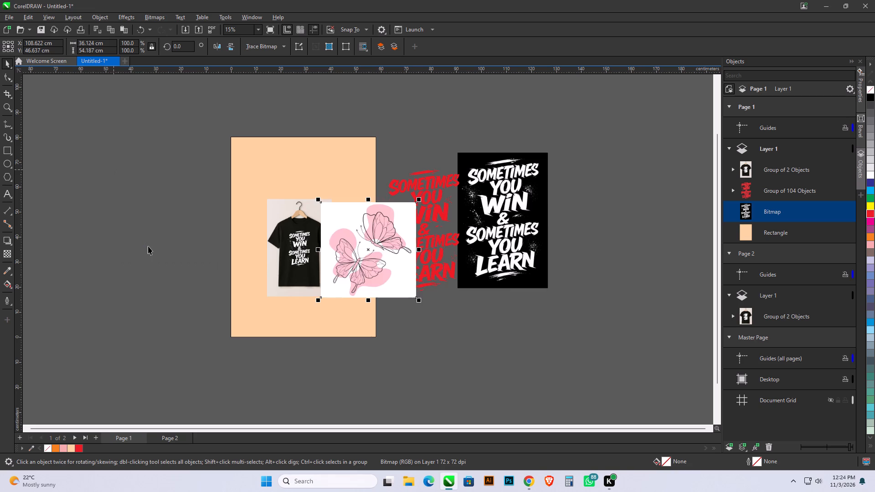
{"action": "left_click_drag", "start_coordinate": [369, 252], "coordinate": [78, 194]}
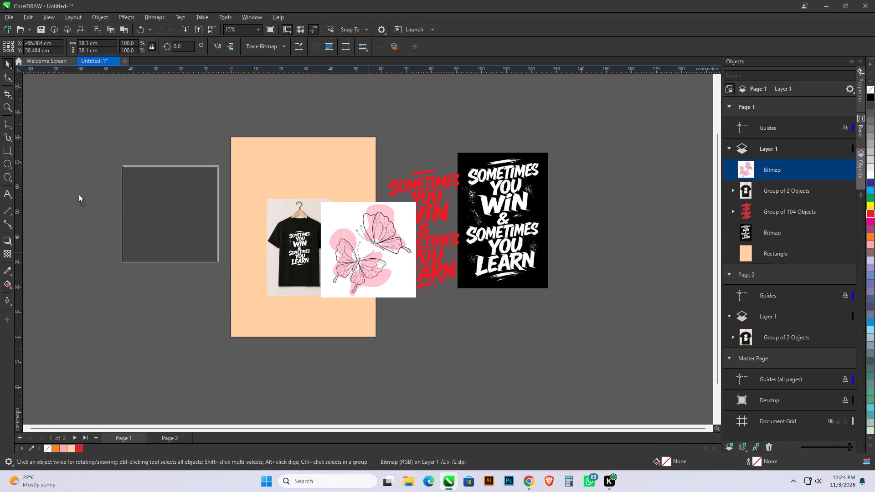
{"action": "left_click_drag", "start_coordinate": [78, 194], "coordinate": [64, 190]}
{"action": "left_click_drag", "start_coordinate": [65, 188], "coordinate": [120, 195]}
{"action": "scroll", "coordinate": [120, 195], "scroll_direction": "up", "scroll_amount": 9}
{"action": "left_click_drag", "start_coordinate": [149, 190], "coordinate": [250, 251]}
{"action": "scroll", "coordinate": [252, 209], "scroll_direction": "down", "scroll_amount": 4}
{"action": "left_click_drag", "start_coordinate": [232, 233], "coordinate": [216, 227]}
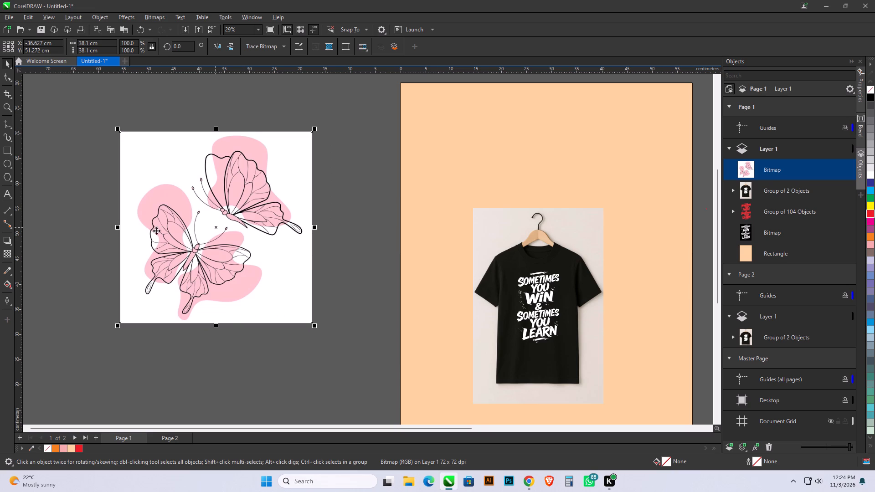
Vectorize the butterfly bitmap with Quick Trace.
{"action": "left_click", "coordinate": [254, 48]}
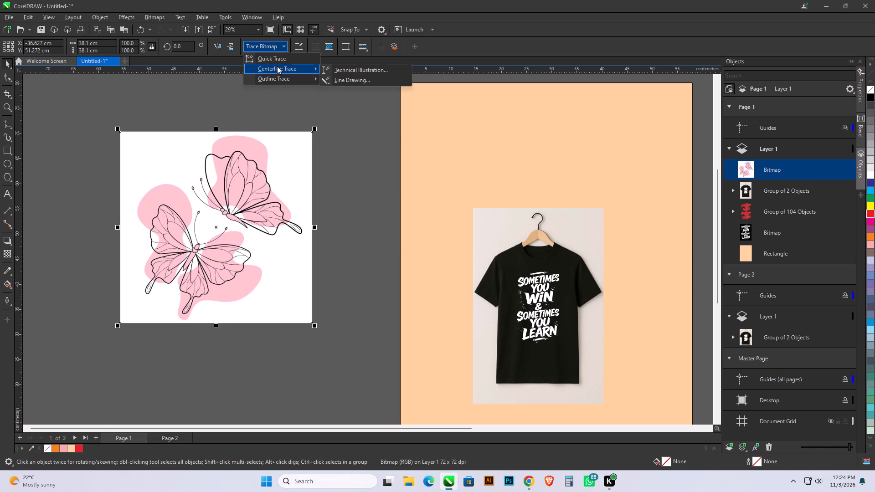
{"action": "left_click", "coordinate": [273, 58]}
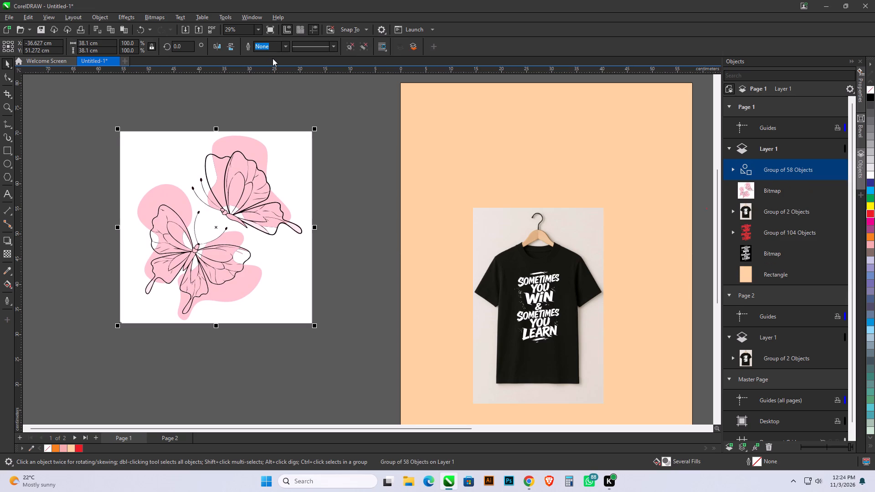
Separate the traced butterflies from the bitmap: move the trace to about X -8.9, Y 31.0 cm and the bitmap up and left.
{"action": "left_click_drag", "start_coordinate": [247, 200], "coordinate": [250, 200]}
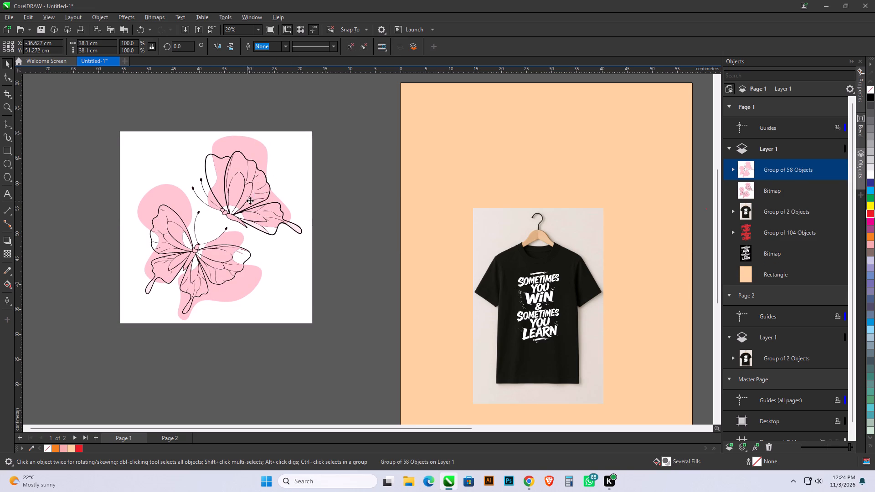
{"action": "left_click_drag", "start_coordinate": [250, 200], "coordinate": [324, 280]}
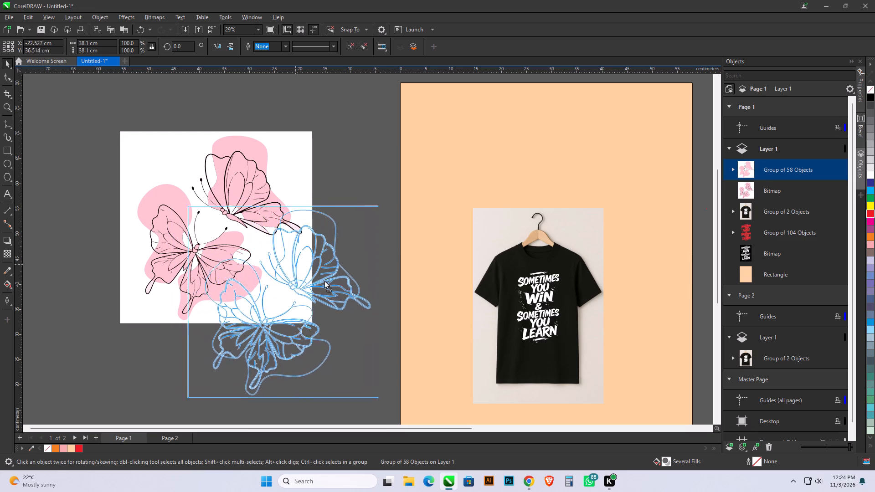
{"action": "left_click_drag", "start_coordinate": [324, 280], "coordinate": [386, 303]}
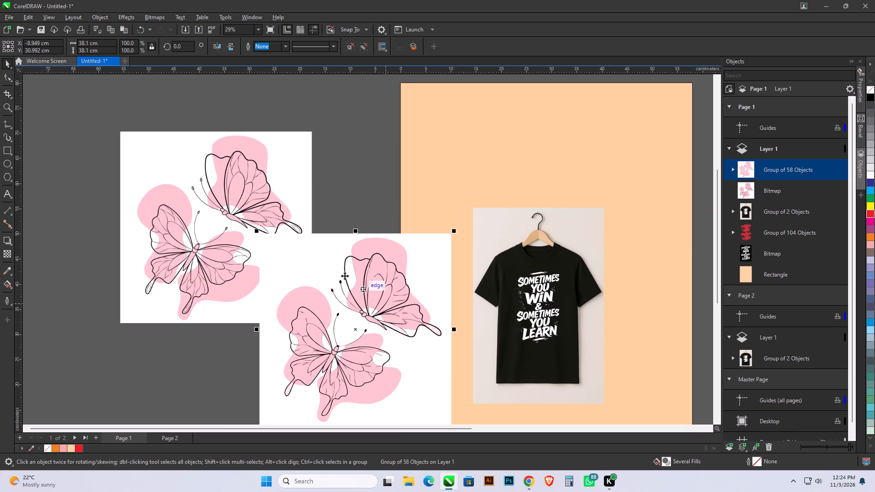
{"action": "left_click", "coordinate": [209, 246]}
{"action": "left_click_drag", "start_coordinate": [209, 246], "coordinate": [174, 233]}
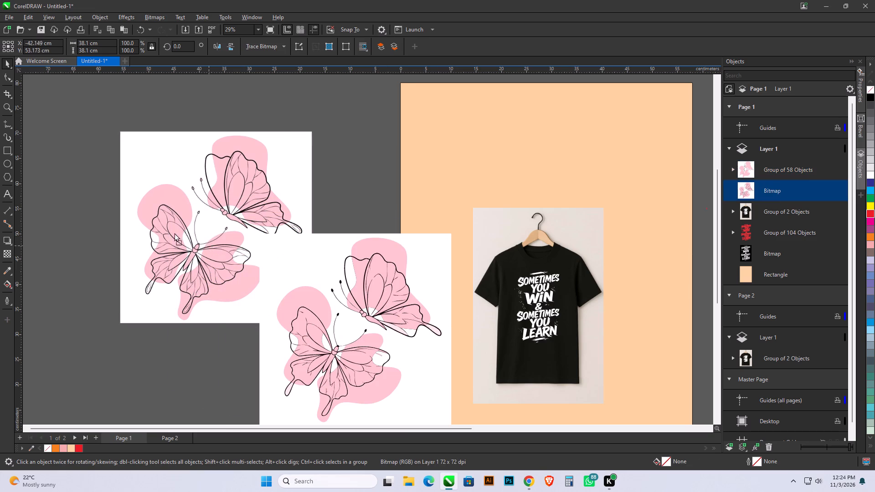
{"action": "left_click_drag", "start_coordinate": [174, 233], "coordinate": [136, 214]}
Move the traced butterfly group up beside the butterfly bitmap, to about X -10.6, Y 60.5 cm.
{"action": "left_click", "coordinate": [327, 323]}
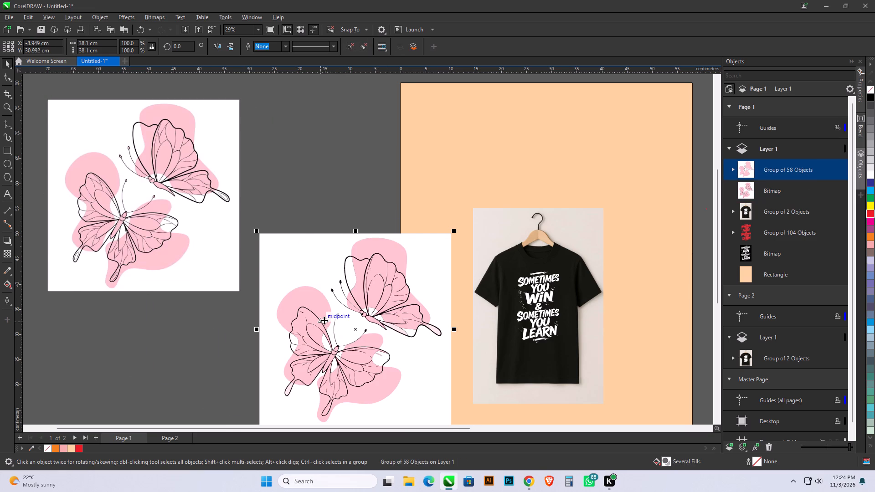
{"action": "left_click_drag", "start_coordinate": [322, 320], "coordinate": [312, 172]}
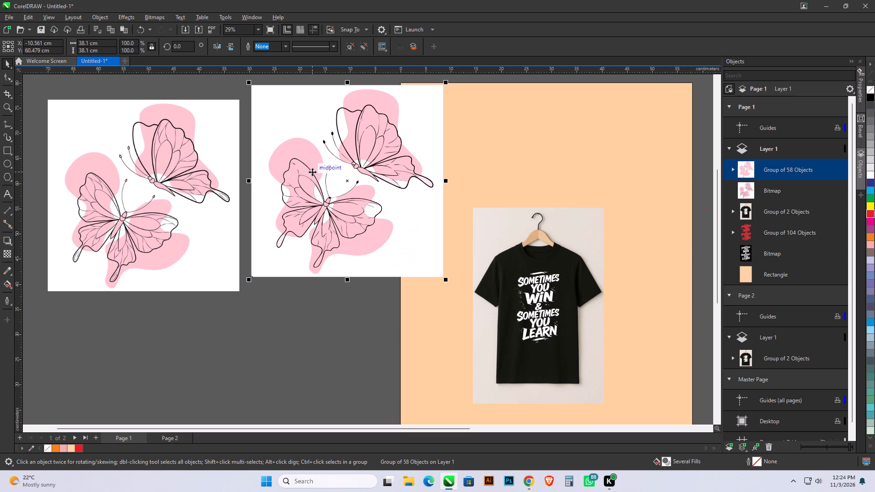
Ungroup the traced butterflies and delete the white square background behind them.
{"action": "left_click", "coordinate": [350, 51]}
{"action": "left_click", "coordinate": [319, 325]}
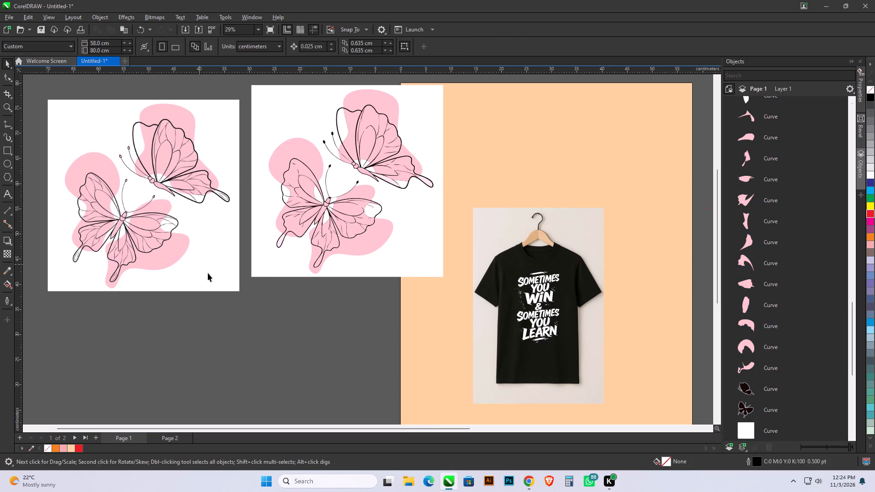
{"action": "left_click", "coordinate": [256, 267]}
{"action": "left_click_drag", "start_coordinate": [256, 267], "coordinate": [159, 328]}
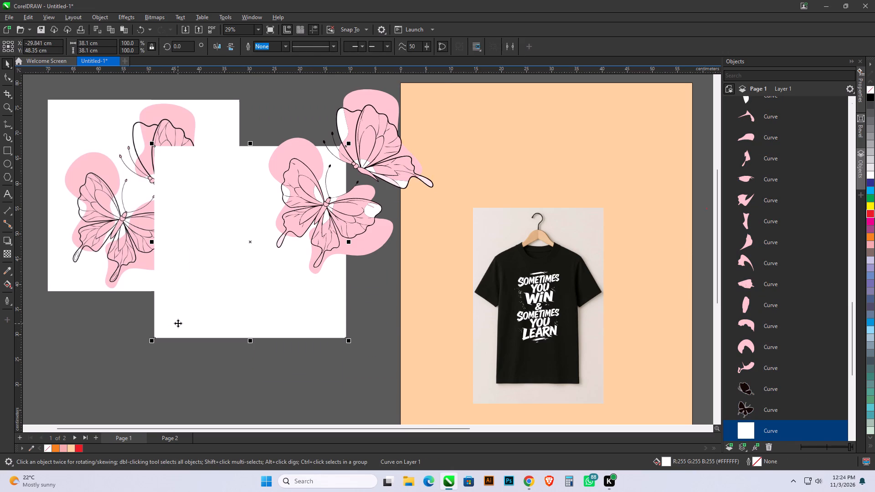
{"action": "key", "text": "BackSpace"}
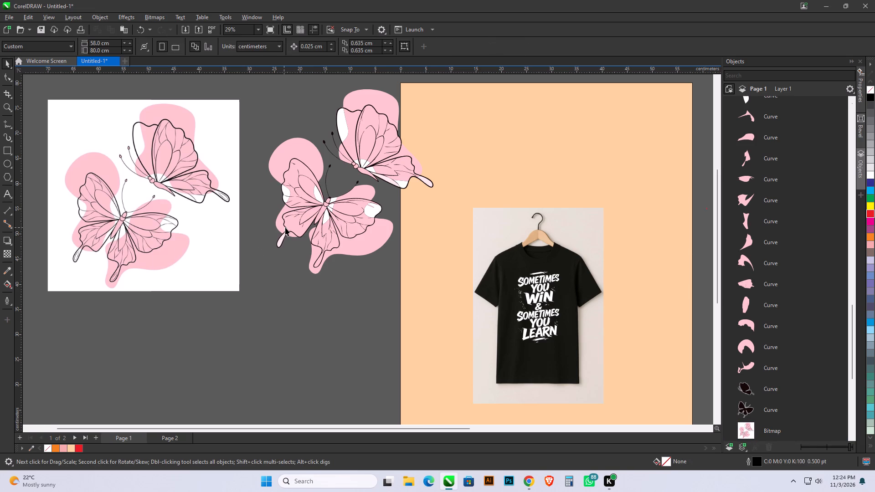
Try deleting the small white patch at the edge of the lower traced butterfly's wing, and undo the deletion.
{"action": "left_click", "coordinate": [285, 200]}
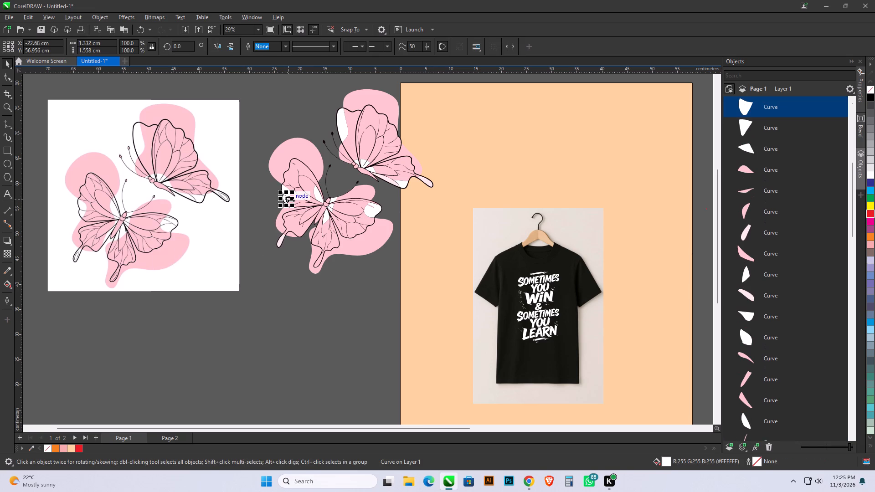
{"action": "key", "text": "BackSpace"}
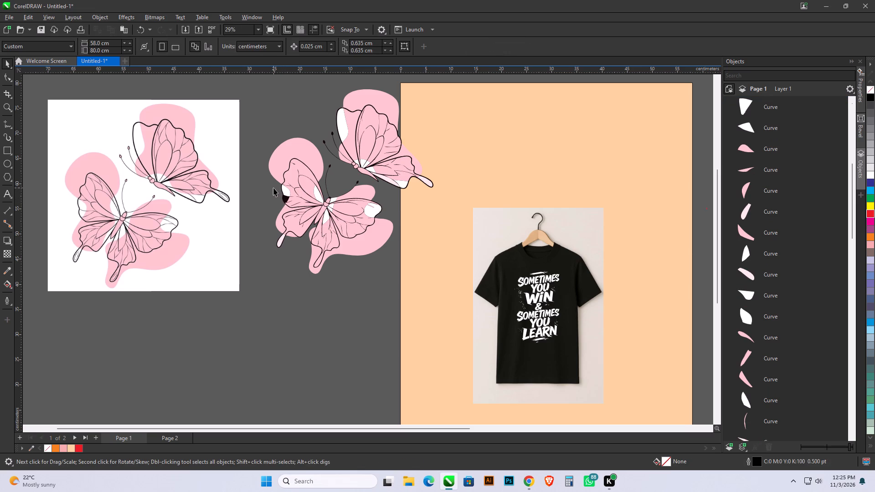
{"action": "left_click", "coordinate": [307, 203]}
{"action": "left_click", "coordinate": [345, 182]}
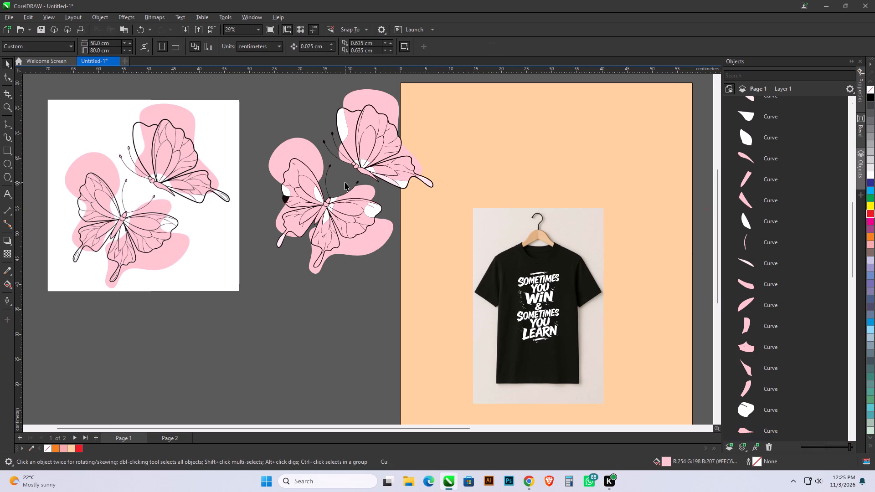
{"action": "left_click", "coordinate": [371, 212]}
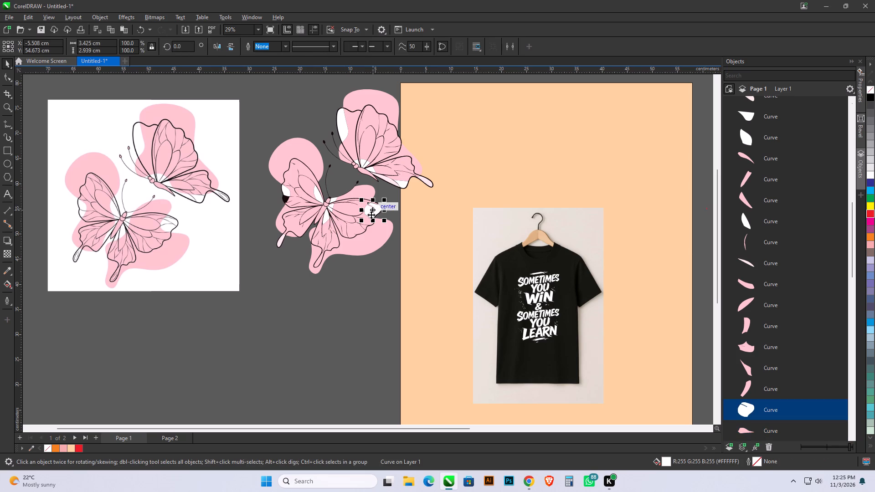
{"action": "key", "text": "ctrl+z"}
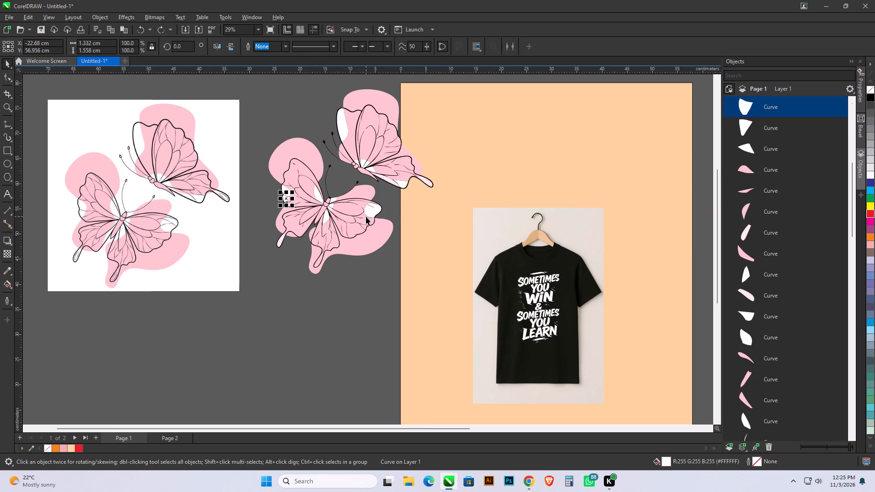
Create a boundary outline around all the traced butterfly pieces and move it clear of them, to about X -35.7, Y 31.9 cm.
{"action": "left_click", "coordinate": [400, 281]}
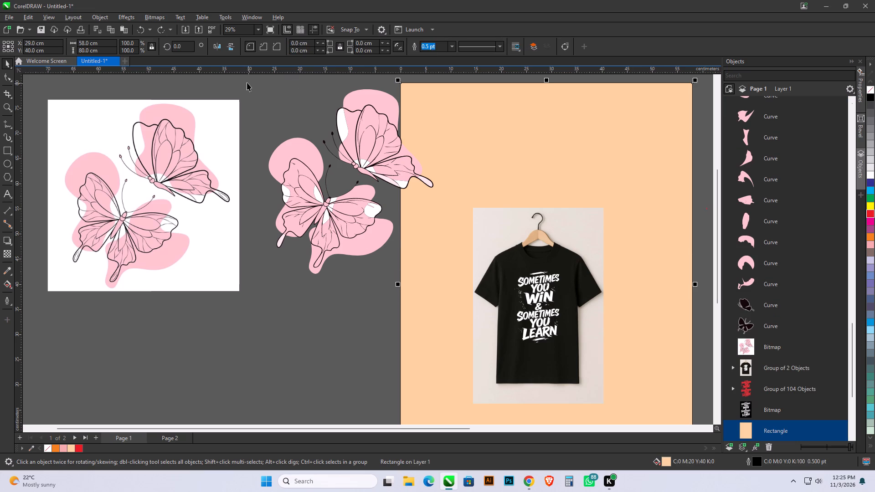
{"action": "left_click_drag", "start_coordinate": [246, 82], "coordinate": [435, 247]}
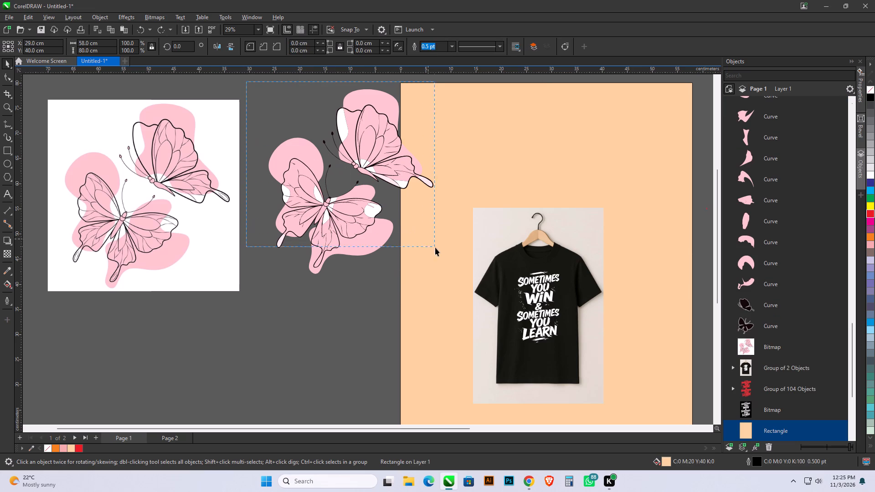
{"action": "left_click_drag", "start_coordinate": [435, 247], "coordinate": [449, 285]}
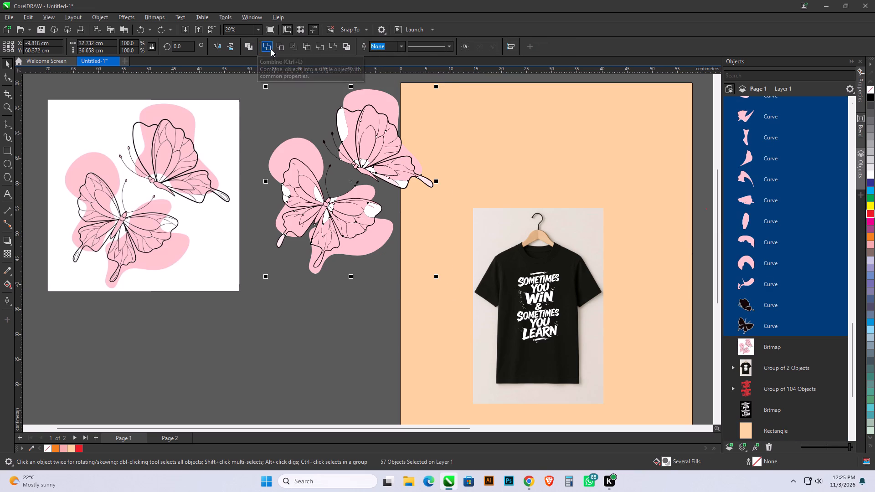
{"action": "left_click", "coordinate": [349, 44]}
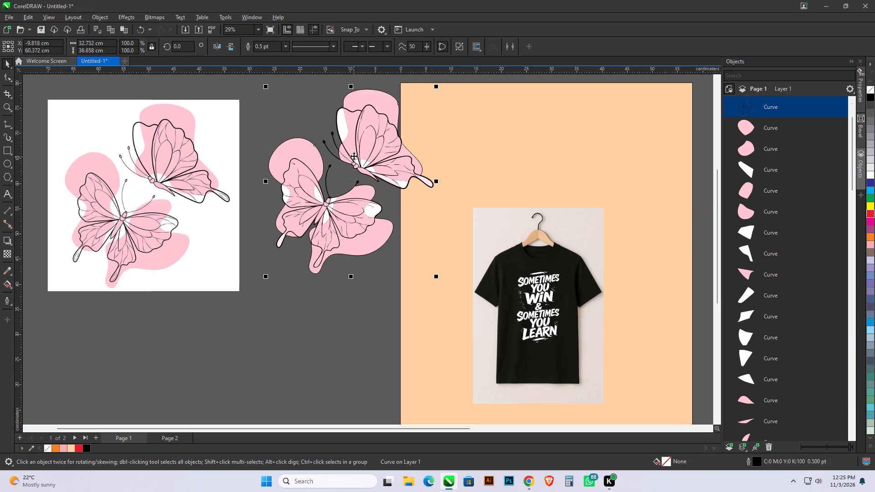
{"action": "left_click_drag", "start_coordinate": [354, 156], "coordinate": [375, 222]}
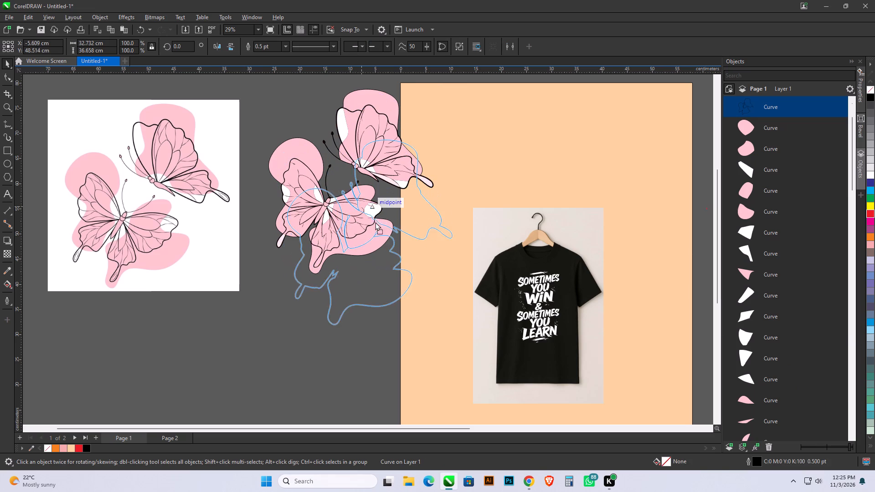
{"action": "left_click_drag", "start_coordinate": [375, 222], "coordinate": [282, 320]}
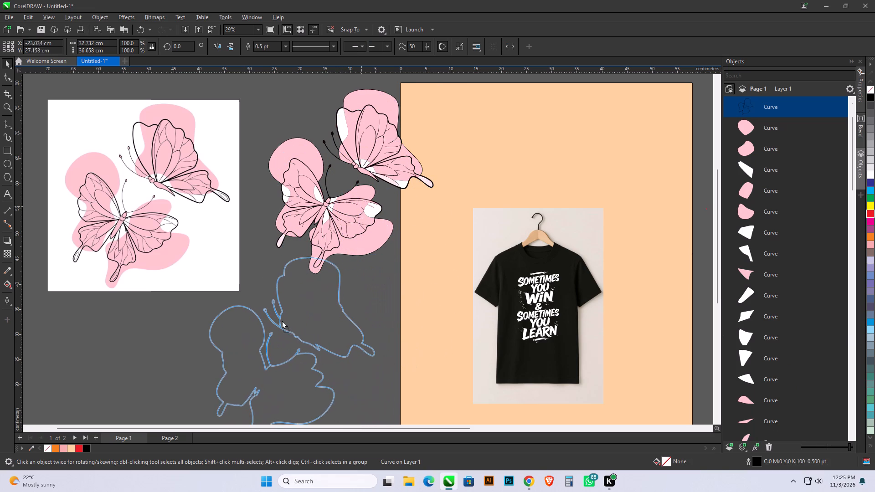
{"action": "left_click_drag", "start_coordinate": [282, 320], "coordinate": [223, 301]}
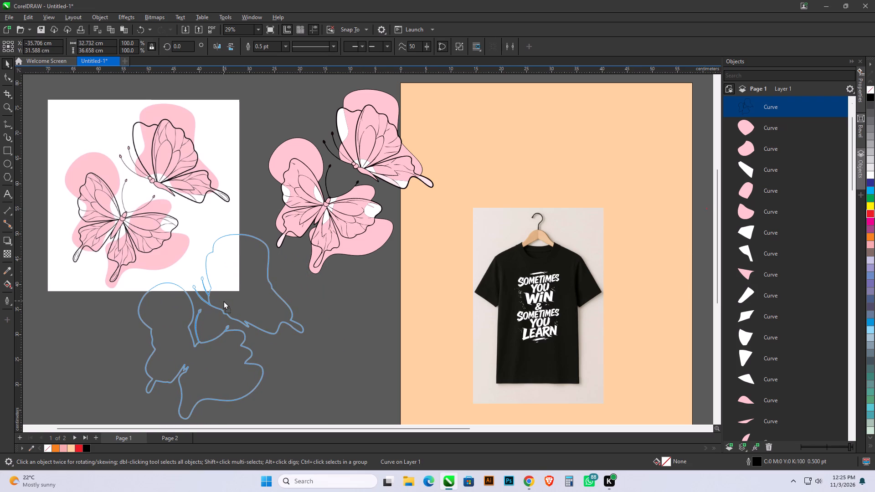
{"action": "left_click_drag", "start_coordinate": [223, 301], "coordinate": [223, 299]}
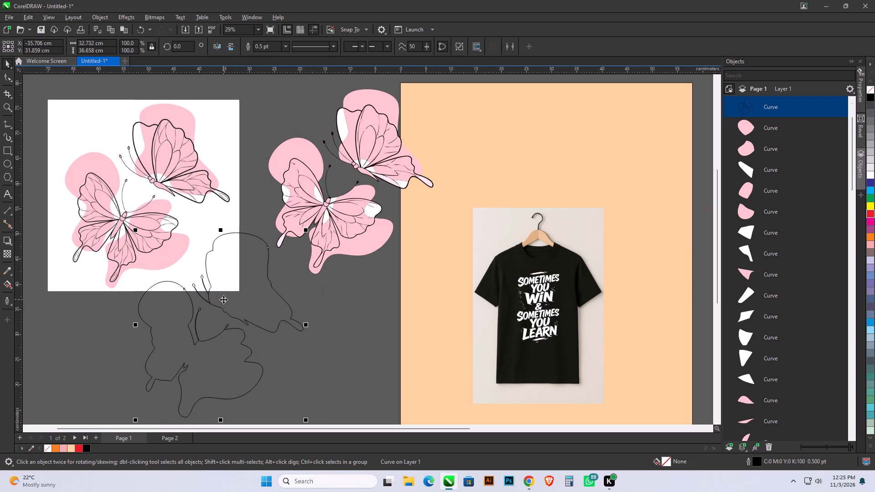
{"action": "left_click", "coordinate": [341, 212]}
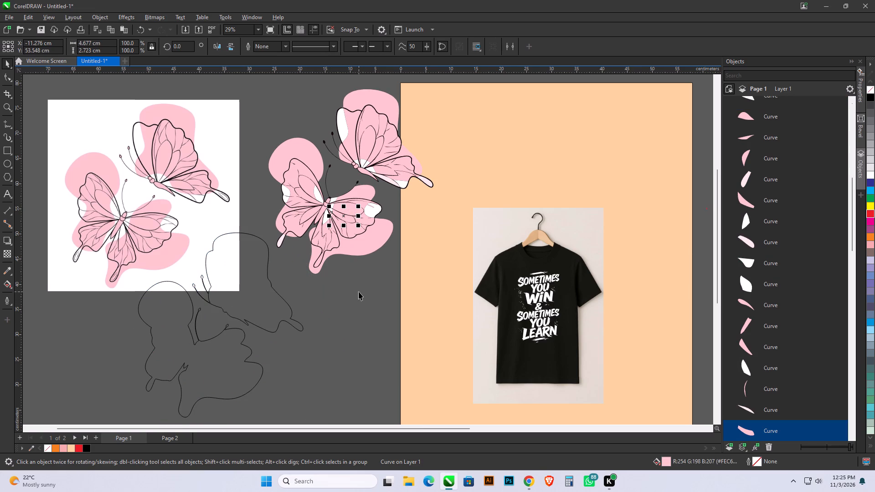
{"action": "left_click", "coordinate": [359, 292]}
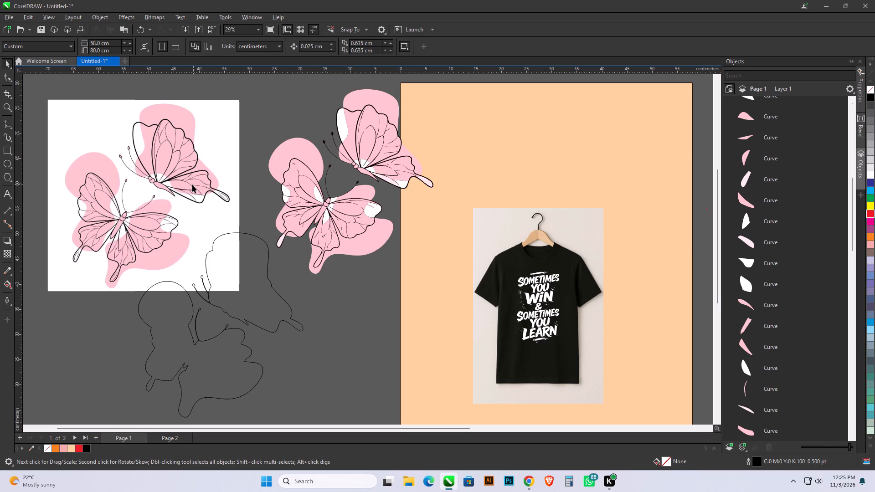
Align the boundary outline precisely over the butterflies in the bitmap, at about X -50.3, Y 57.5 cm.
{"action": "left_click", "coordinate": [207, 341]}
{"action": "left_click_drag", "start_coordinate": [226, 320], "coordinate": [212, 304]}
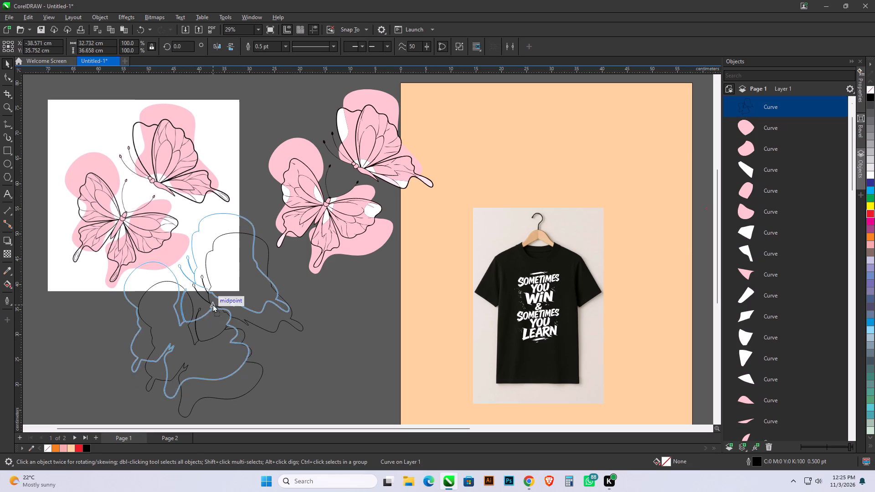
{"action": "left_click_drag", "start_coordinate": [212, 304], "coordinate": [154, 192]}
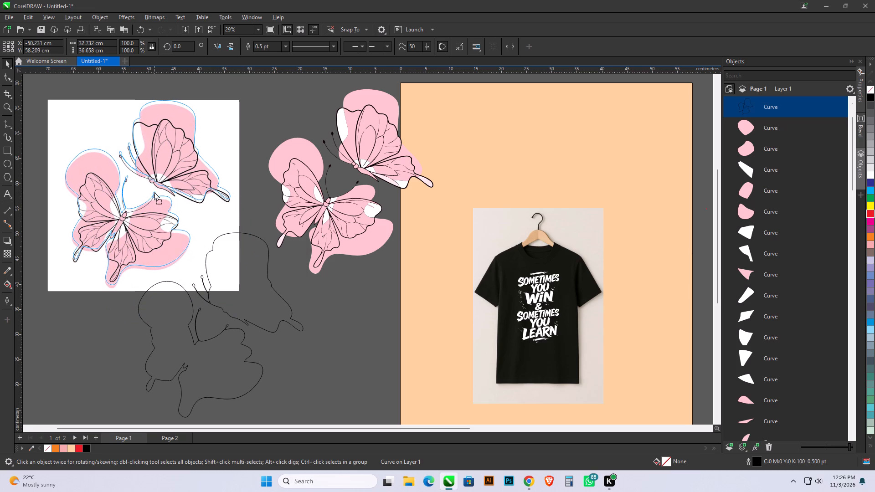
{"action": "left_click_drag", "start_coordinate": [154, 192], "coordinate": [154, 194]}
{"action": "scroll", "coordinate": [154, 194], "scroll_direction": "up", "scroll_amount": 6}
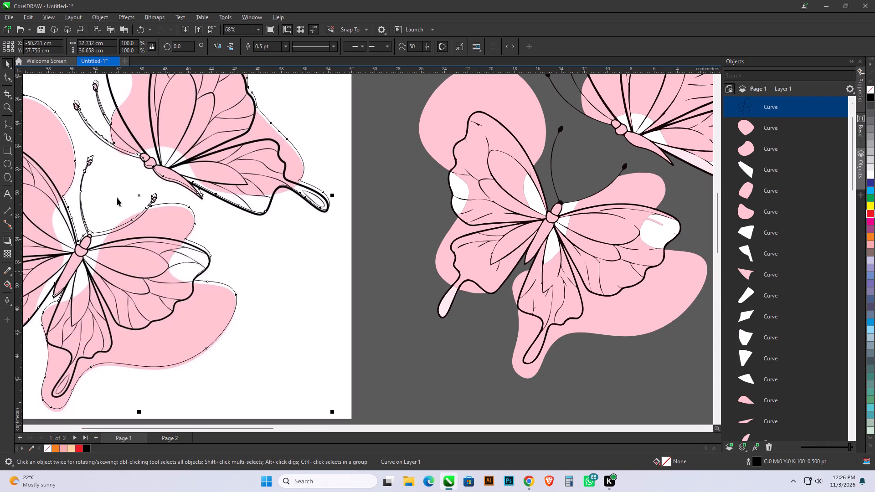
{"action": "left_click_drag", "start_coordinate": [137, 196], "coordinate": [134, 198]}
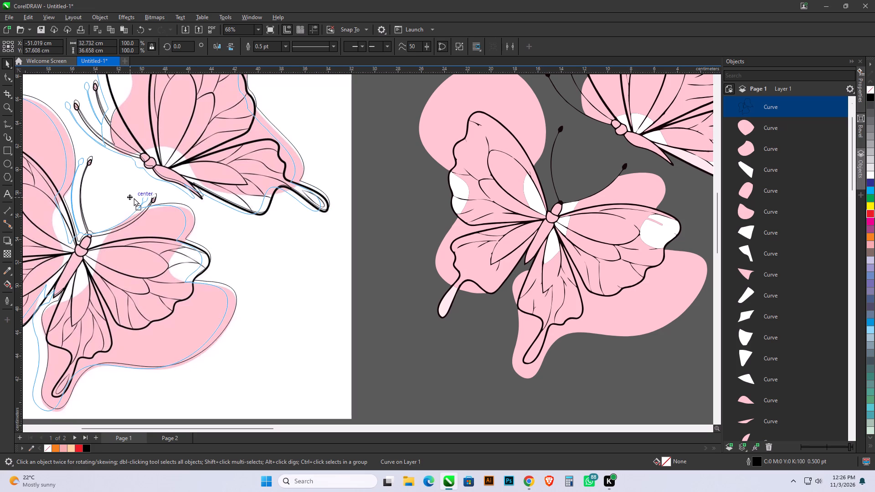
{"action": "left_click_drag", "start_coordinate": [134, 198], "coordinate": [137, 200]}
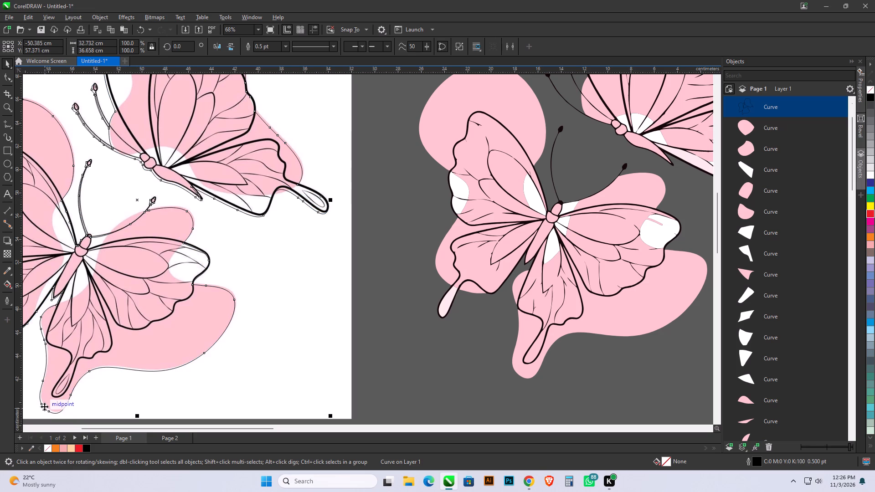
{"action": "key", "text": "Up"}
{"action": "key", "text": "Up"}
{"action": "key", "text": "Up"}
{"action": "key", "text": "Up"}
{"action": "key", "text": "Right"}
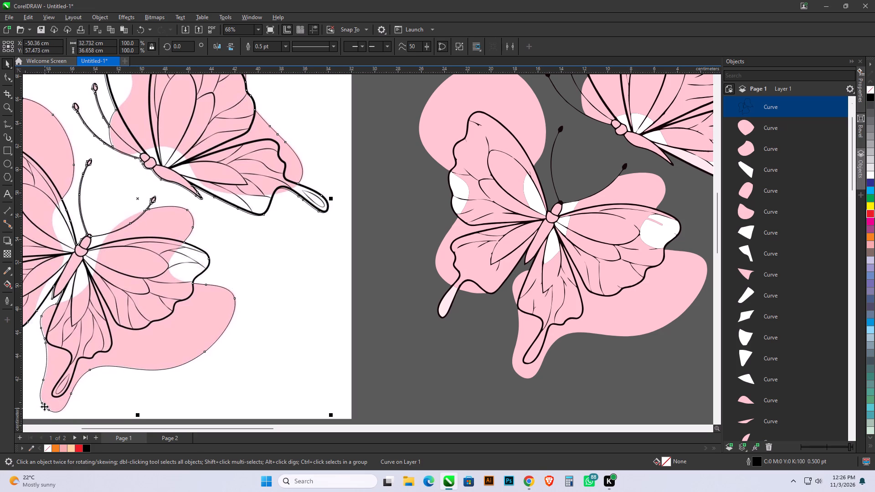
{"action": "key", "text": "Right"}
{"action": "key", "text": "Right"}
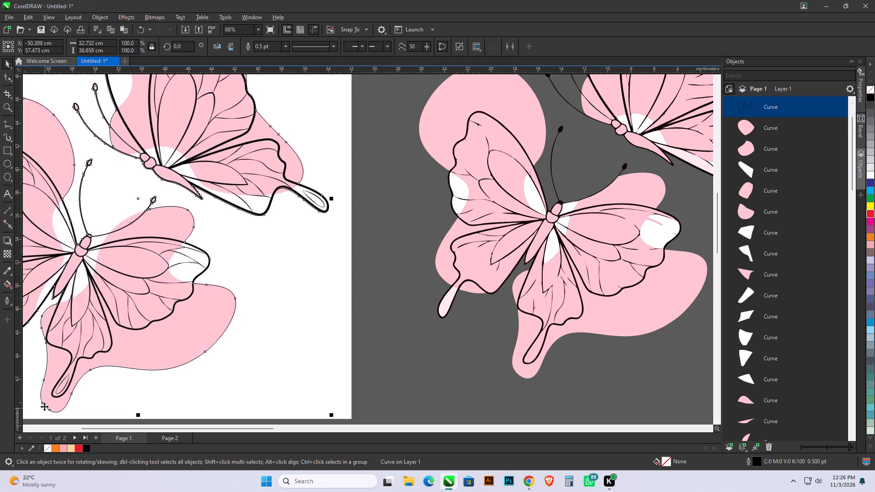
{"action": "key", "text": "Up"}
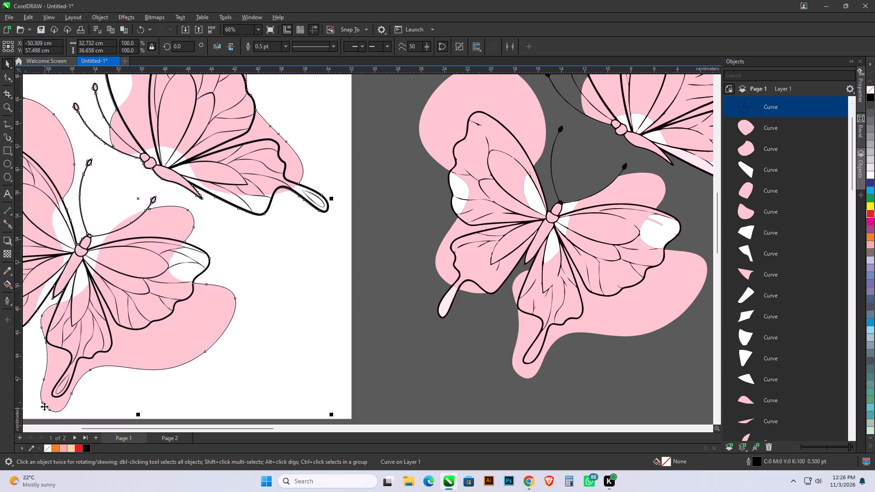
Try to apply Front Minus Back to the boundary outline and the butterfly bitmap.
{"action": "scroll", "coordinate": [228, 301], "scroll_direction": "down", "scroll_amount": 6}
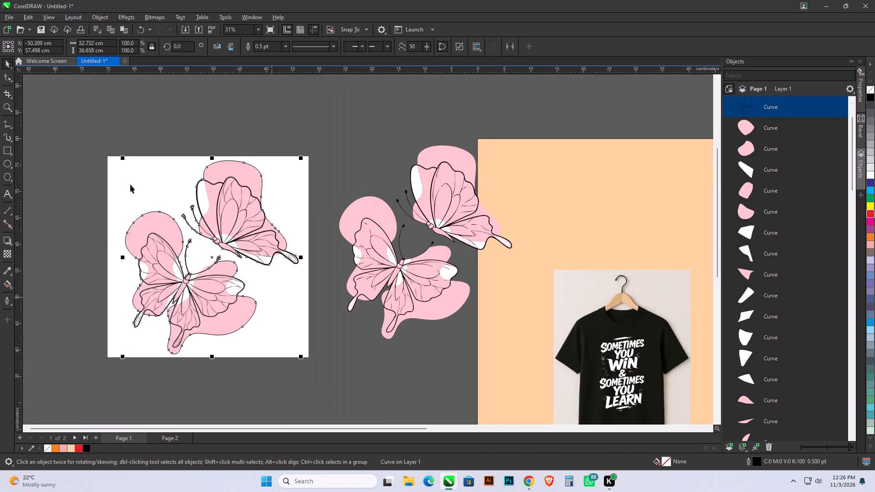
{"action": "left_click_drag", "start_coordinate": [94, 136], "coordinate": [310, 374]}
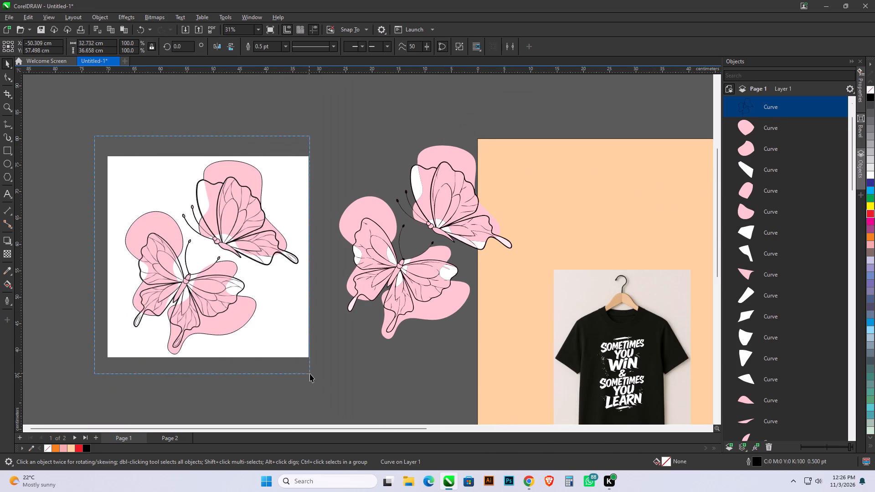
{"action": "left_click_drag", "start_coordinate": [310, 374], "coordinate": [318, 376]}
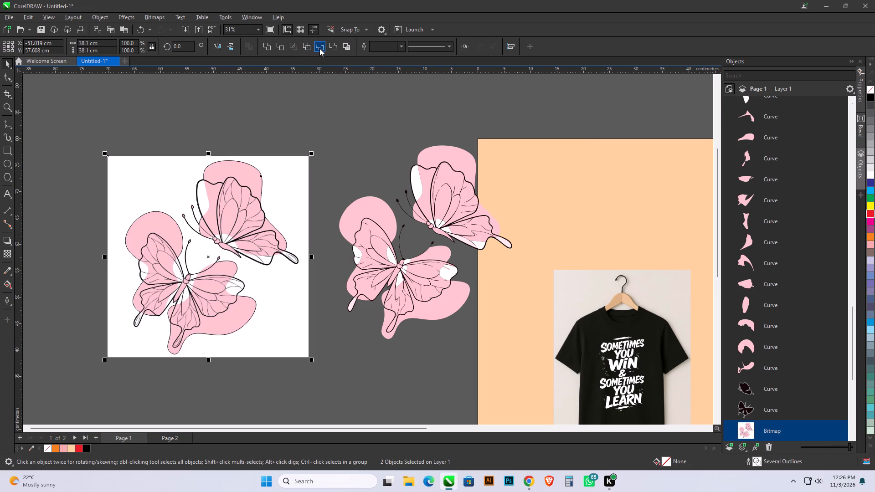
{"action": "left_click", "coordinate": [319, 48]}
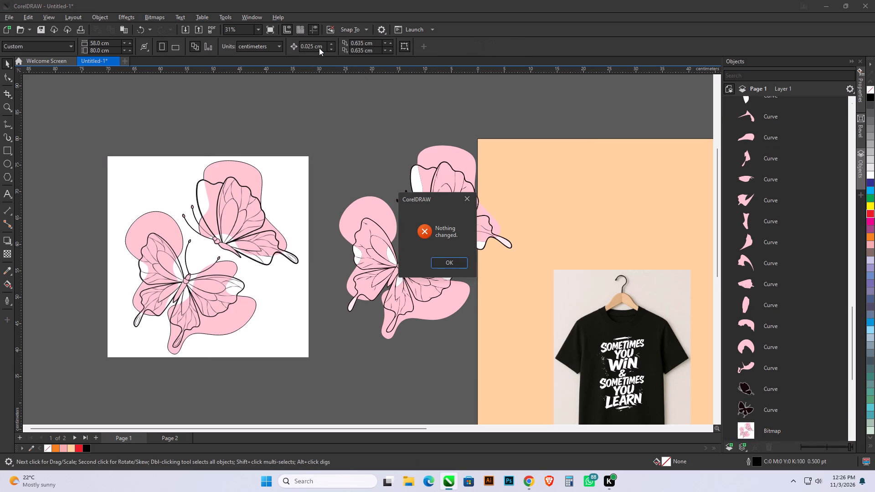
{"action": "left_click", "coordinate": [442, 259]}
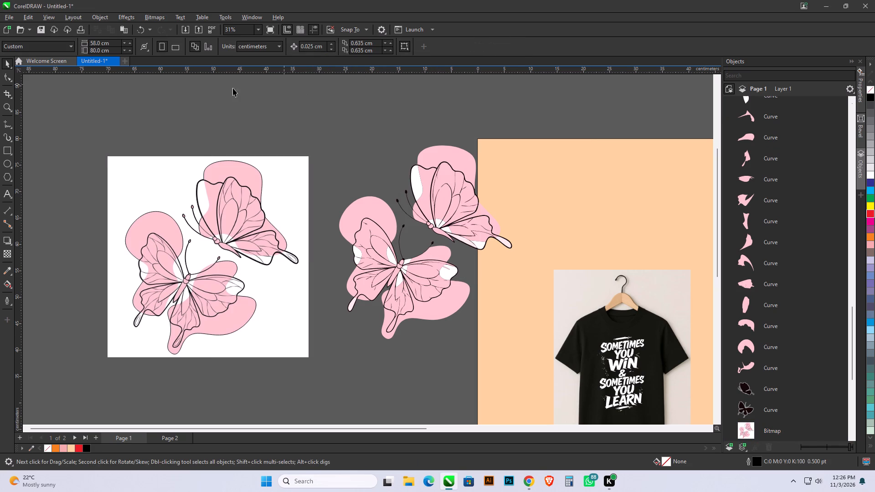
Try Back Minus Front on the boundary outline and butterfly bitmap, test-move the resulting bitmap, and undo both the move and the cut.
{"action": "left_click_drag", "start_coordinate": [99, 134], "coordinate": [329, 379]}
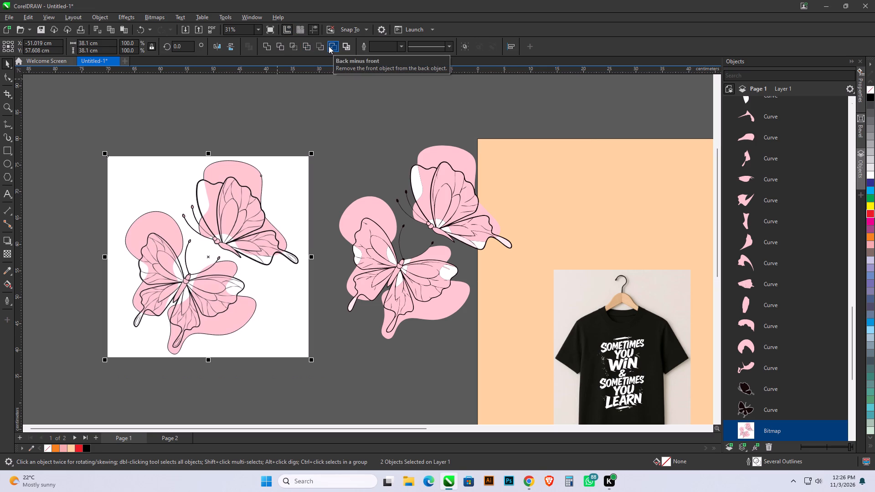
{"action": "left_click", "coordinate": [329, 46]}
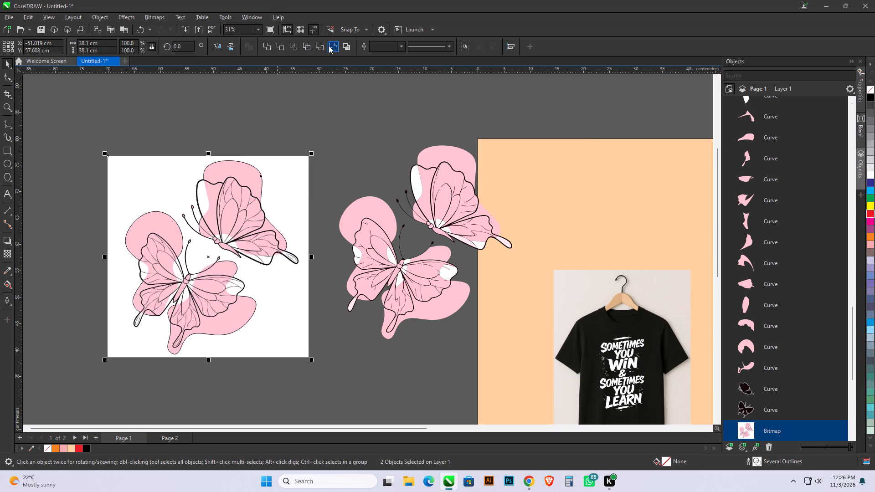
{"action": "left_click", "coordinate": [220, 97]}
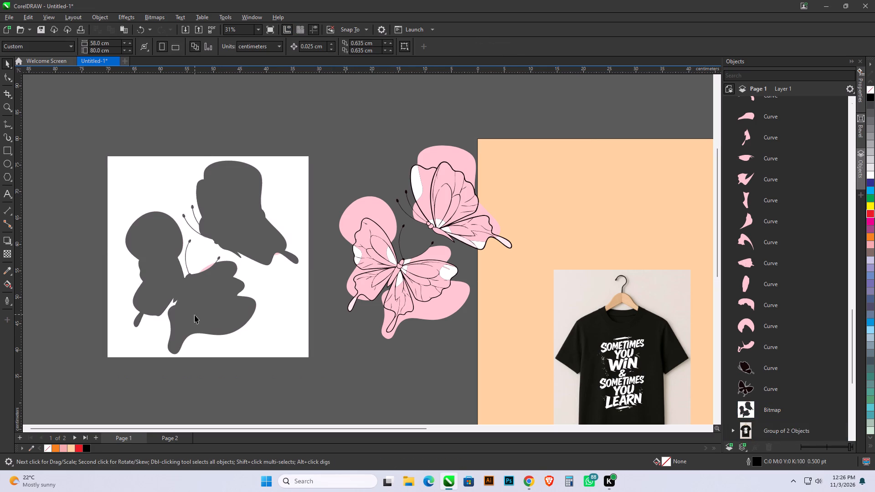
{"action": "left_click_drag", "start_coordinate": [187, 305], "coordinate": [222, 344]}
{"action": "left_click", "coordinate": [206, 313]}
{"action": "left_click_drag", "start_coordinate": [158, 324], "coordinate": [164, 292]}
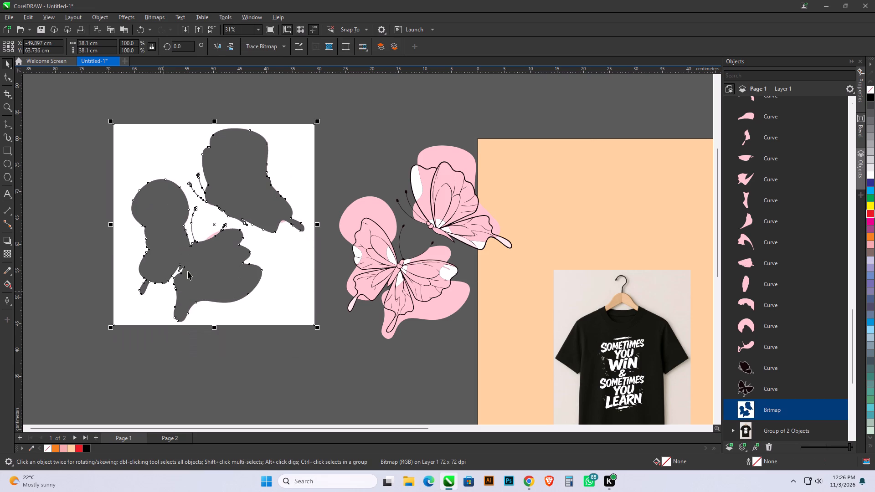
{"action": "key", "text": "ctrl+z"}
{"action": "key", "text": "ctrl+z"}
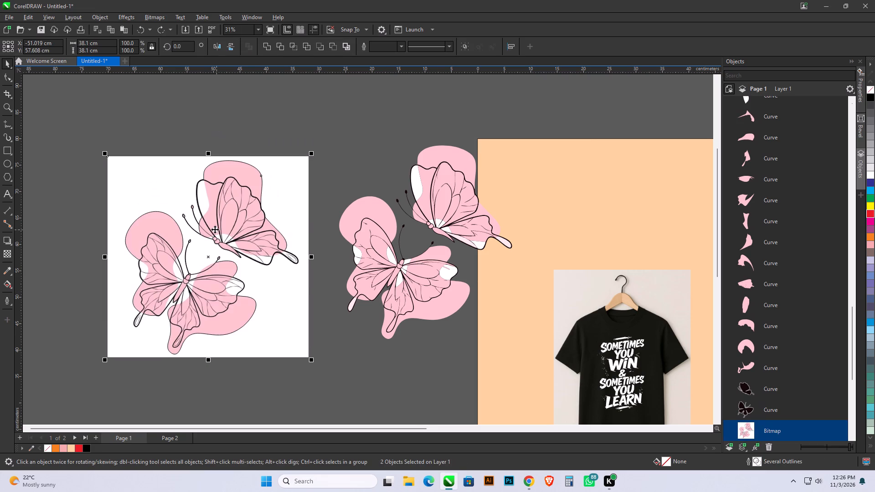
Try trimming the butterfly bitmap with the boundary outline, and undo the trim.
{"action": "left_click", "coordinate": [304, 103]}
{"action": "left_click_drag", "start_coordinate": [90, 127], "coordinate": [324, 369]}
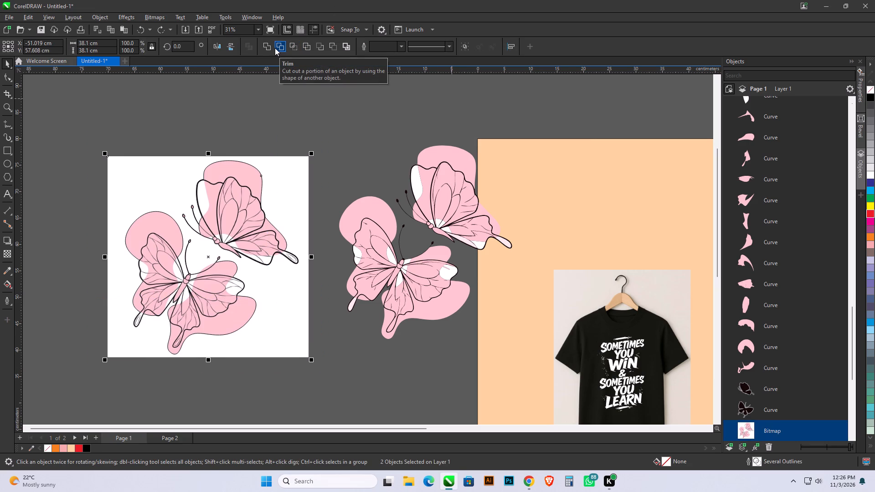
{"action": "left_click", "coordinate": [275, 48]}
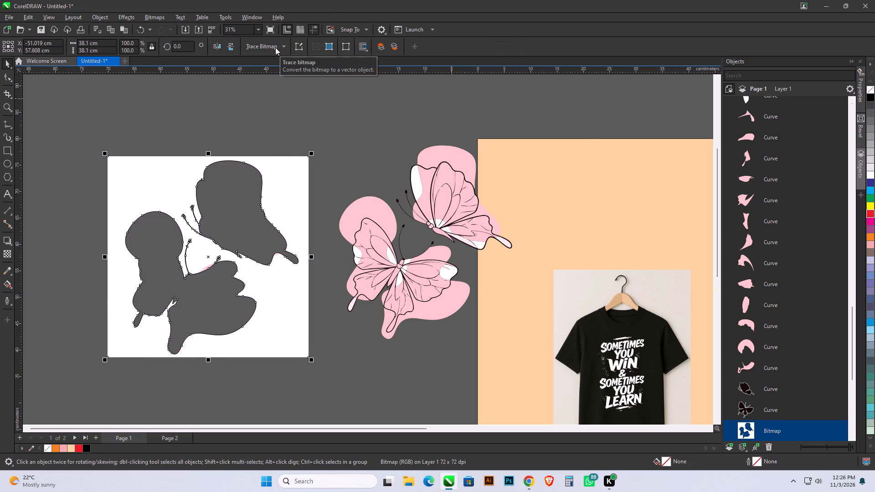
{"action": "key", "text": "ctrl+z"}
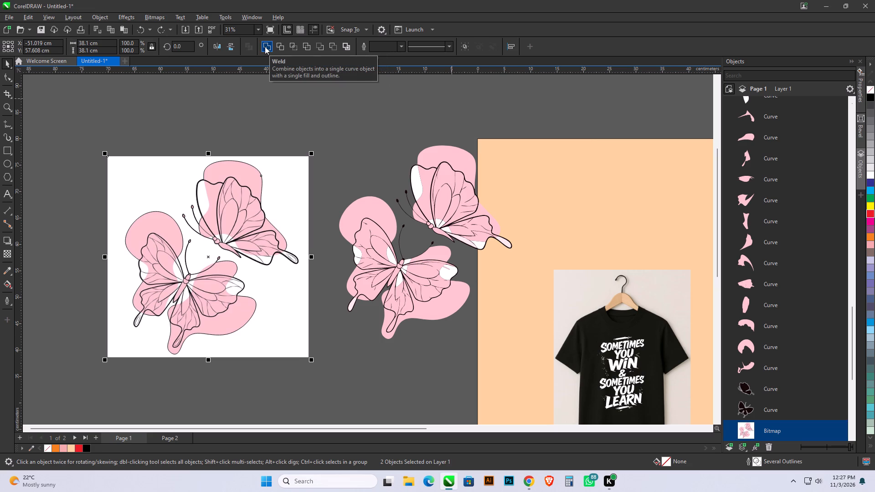
Intersect the boundary outline with the butterfly bitmap, and move the outline and the cut-out butterflies off the original bitmap.
{"action": "left_click", "coordinate": [292, 46]}
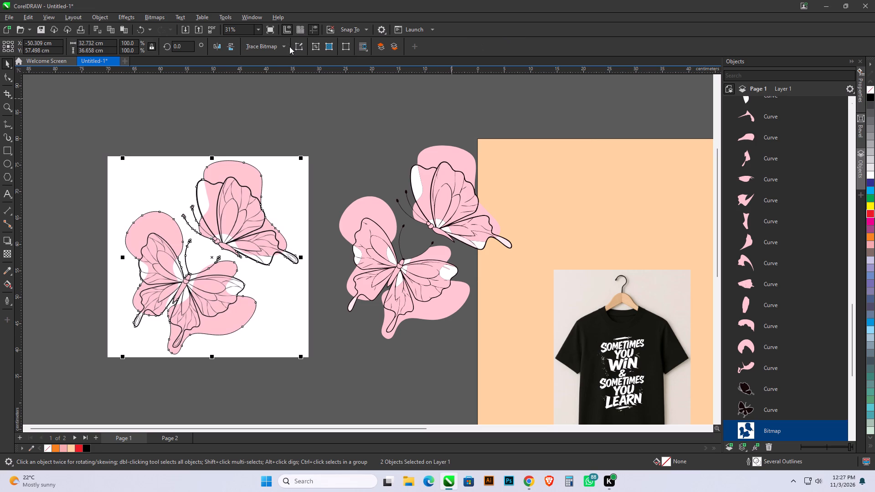
{"action": "left_click", "coordinate": [280, 95]}
{"action": "left_click_drag", "start_coordinate": [215, 210], "coordinate": [226, 223]}
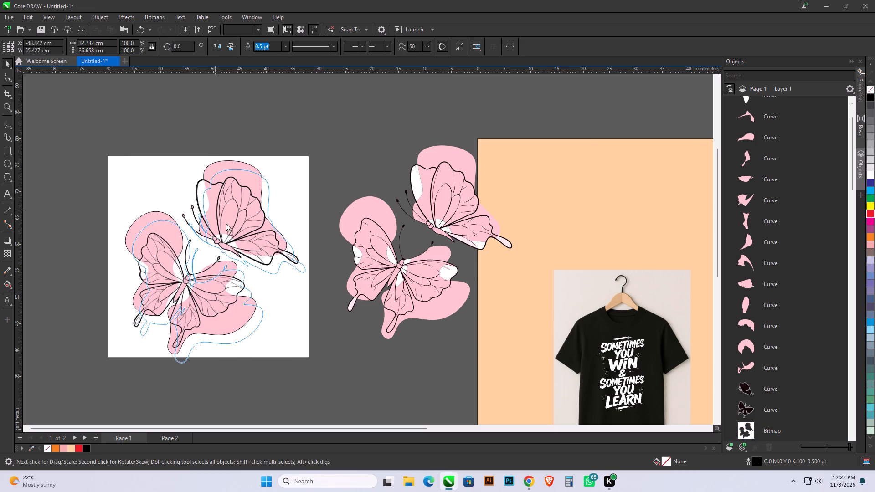
{"action": "left_click_drag", "start_coordinate": [226, 223], "coordinate": [395, 294]}
{"action": "left_click_drag", "start_coordinate": [235, 215], "coordinate": [384, 171]}
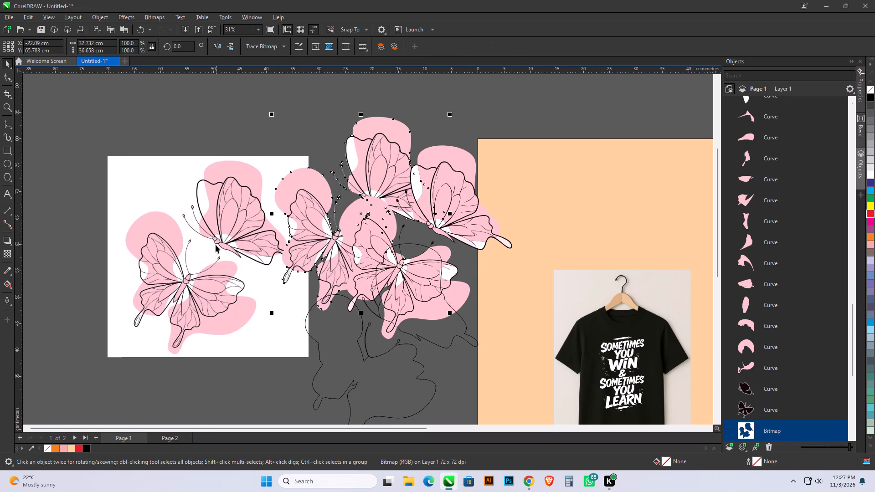
Move the original bitmap to about X -65.1, Y 70.0 cm and the cut-out butterflies to about X -59.5, Y 40.0 cm.
{"action": "left_click", "coordinate": [216, 245]}
{"action": "left_click_drag", "start_coordinate": [214, 240], "coordinate": [139, 174]}
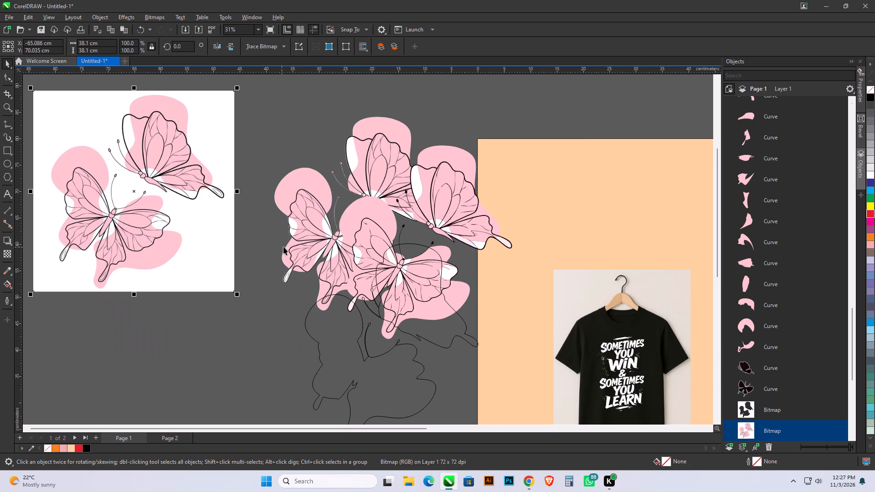
{"action": "left_click_drag", "start_coordinate": [304, 236], "coordinate": [107, 366]}
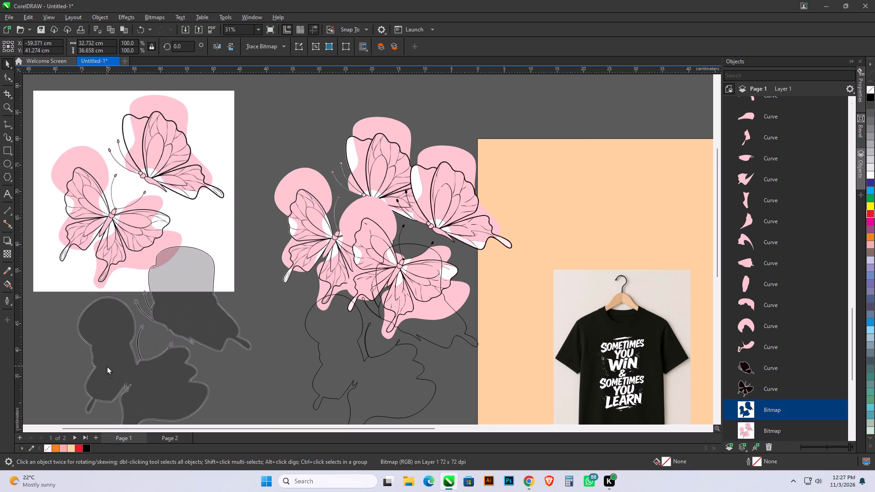
{"action": "left_click_drag", "start_coordinate": [107, 366], "coordinate": [106, 373]}
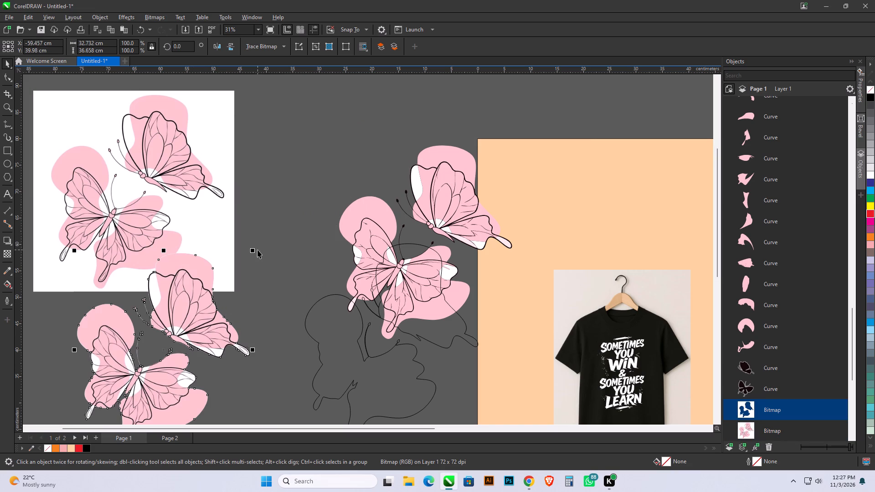
Move the boundary outline clear, to about X -39.8, Y 35.2 cm, and delete all the old traced butterfly pieces.
{"action": "left_click", "coordinate": [359, 237]}
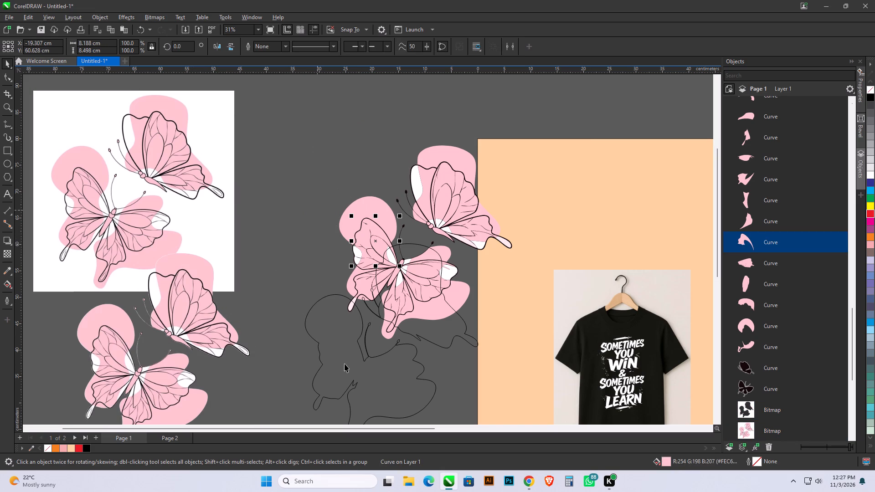
{"action": "left_click_drag", "start_coordinate": [345, 364], "coordinate": [221, 399]}
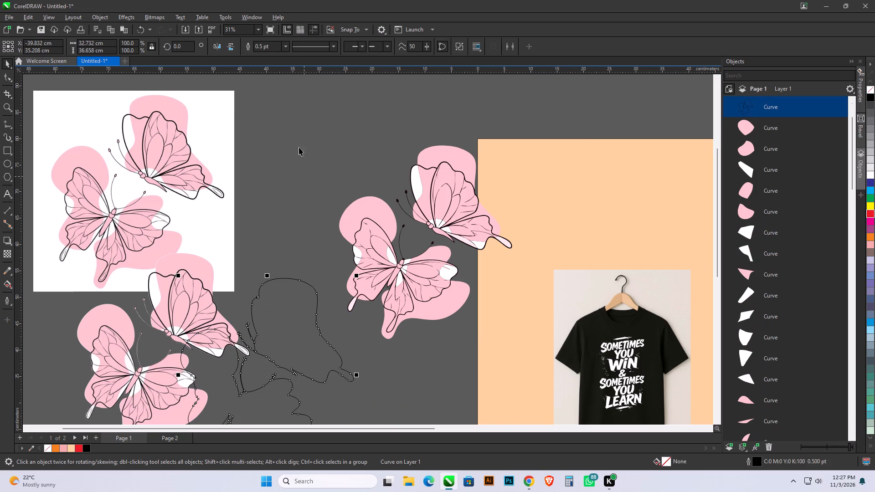
{"action": "left_click_drag", "start_coordinate": [297, 123], "coordinate": [519, 350]}
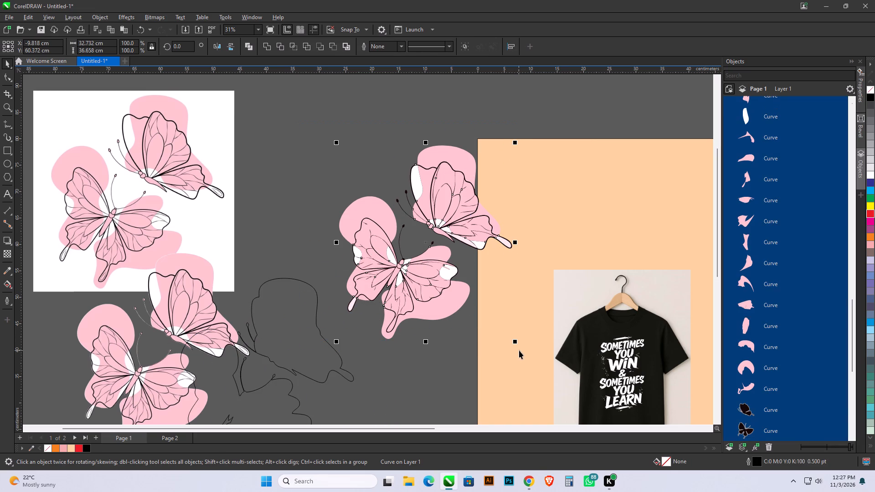
{"action": "key", "text": "BackSpace"}
Place the cut-out butterflies beside the original bitmap, at about X -23.6, Y 72.7 cm, and delete the leftover boundary outline.
{"action": "left_click_drag", "start_coordinate": [160, 379], "coordinate": [197, 355]}
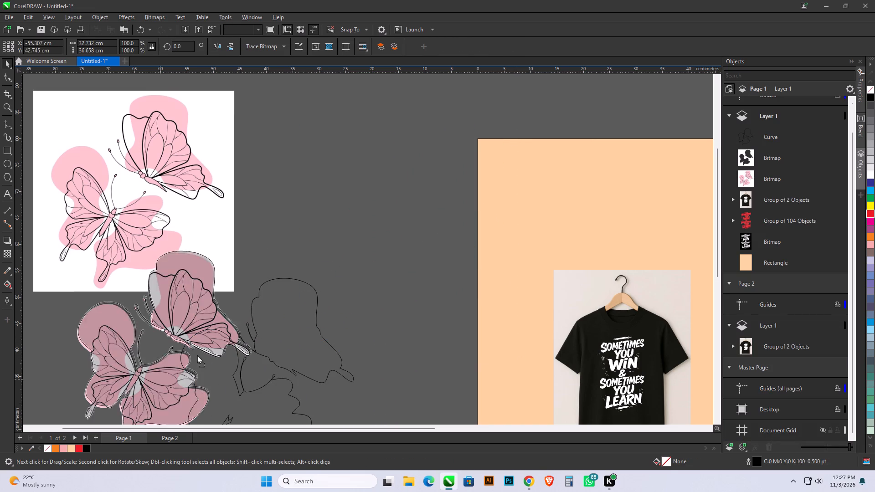
{"action": "left_click_drag", "start_coordinate": [197, 355], "coordinate": [350, 206]}
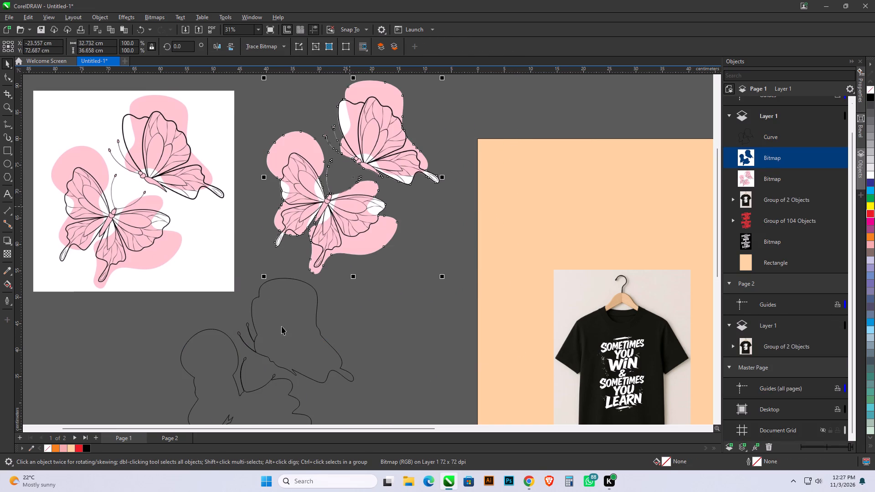
{"action": "left_click", "coordinate": [255, 352]}
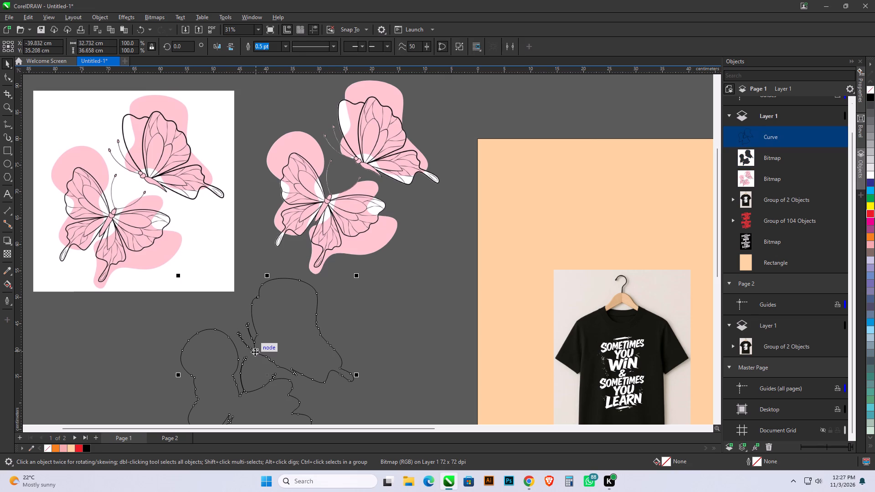
{"action": "key", "text": "BackSpace"}
Trace the cut-out butterfly bitmap with Outline Trace as a High Quality Image.
{"action": "scroll", "coordinate": [289, 184], "scroll_direction": "up", "scroll_amount": 9}
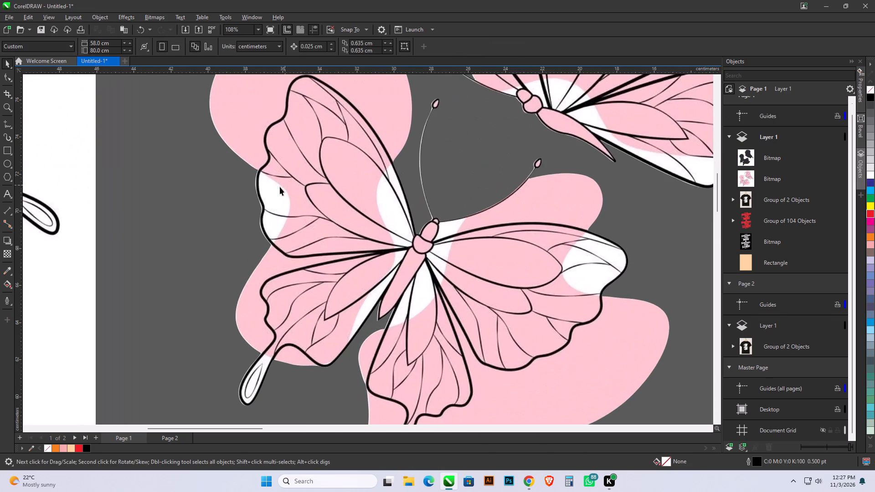
{"action": "left_click", "coordinate": [274, 190]}
{"action": "scroll", "coordinate": [261, 205], "scroll_direction": "down", "scroll_amount": 8}
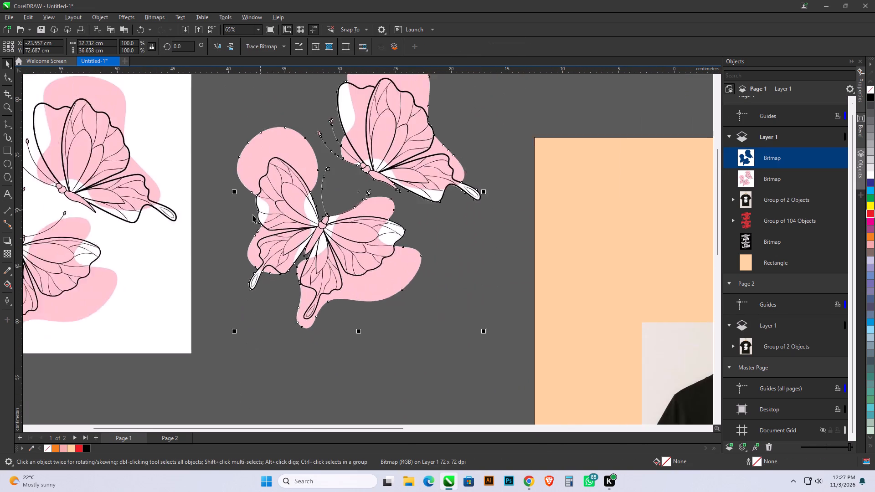
{"action": "scroll", "coordinate": [251, 225], "scroll_direction": "down", "scroll_amount": 2}
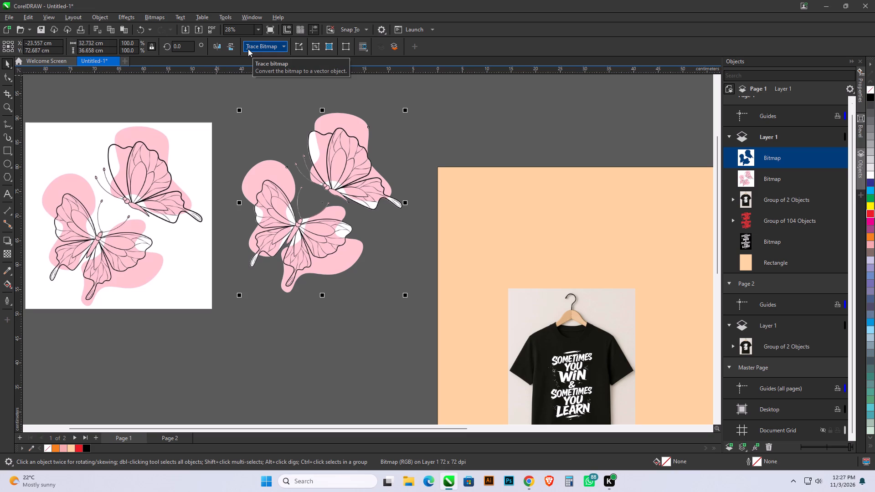
{"action": "left_click", "coordinate": [161, 16]}
{"action": "left_click", "coordinate": [203, 166]}
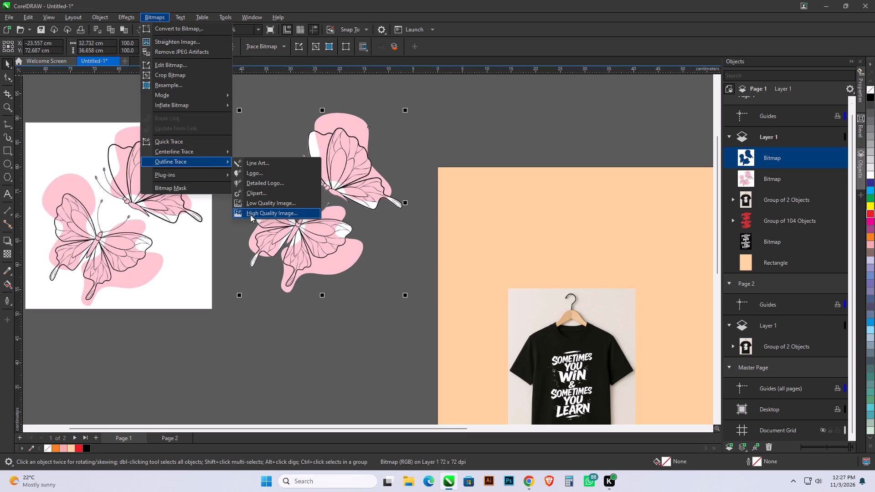
{"action": "left_click", "coordinate": [247, 212]}
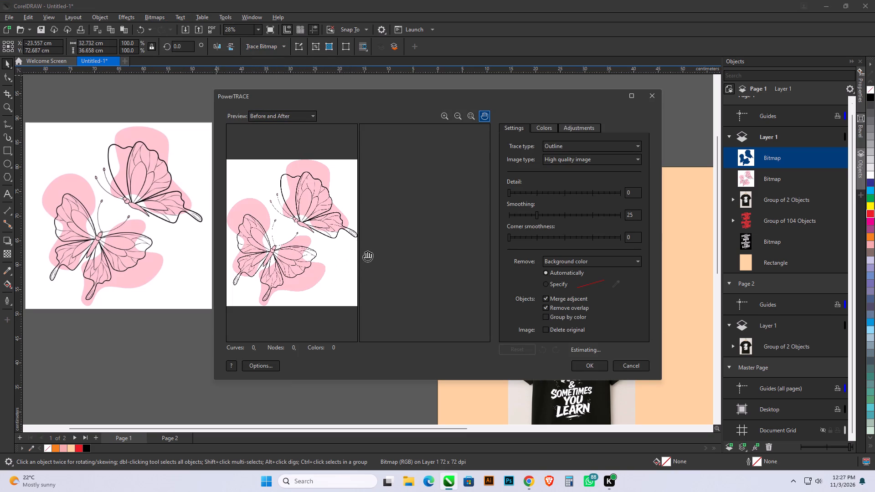
{"action": "left_click", "coordinate": [583, 366]}
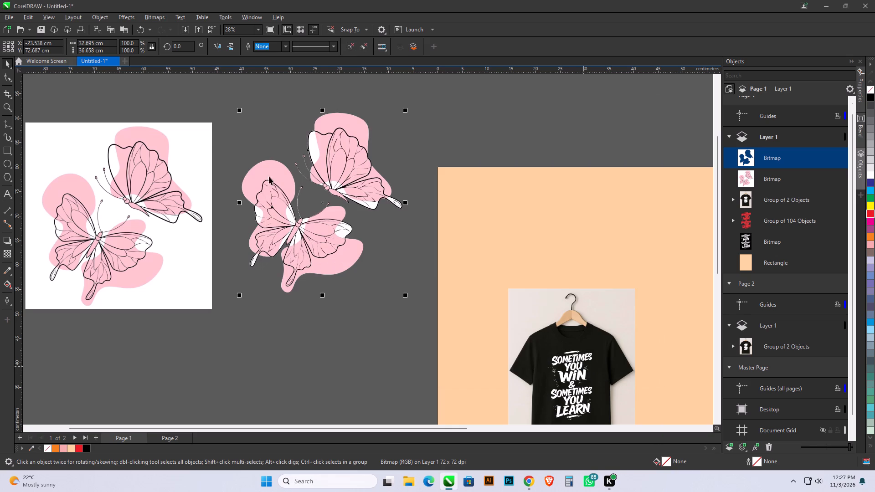
Move the traced butterfly group onto the upper part of the peach page, at about X 16.0, Y 72.3 cm.
{"action": "scroll", "coordinate": [116, 149], "scroll_direction": "down", "scroll_amount": 2}
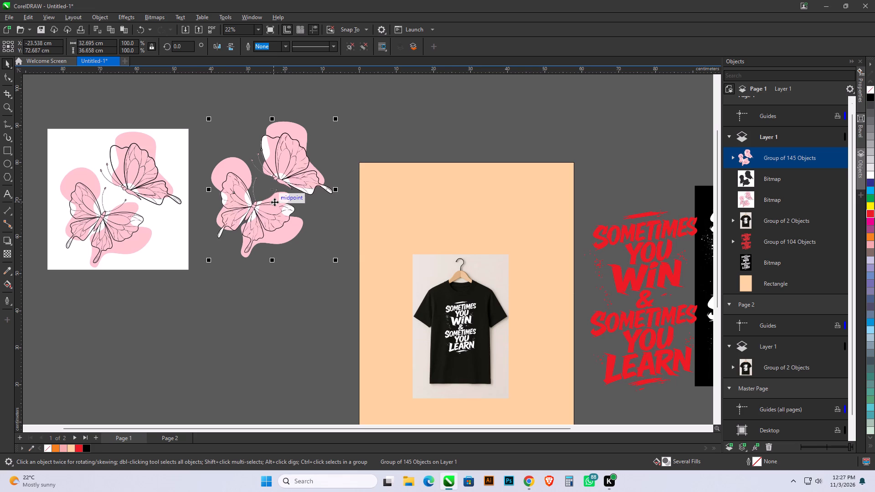
{"action": "left_click_drag", "start_coordinate": [273, 200], "coordinate": [422, 203]}
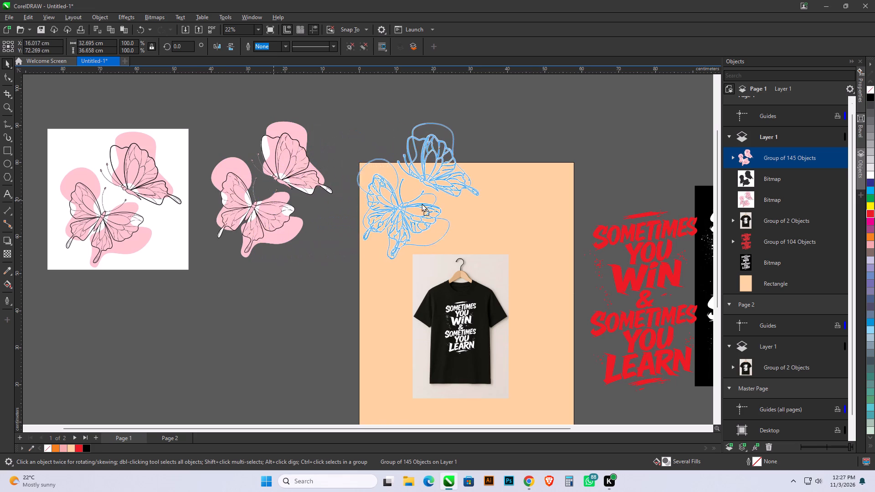
{"action": "left_click_drag", "start_coordinate": [422, 203], "coordinate": [422, 203]}
Delete the cut-out butterfly bitmap and the original butterfly bitmap with the white background.
{"action": "left_click", "coordinate": [283, 176]}
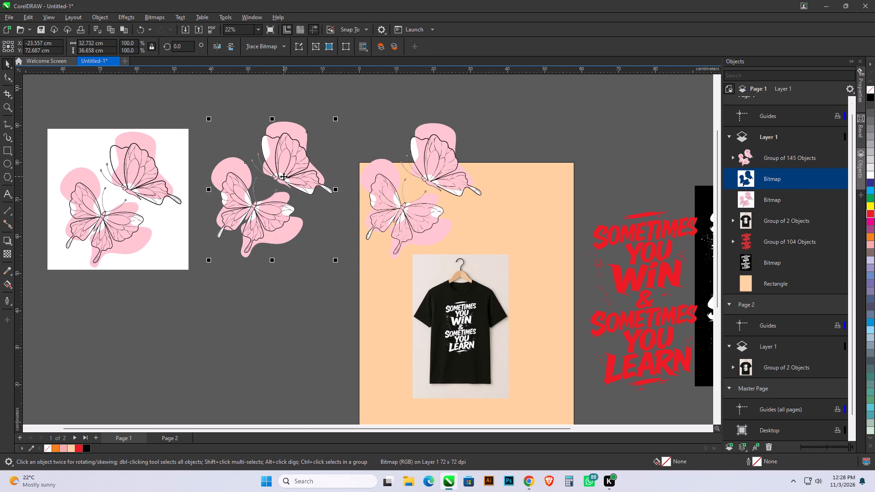
{"action": "key", "text": "BackSpace"}
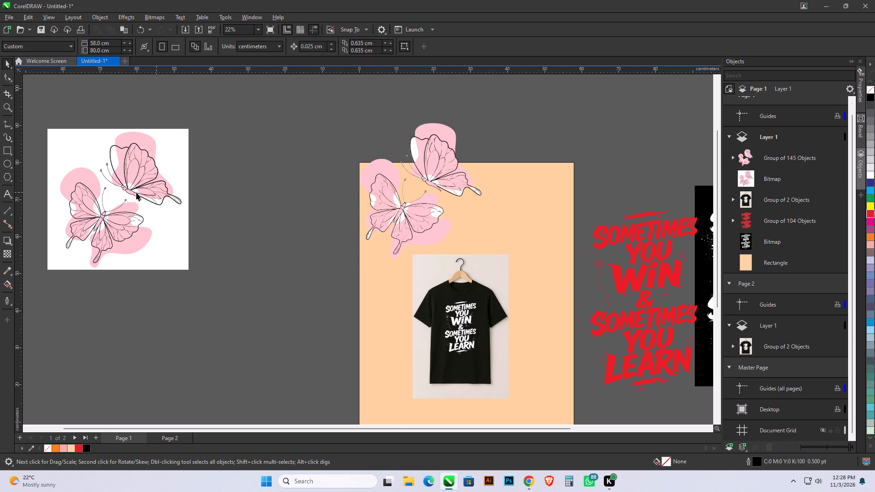
{"action": "left_click", "coordinate": [120, 193]}
{"action": "key", "text": "BackSpace"}
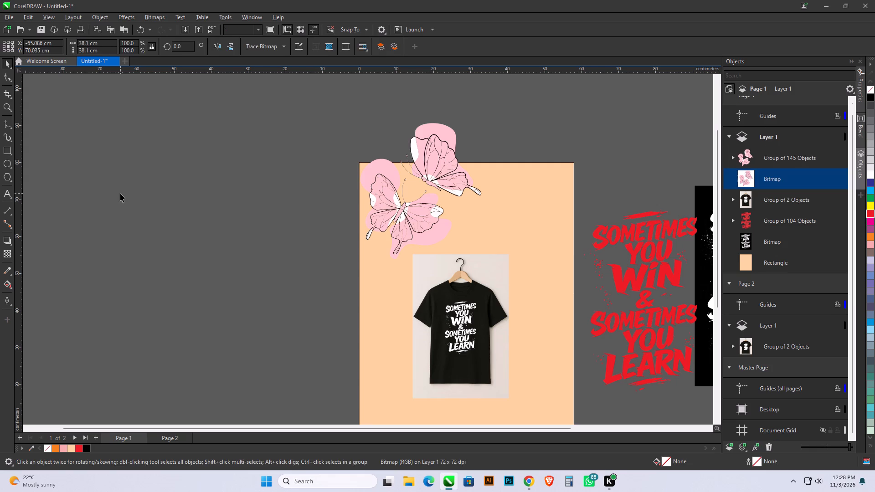
Draw a rectangle about 57.2 by 62.5 cm in the empty area beside the page and fill it white.
{"action": "left_click", "coordinate": [5, 151]}
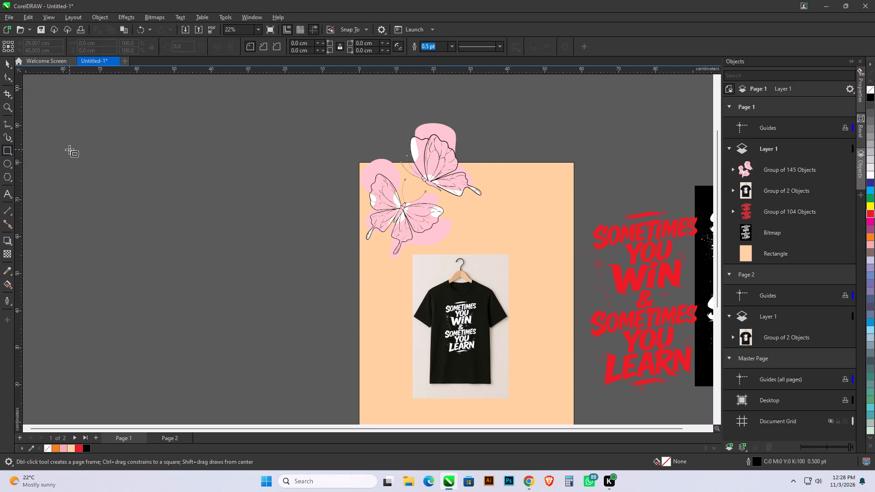
{"action": "left_click_drag", "start_coordinate": [69, 149], "coordinate": [281, 381]}
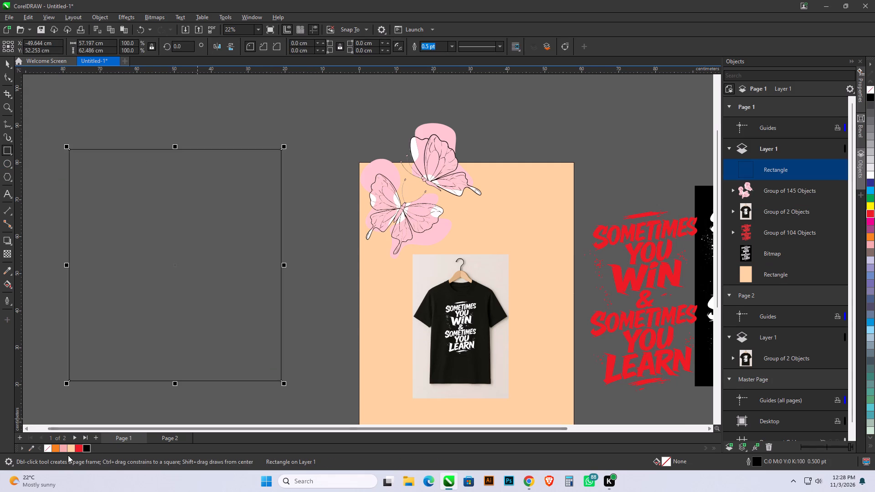
{"action": "left_click", "coordinate": [870, 173]}
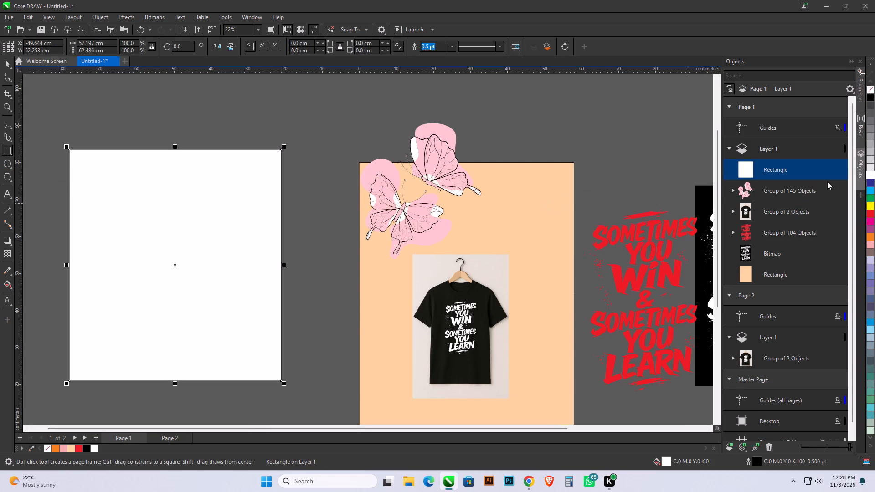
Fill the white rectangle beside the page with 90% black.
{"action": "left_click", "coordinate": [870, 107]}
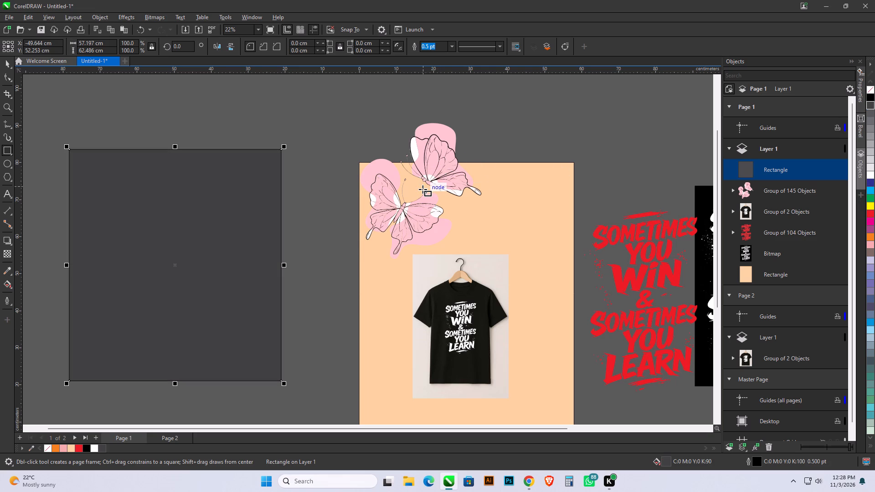
Move the traced butterfly group from the peach page onto the dark grey rectangle.
{"action": "left_click", "coordinate": [6, 63]}
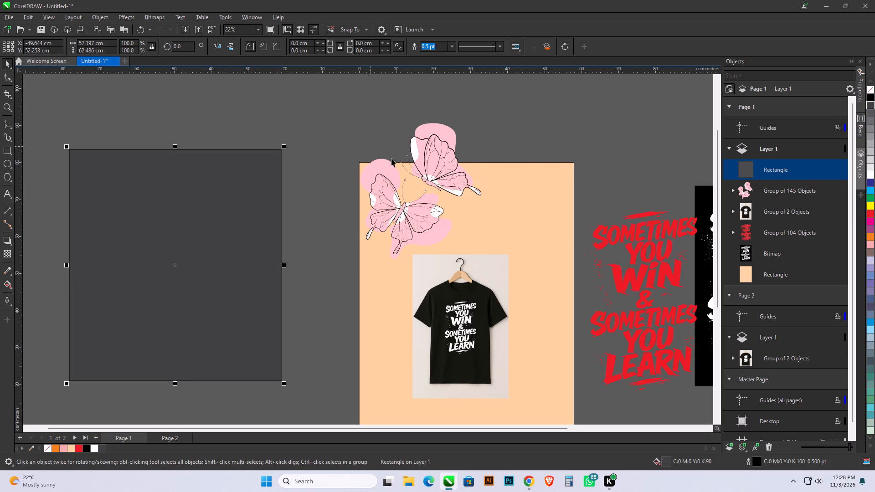
{"action": "left_click", "coordinate": [422, 176]}
{"action": "left_click_drag", "start_coordinate": [420, 192], "coordinate": [397, 194]}
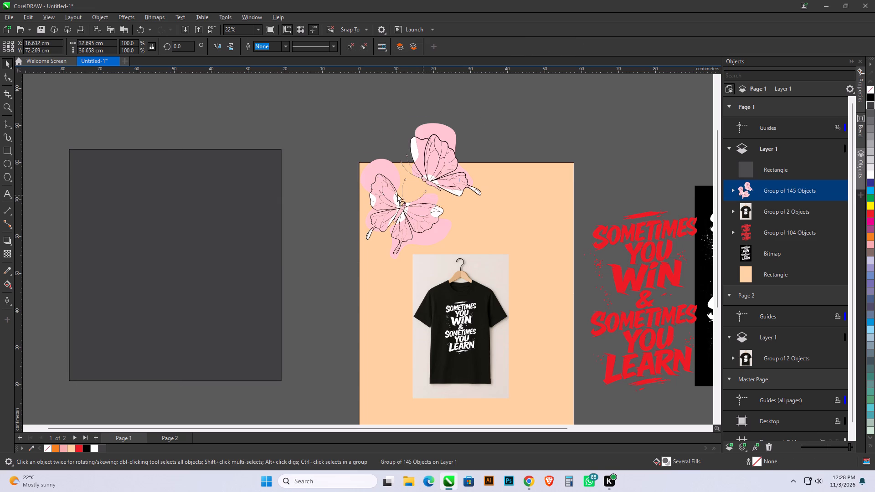
{"action": "left_click_drag", "start_coordinate": [397, 194], "coordinate": [165, 250]}
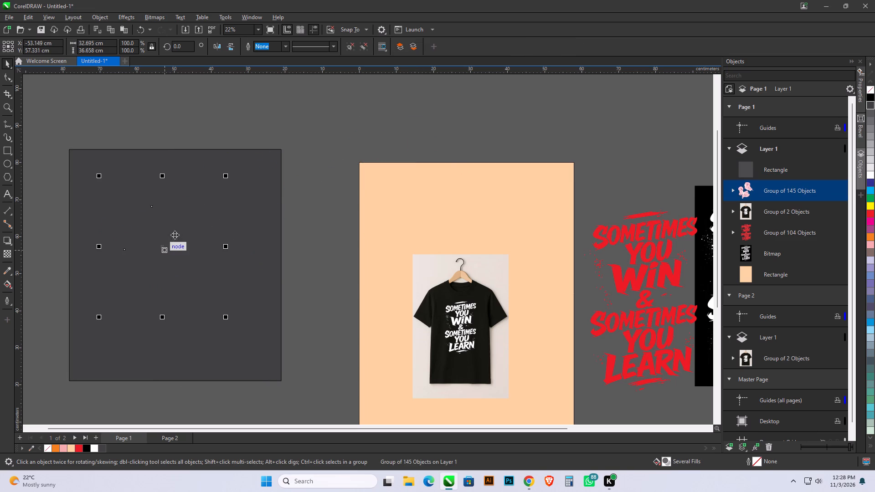
Bring the butterfly group in front of the rectangle and shift it to about X -50.7, Y 56.7 cm.
{"action": "left_click", "coordinate": [108, 19]}
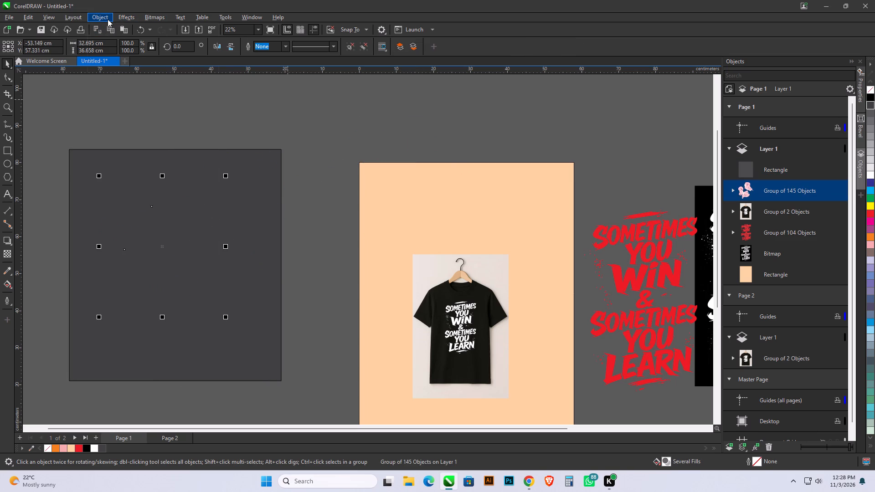
{"action": "left_click", "coordinate": [129, 164]}
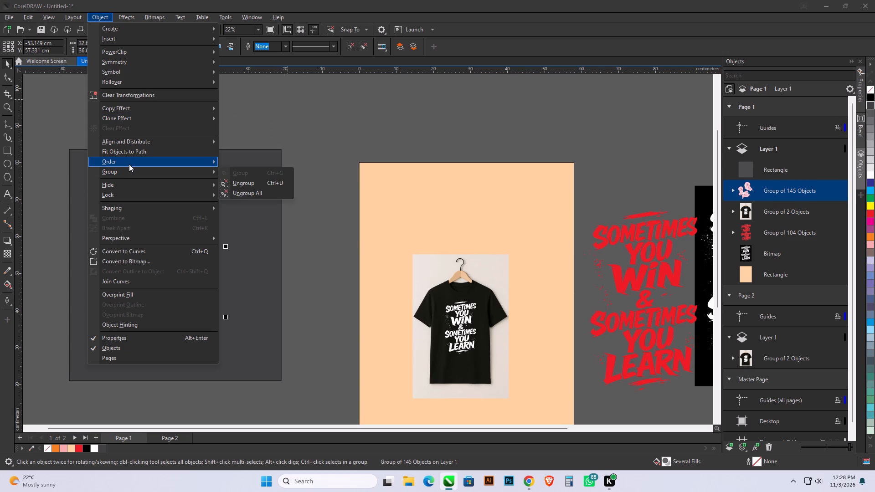
{"action": "left_click", "coordinate": [242, 161]}
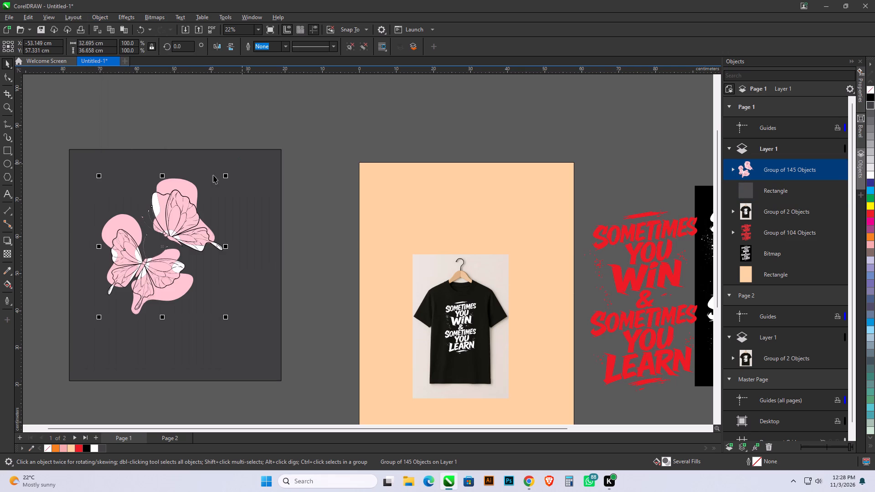
{"action": "left_click", "coordinate": [324, 203]}
{"action": "left_click_drag", "start_coordinate": [182, 225], "coordinate": [191, 227]}
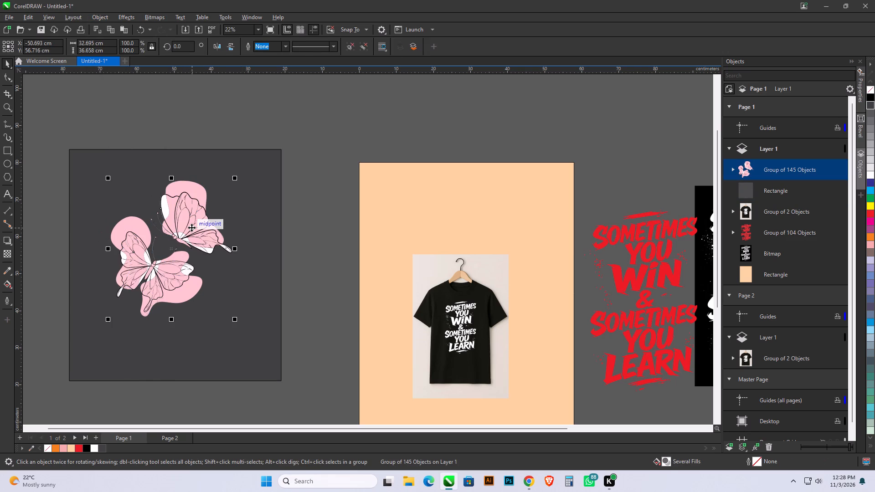
Change the fill of the rectangle behind the butterflies to 70% black.
{"action": "left_click", "coordinate": [227, 347]}
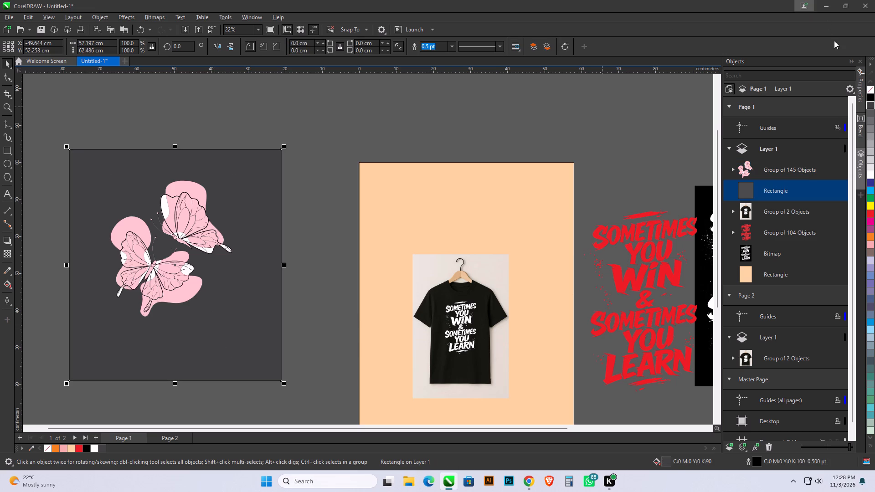
{"action": "left_click", "coordinate": [870, 118]}
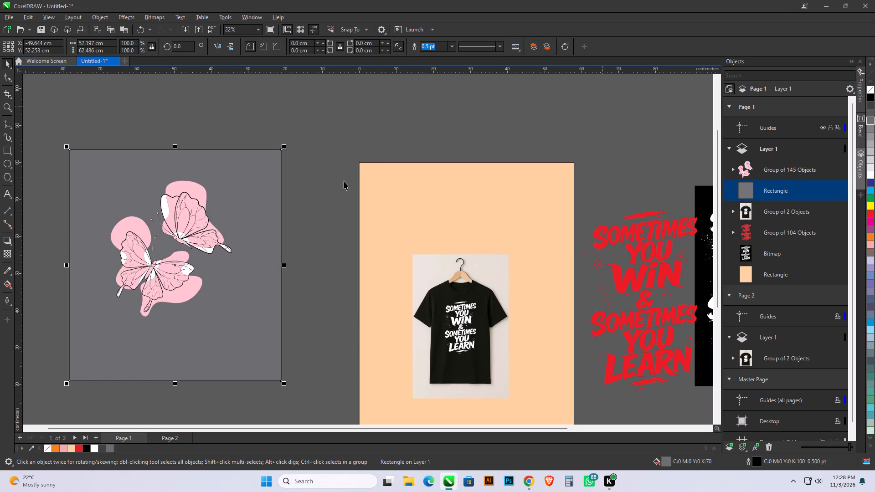
{"action": "left_click", "coordinate": [301, 228]}
Ungroup the traced butterfly group into separate curves.
{"action": "left_click", "coordinate": [192, 221]}
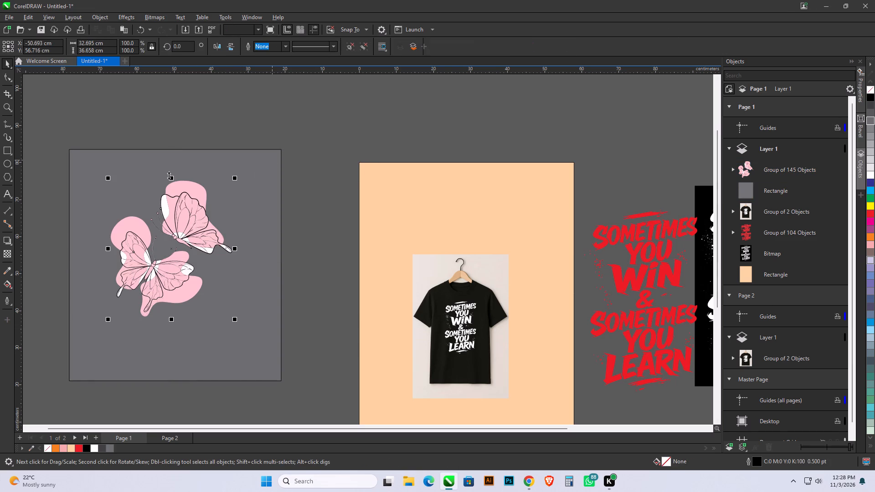
{"action": "left_click", "coordinate": [352, 47]}
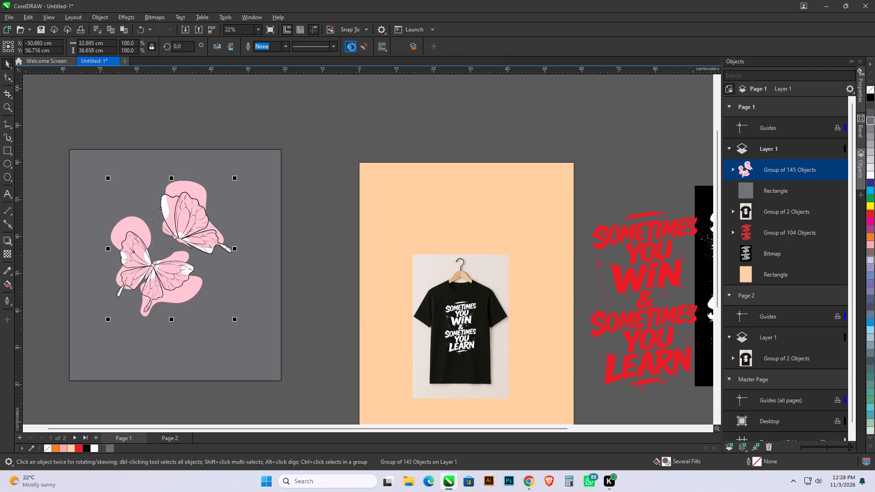
{"action": "left_click", "coordinate": [313, 136]}
Delete the white fill piece inside the upper butterfly's far left wing outline.
{"action": "left_click", "coordinate": [165, 211]}
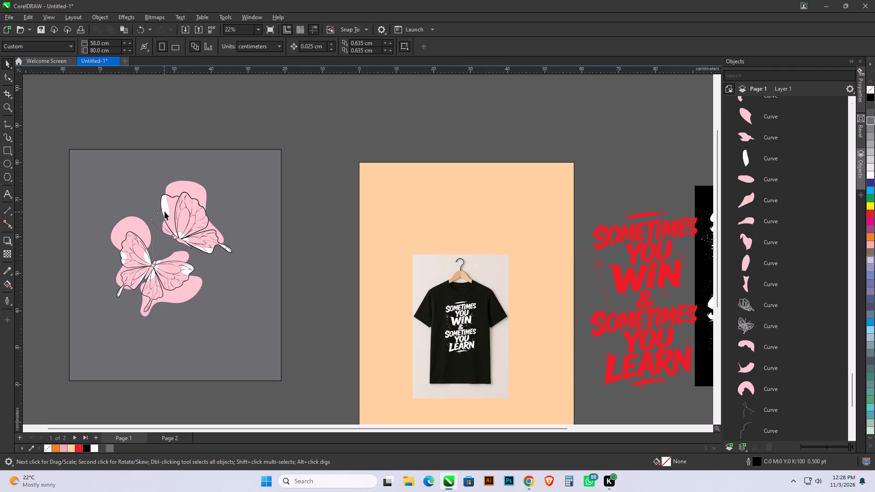
{"action": "key", "text": "BackSpace"}
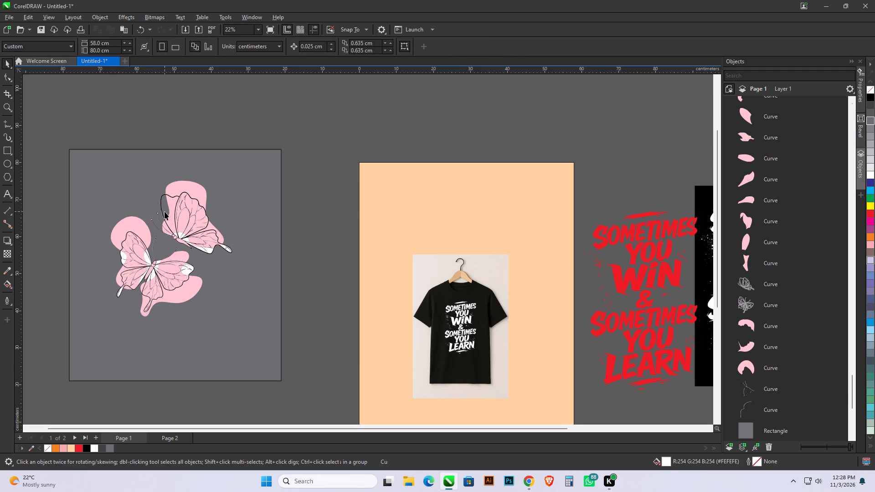
Delete the white fill pieces at the outer and inner edges of the lower butterfly's left forewing.
{"action": "scroll", "coordinate": [104, 263], "scroll_direction": "up", "scroll_amount": 4}
{"action": "left_click", "coordinate": [140, 258]}
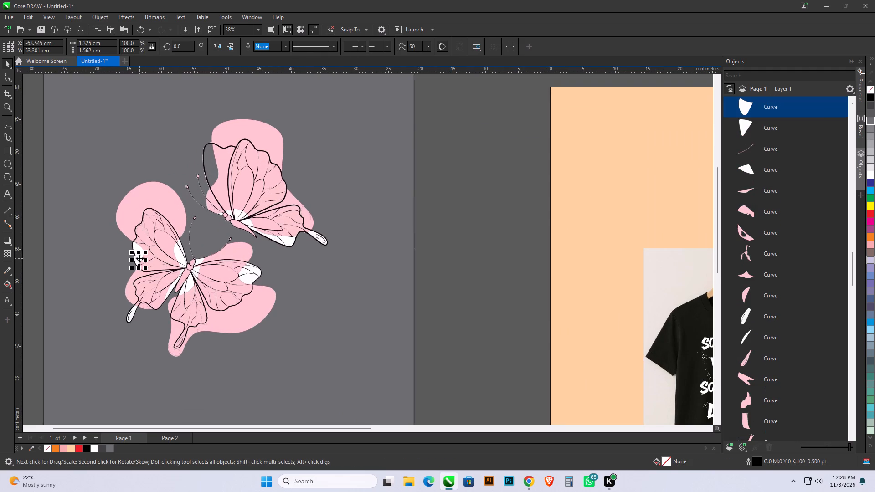
{"action": "key", "text": "BackSpace"}
{"action": "left_click", "coordinate": [136, 249]}
{"action": "key", "text": "BackSpace"}
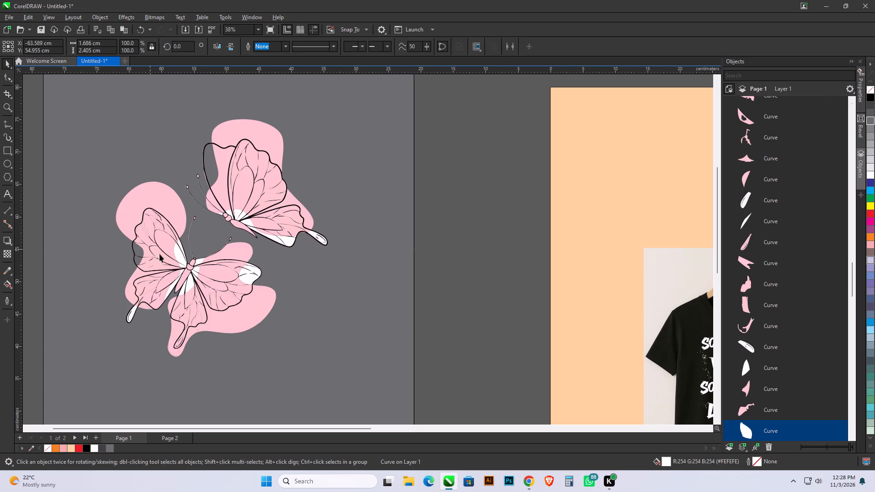
{"action": "left_click", "coordinate": [180, 252]}
{"action": "key", "text": "BackSpace"}
{"action": "left_click", "coordinate": [182, 248]}
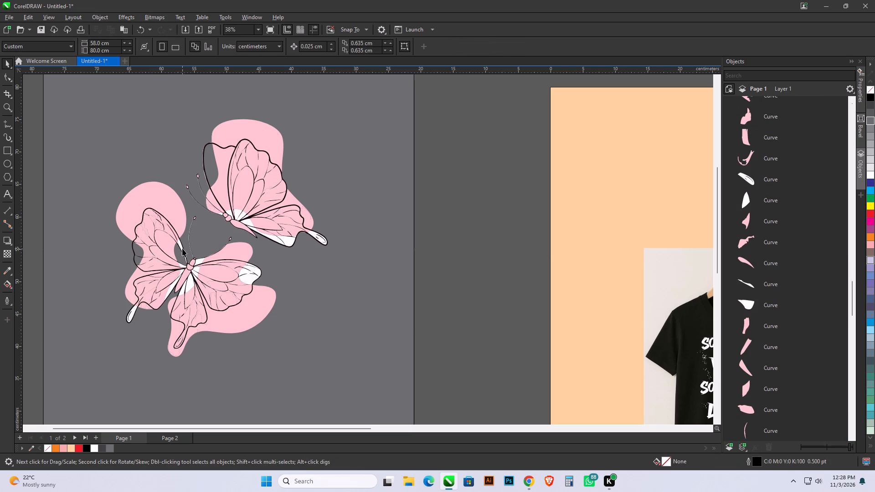
{"action": "key", "text": "BackSpace"}
Delete the white pieces beside the lower butterfly's head and right wing base, and the one at its right wingtip.
{"action": "left_click", "coordinate": [196, 268]}
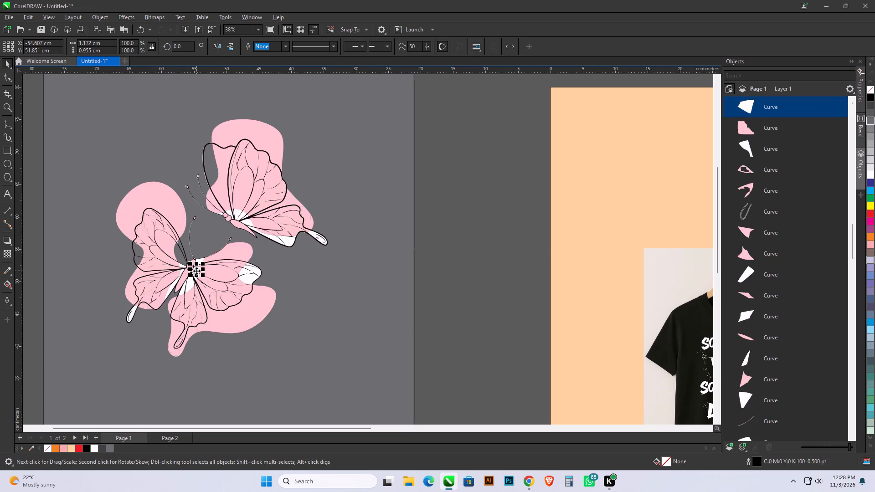
{"action": "key", "text": "BackSpace"}
{"action": "left_click", "coordinate": [196, 274]}
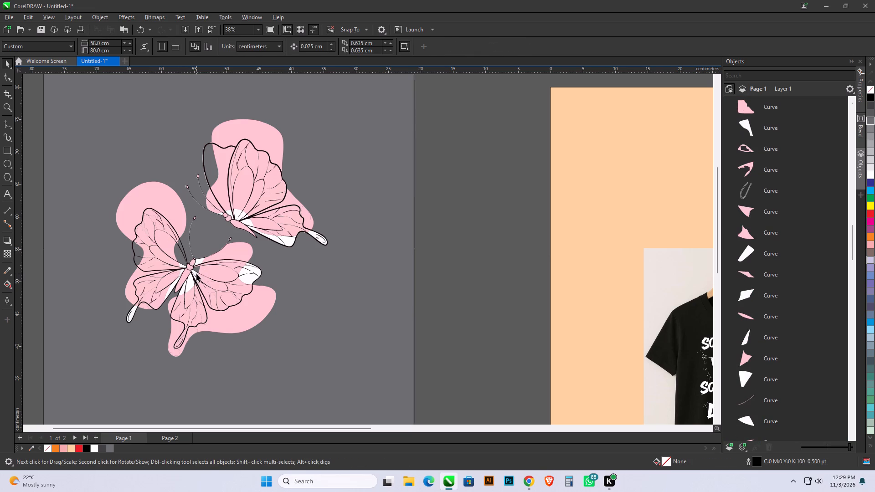
{"action": "key", "text": "BackSpace"}
{"action": "left_click", "coordinate": [197, 261]}
{"action": "key", "text": "BackSpace"}
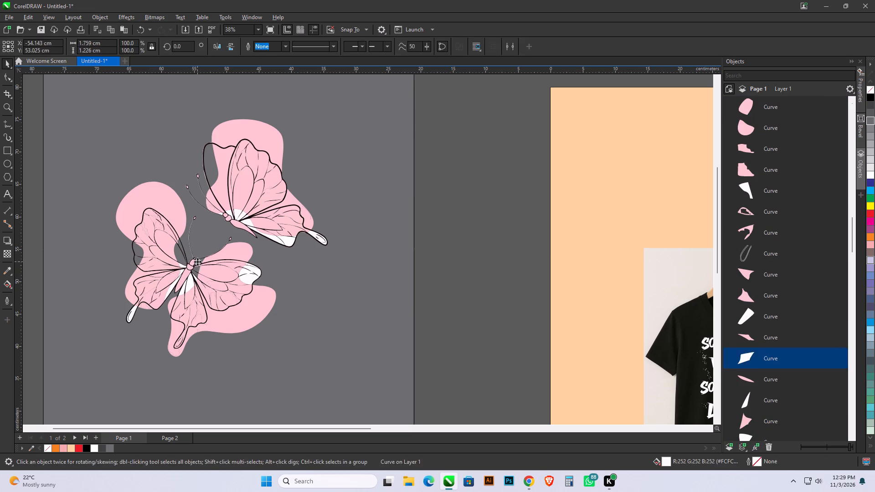
{"action": "left_click", "coordinate": [248, 277]}
{"action": "key", "text": "BackSpace"}
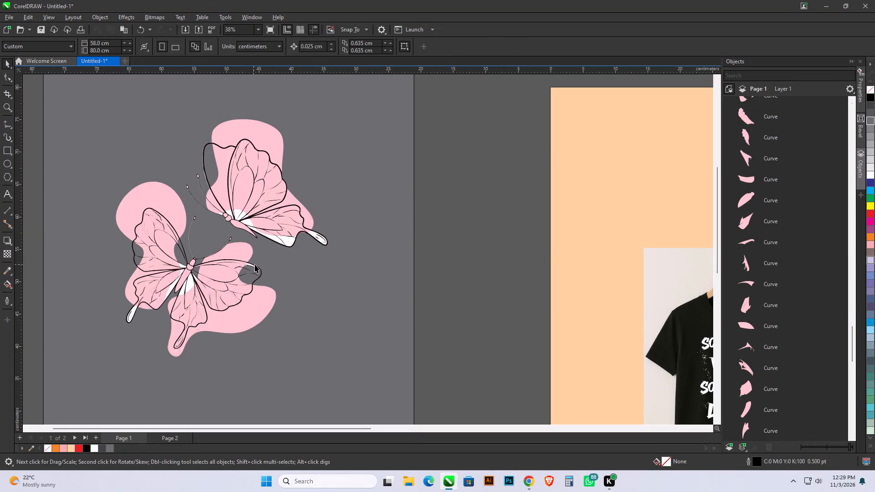
Delete the small piece at the base of the upper butterfly's hindwing.
{"action": "left_click", "coordinate": [247, 221]}
{"action": "key", "text": "BackSpace"}
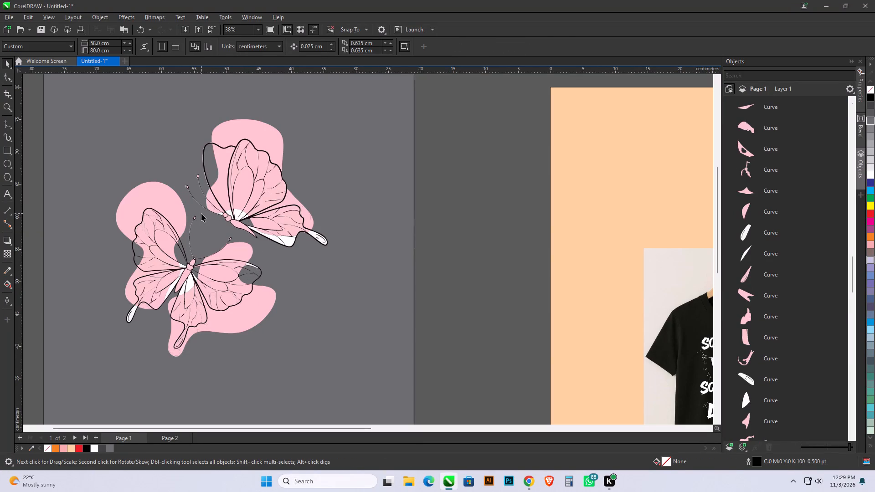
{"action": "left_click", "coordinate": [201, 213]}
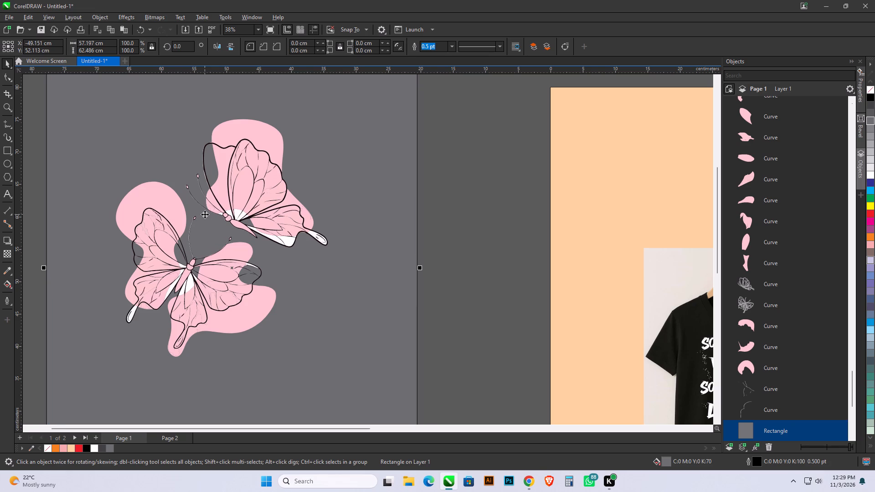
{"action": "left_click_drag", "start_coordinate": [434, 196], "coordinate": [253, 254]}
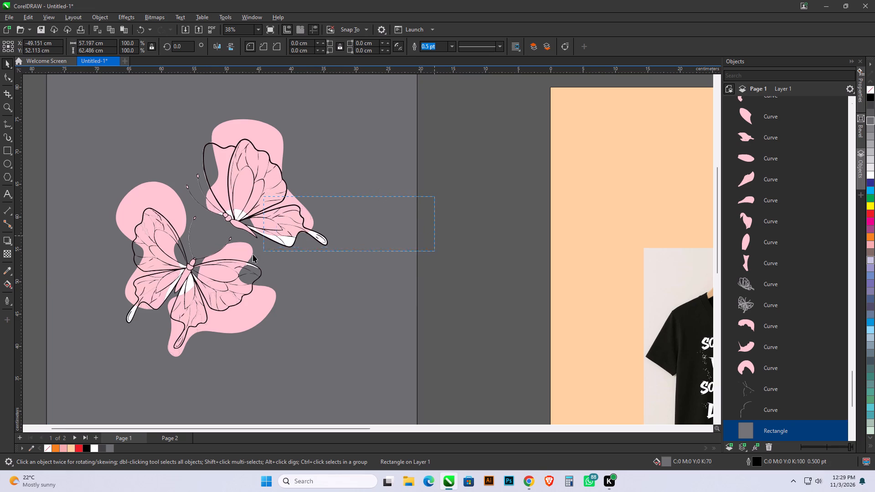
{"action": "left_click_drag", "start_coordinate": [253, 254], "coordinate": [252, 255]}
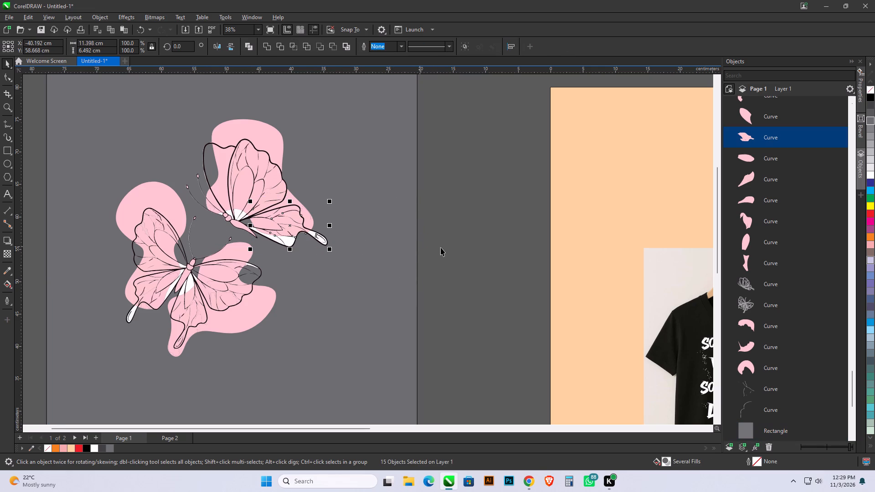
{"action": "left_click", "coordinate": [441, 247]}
Delete the inner pieces of the upper butterfly's hindwing tail and the white strips along the hindwing's lower edge.
{"action": "left_click", "coordinate": [319, 237]}
{"action": "key", "text": "BackSpace"}
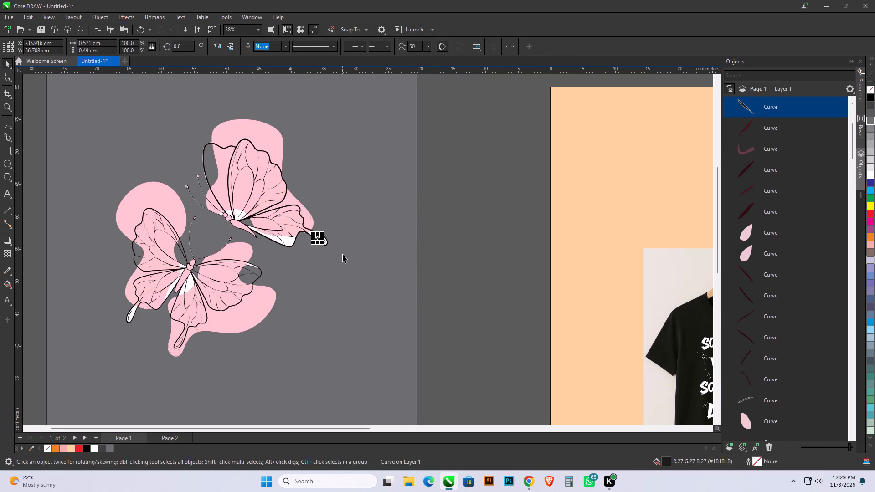
{"action": "left_click", "coordinate": [321, 239]}
{"action": "key", "text": "BackSpace"}
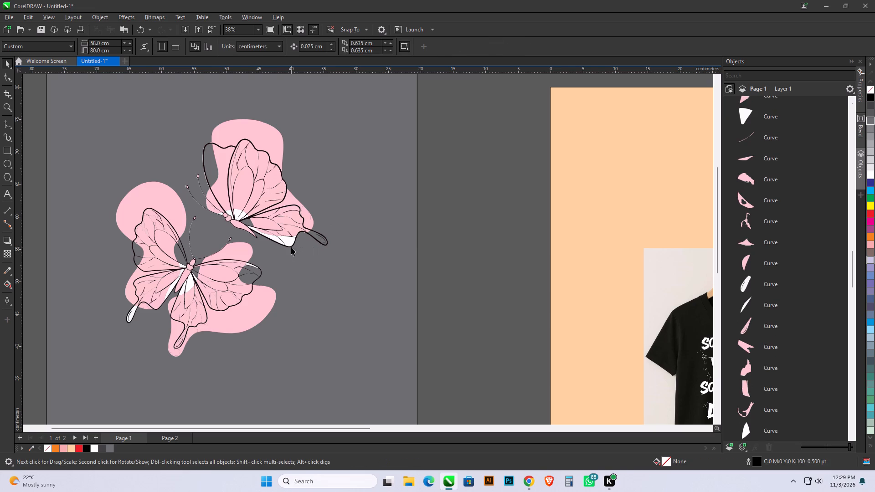
{"action": "left_click", "coordinate": [288, 242]}
{"action": "key", "text": "BackSpace"}
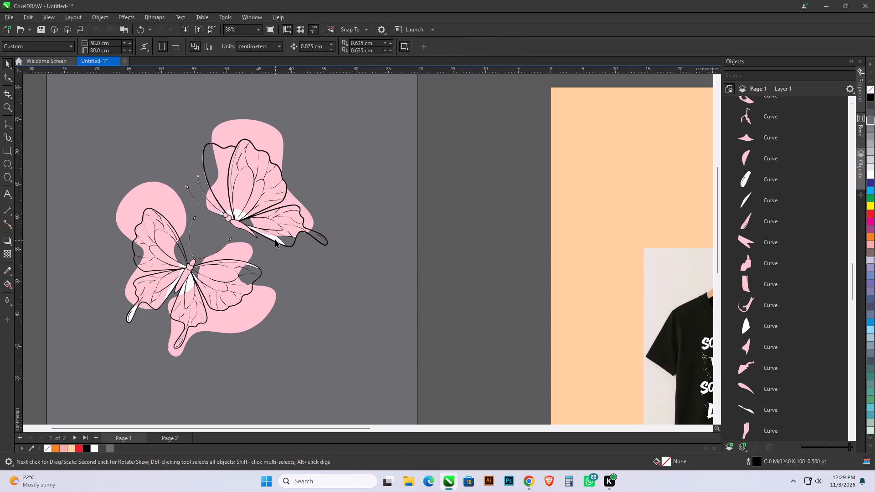
{"action": "left_click", "coordinate": [276, 237]}
{"action": "key", "text": "BackSpace"}
Delete the small white pieces around the upper butterfly's wing base and head.
{"action": "left_click", "coordinate": [236, 211]}
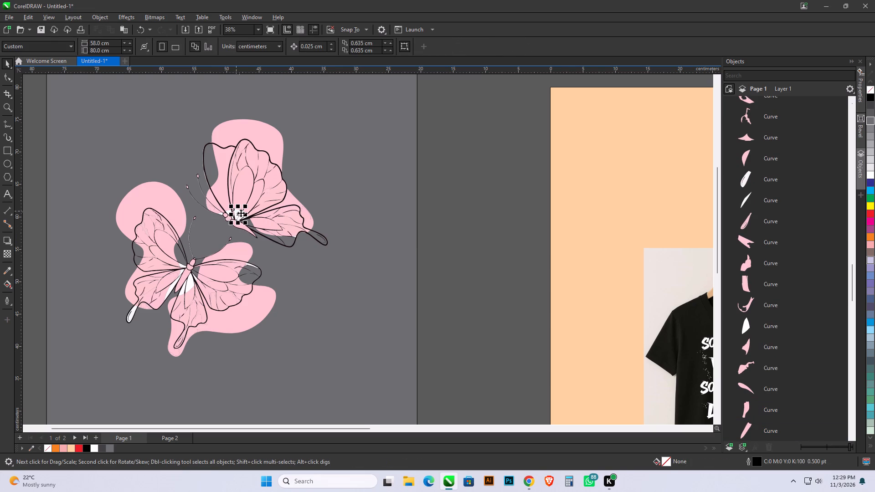
{"action": "key", "text": "BackSpace"}
{"action": "left_click", "coordinate": [242, 215]}
{"action": "key", "text": "BackSpace"}
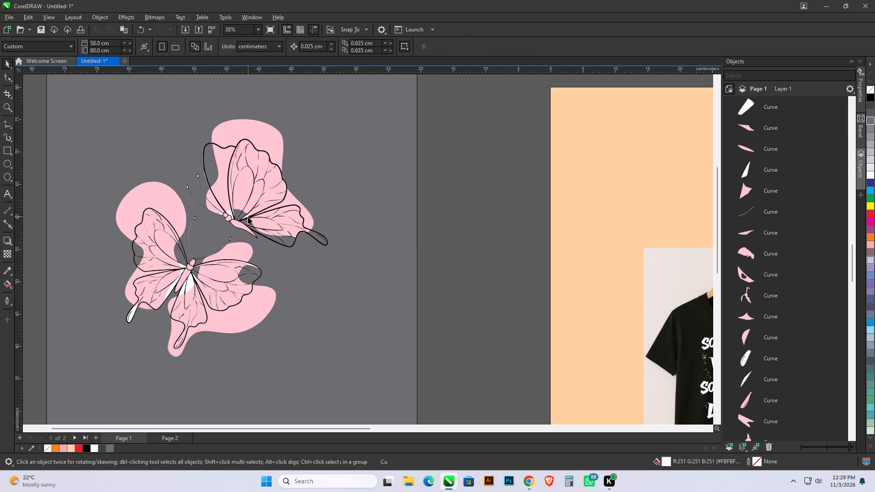
{"action": "left_click", "coordinate": [247, 215]}
{"action": "key", "text": "BackSpace"}
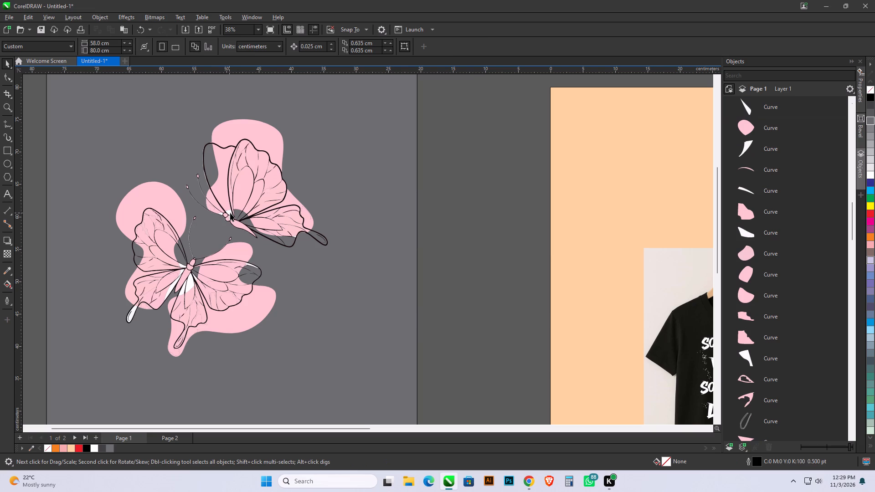
{"action": "left_click", "coordinate": [230, 213]}
{"action": "key", "text": "BackSpace"}
{"action": "left_click", "coordinate": [222, 213]}
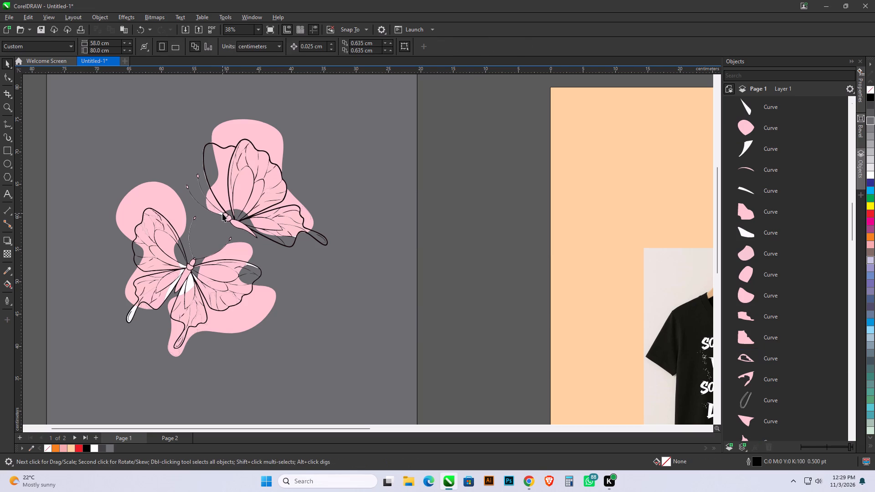
{"action": "key", "text": "BackSpace"}
Delete the white strip along the upper edge of the lower butterfly's right wingtip.
{"action": "scroll", "coordinate": [216, 208], "scroll_direction": "up", "scroll_amount": 6}
{"action": "scroll", "coordinate": [325, 154], "scroll_direction": "down", "scroll_amount": 2}
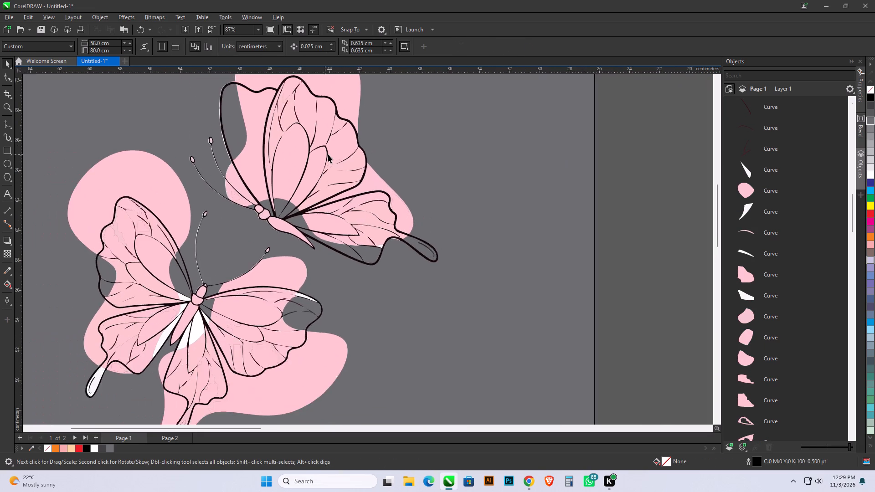
{"action": "scroll", "coordinate": [328, 154], "scroll_direction": "down", "scroll_amount": 1}
{"action": "scroll", "coordinate": [254, 306], "scroll_direction": "up", "scroll_amount": 5}
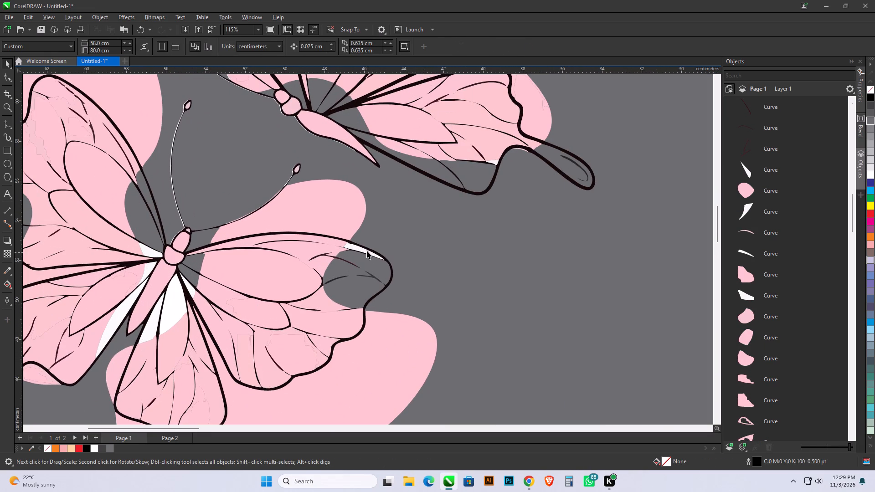
{"action": "left_click", "coordinate": [367, 251]}
{"action": "key", "text": "BackSpace"}
Delete the remaining white pieces beside the lower butterfly's body, between its hindwings and at its wing bases.
{"action": "left_click", "coordinate": [176, 304]}
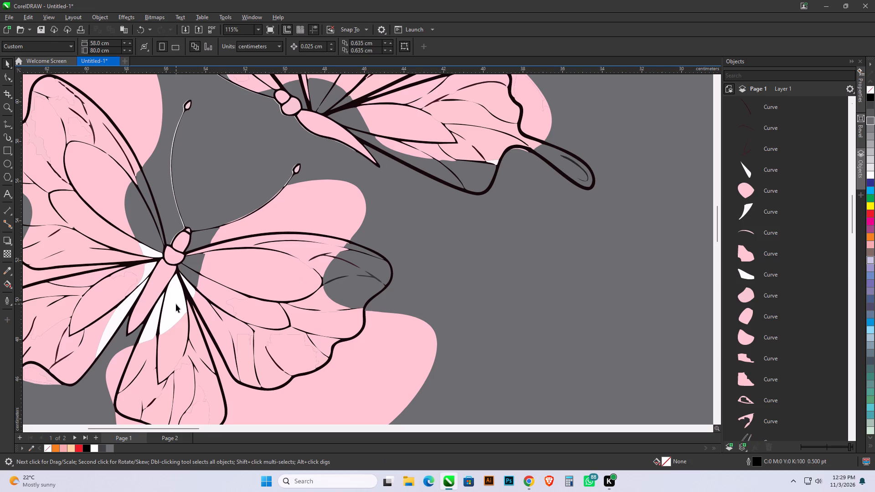
{"action": "key", "text": "BackSpace"}
{"action": "left_click", "coordinate": [156, 319]}
{"action": "key", "text": "BackSpace"}
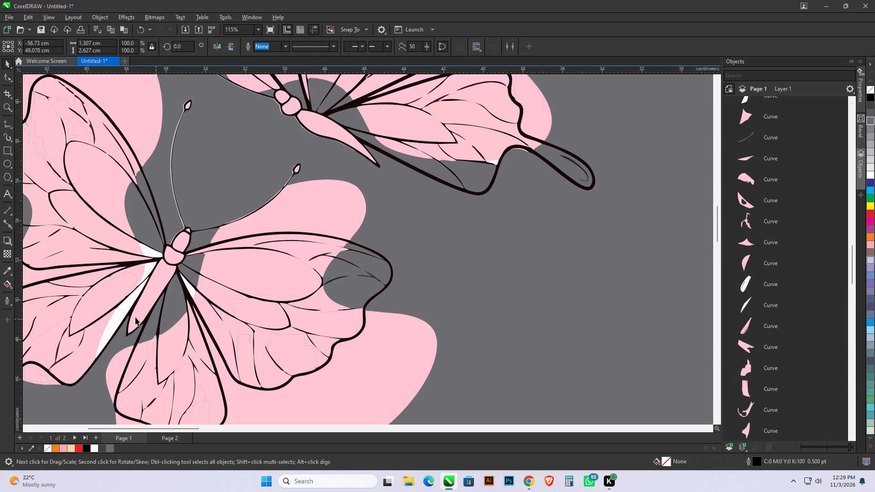
{"action": "left_click", "coordinate": [124, 309]}
{"action": "key", "text": "BackSpace"}
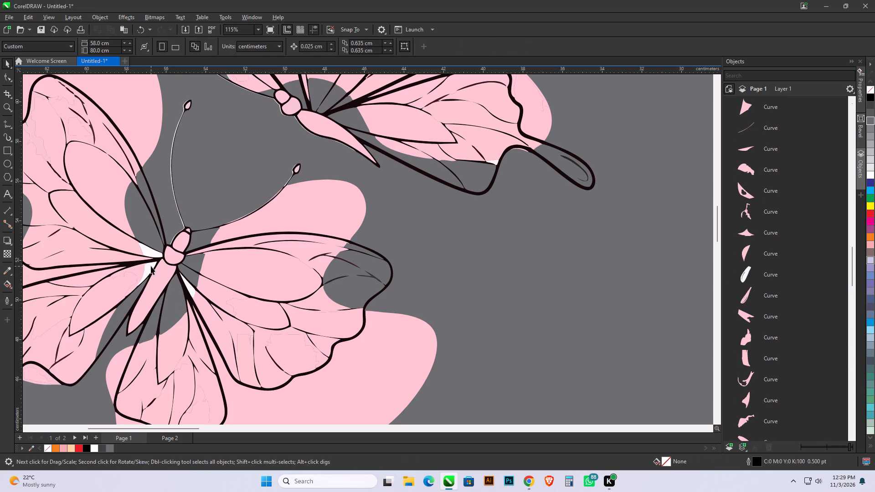
{"action": "left_click", "coordinate": [150, 266]}
{"action": "key", "text": "BackSpace"}
{"action": "left_click", "coordinate": [149, 250]}
{"action": "key", "text": "BackSpace"}
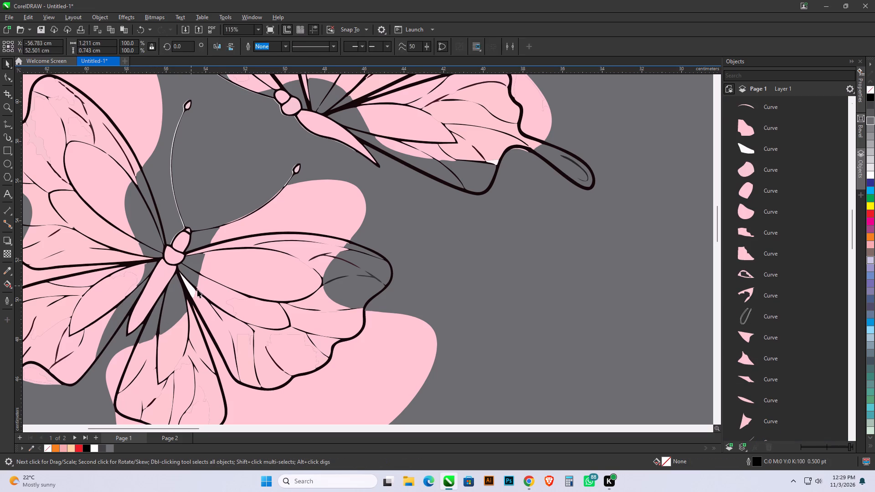
{"action": "left_click", "coordinate": [191, 287]}
{"action": "key", "text": "BackSpace"}
Delete the white piece inside the tail of the lower butterfly's left hindwing.
{"action": "scroll", "coordinate": [345, 265], "scroll_direction": "down", "scroll_amount": 5}
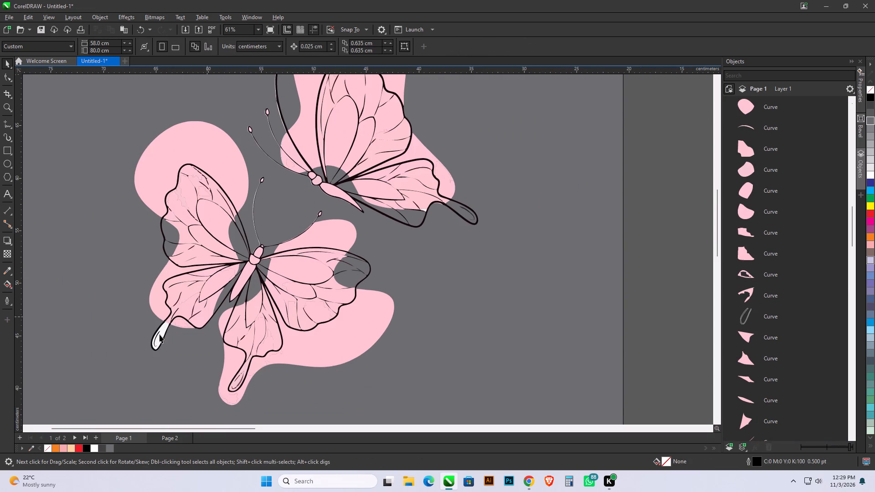
{"action": "left_click", "coordinate": [159, 338]}
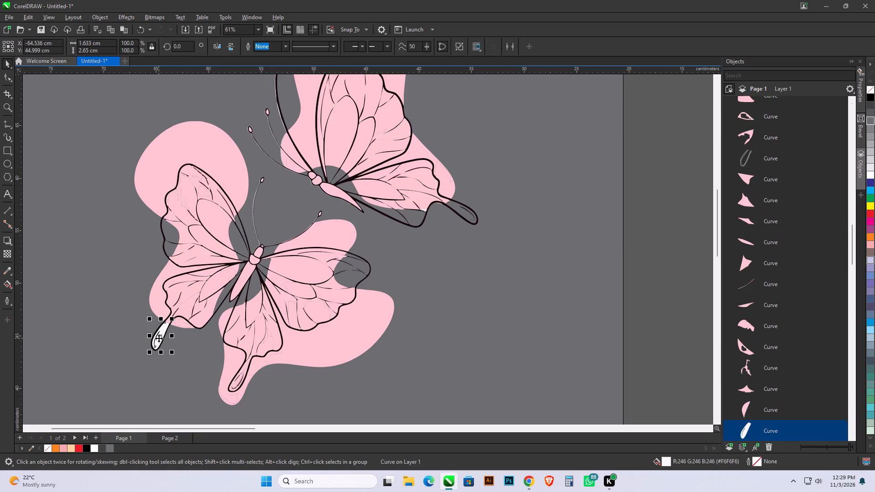
{"action": "key", "text": "BackSpace"}
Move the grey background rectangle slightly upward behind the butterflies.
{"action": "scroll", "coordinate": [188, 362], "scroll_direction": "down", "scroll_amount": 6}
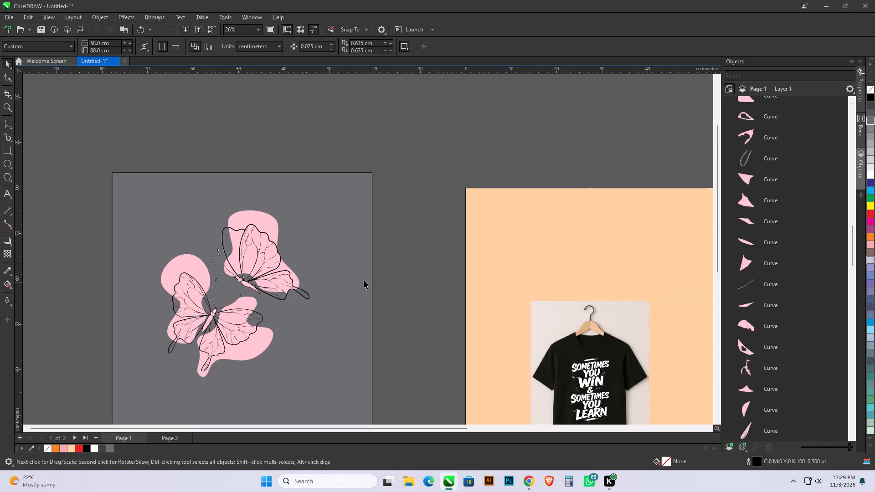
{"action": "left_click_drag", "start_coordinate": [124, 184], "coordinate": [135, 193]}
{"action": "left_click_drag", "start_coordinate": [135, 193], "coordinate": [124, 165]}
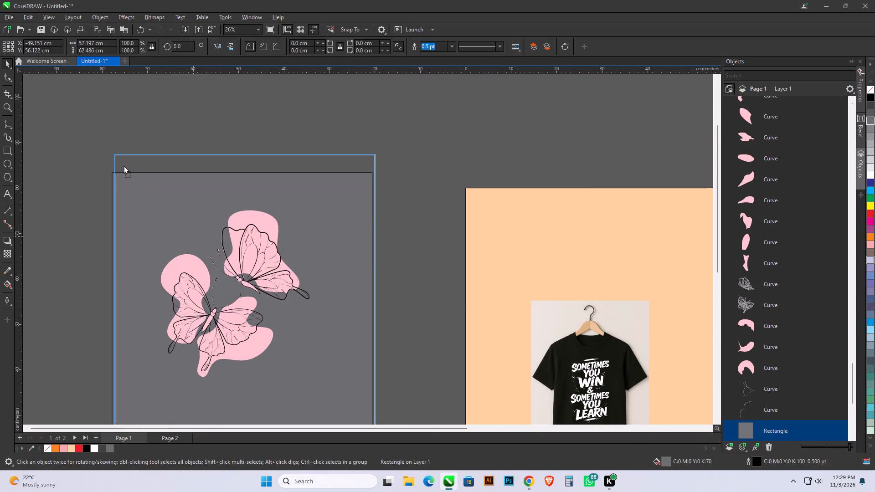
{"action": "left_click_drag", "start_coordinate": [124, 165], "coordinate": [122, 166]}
Group all the pieces of the two butterflies and their pink backdrop shapes, without the grey rectangle.
{"action": "left_click_drag", "start_coordinate": [75, 157], "coordinate": [196, 224]}
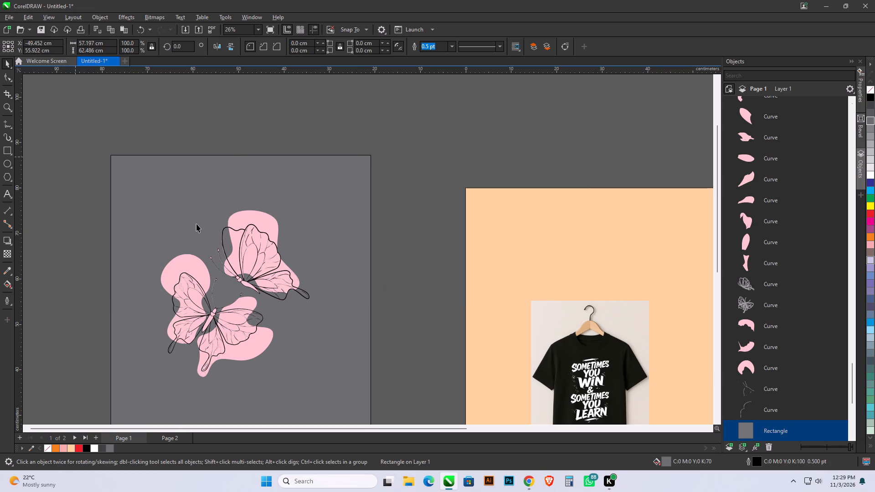
{"action": "left_click_drag", "start_coordinate": [196, 224], "coordinate": [343, 391]}
{"action": "key", "text": "ctrl+g"}
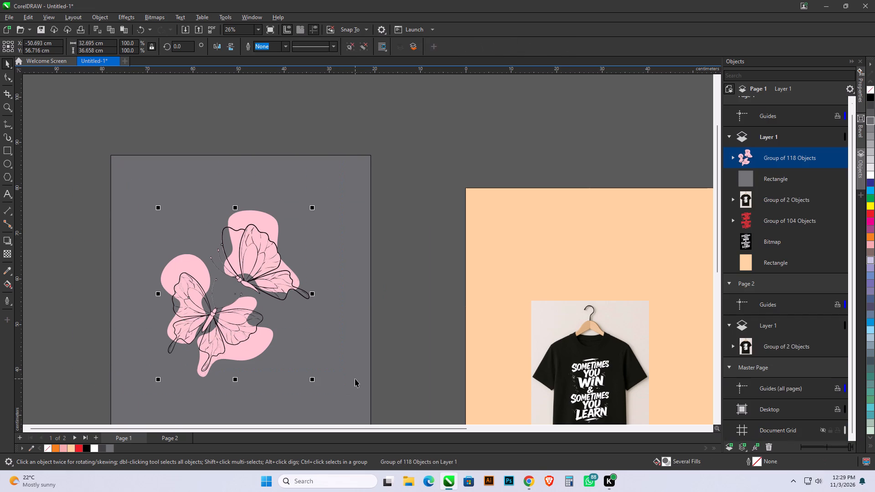
Delete the grey background rectangle behind the butterfly group.
{"action": "left_click", "coordinate": [379, 243]}
{"action": "left_click", "coordinate": [245, 277]}
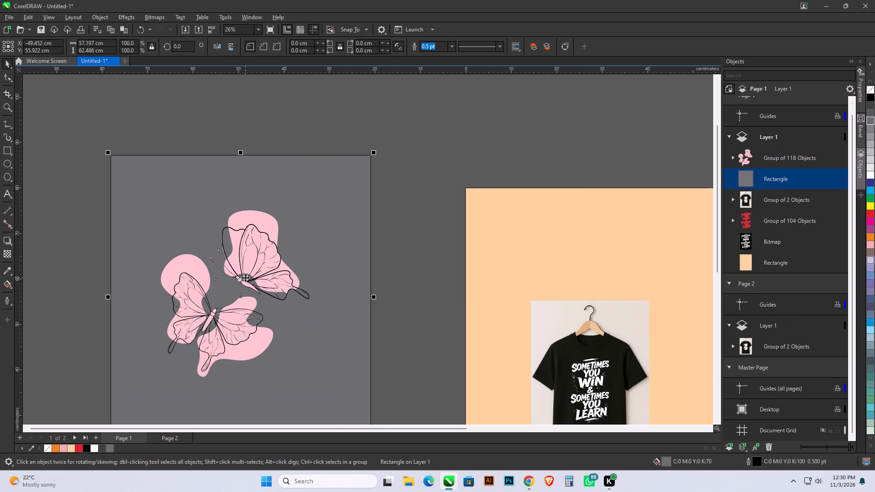
{"action": "left_click_drag", "start_coordinate": [245, 277], "coordinate": [250, 277]}
{"action": "left_click", "coordinate": [253, 262]}
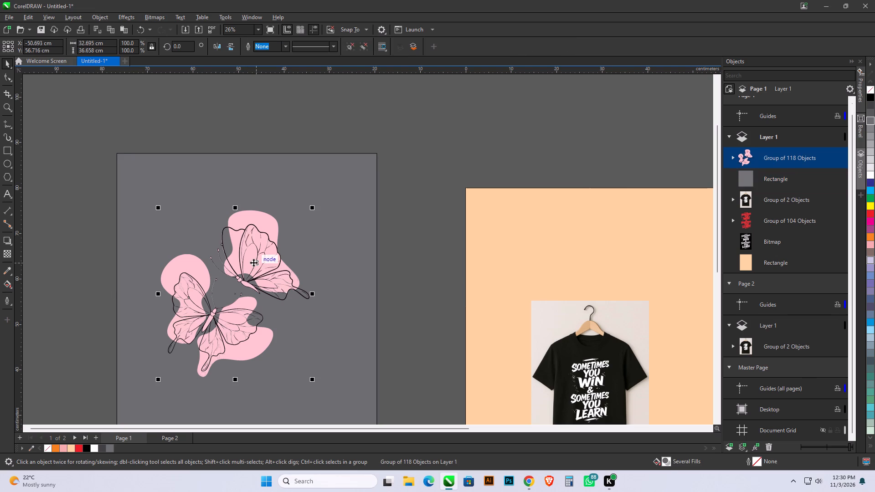
{"action": "left_click", "coordinate": [340, 253]}
{"action": "key", "text": "BackSpace"}
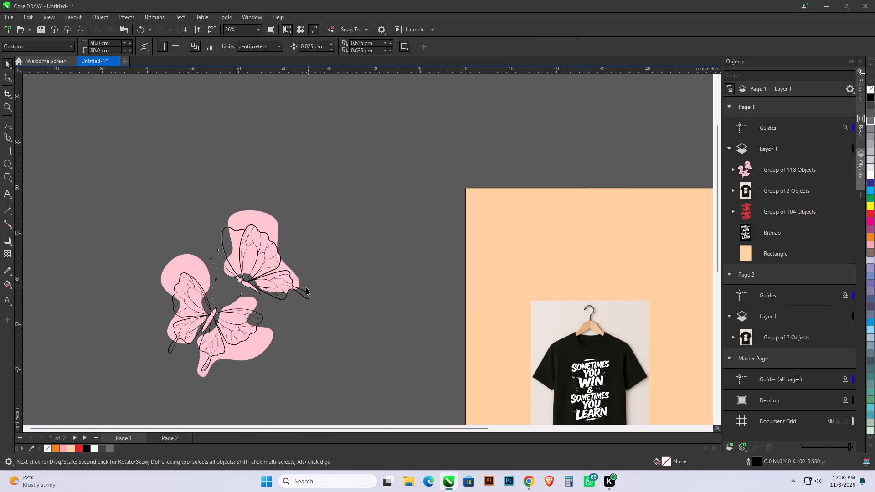
Move the butterfly group up beside the peach rectangle's upper-left corner.
{"action": "left_click_drag", "start_coordinate": [256, 264], "coordinate": [419, 174]}
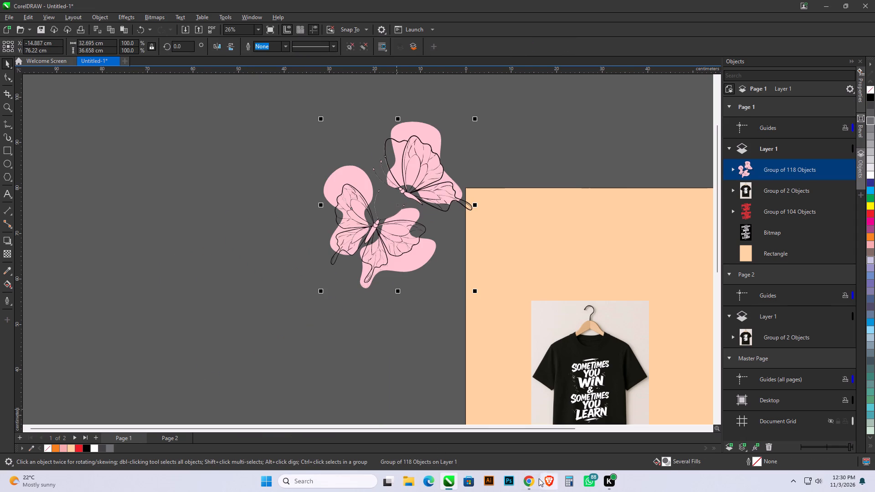
Switch to Pinterest in Chrome, leave the butterfly pin and search for "white round neck mock up".
{"action": "left_click", "coordinate": [532, 480]}
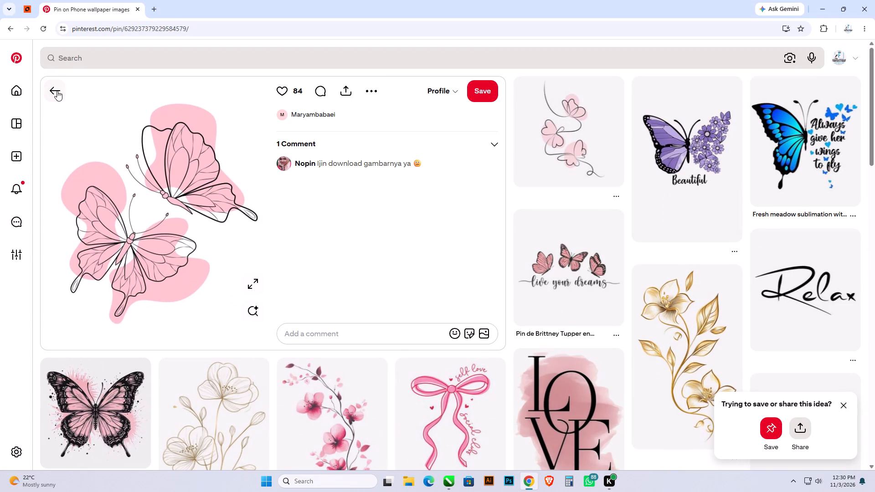
{"action": "left_click", "coordinate": [57, 91]}
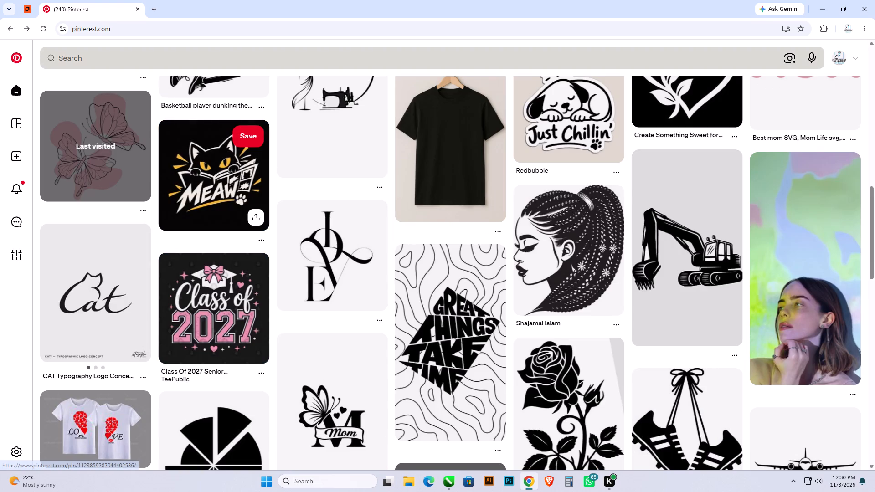
{"action": "left_click", "coordinate": [137, 56]}
{"action": "left_click", "coordinate": [104, 169]}
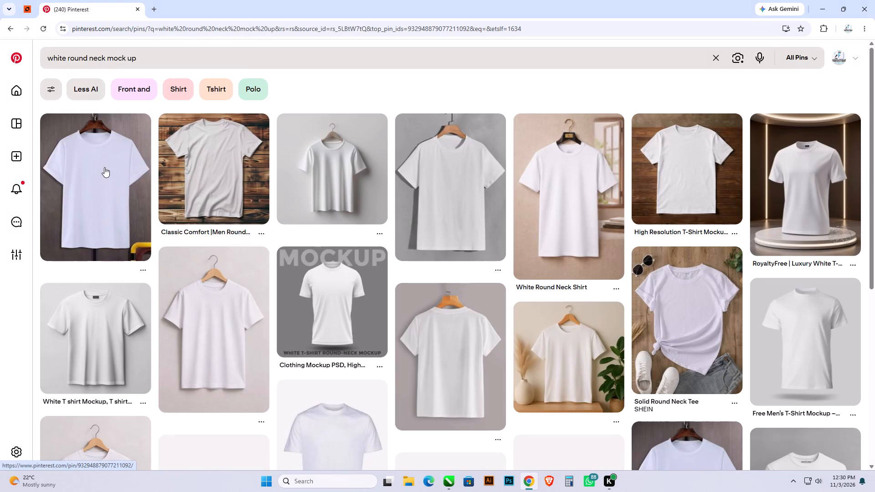
Open the first white T-shirt pin, the one on a wooden hanger, and copy its image.
{"action": "left_click", "coordinate": [104, 167]}
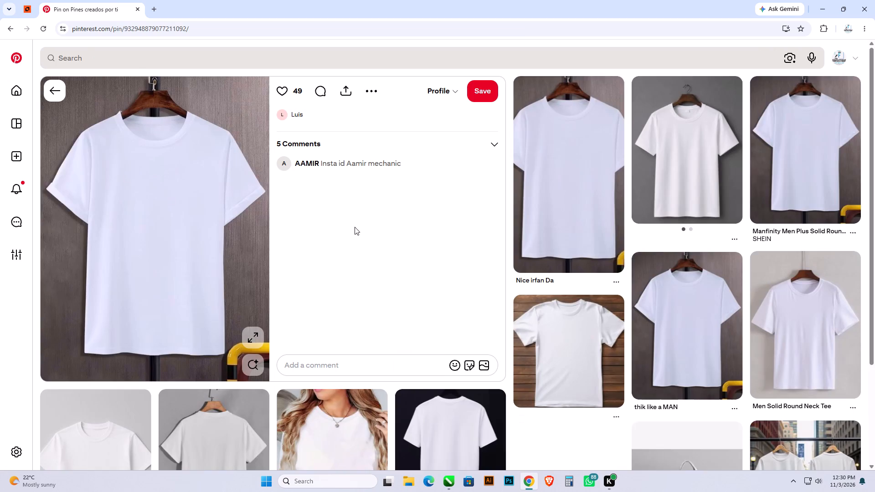
{"action": "scroll", "coordinate": [376, 243], "scroll_direction": "down", "scroll_amount": 2}
{"action": "scroll", "coordinate": [396, 279], "scroll_direction": "up", "scroll_amount": 2}
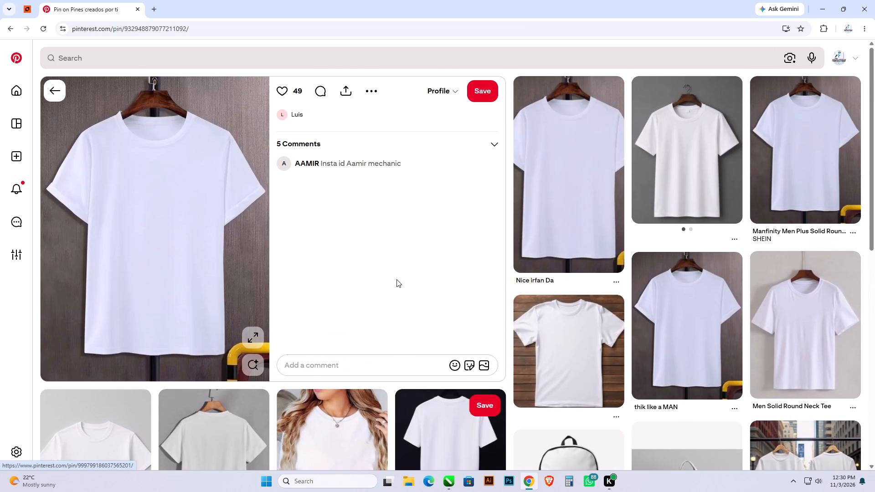
{"action": "right_click", "coordinate": [144, 197]}
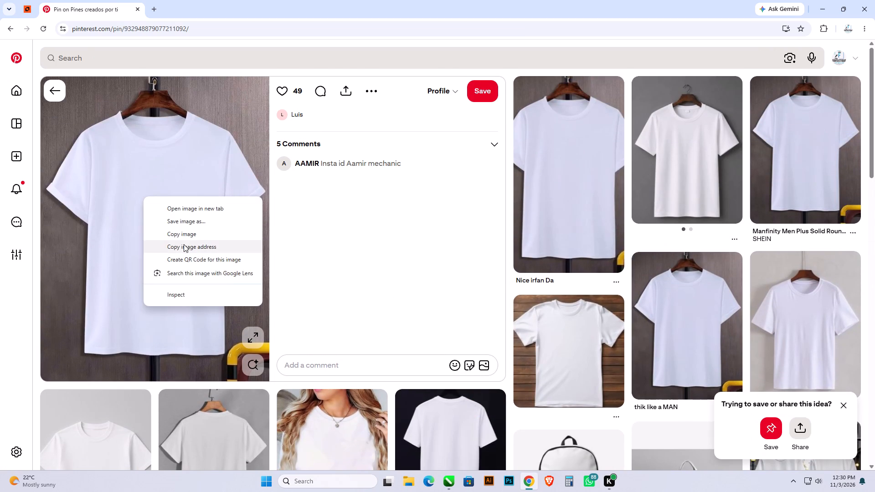
{"action": "left_click", "coordinate": [182, 237]}
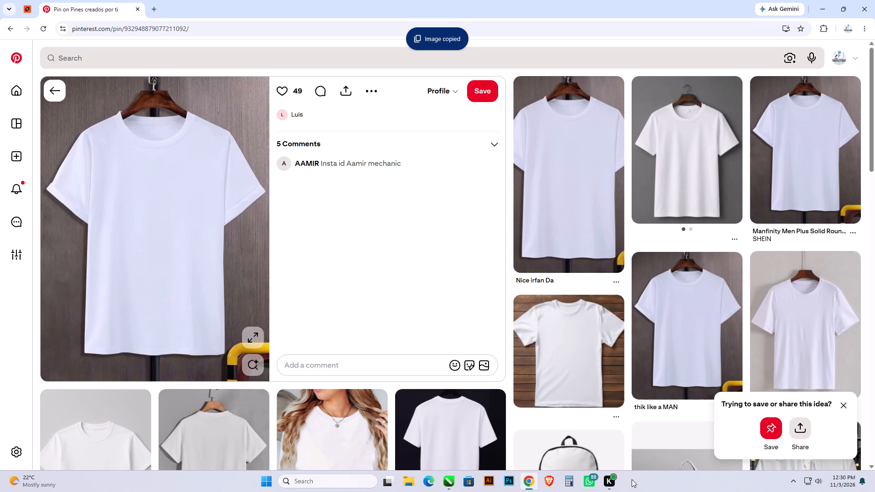
Switch back to CorelDRAW, paste the white T-shirt image and place it to the left of the butterfly group.
{"action": "left_click", "coordinate": [448, 478]}
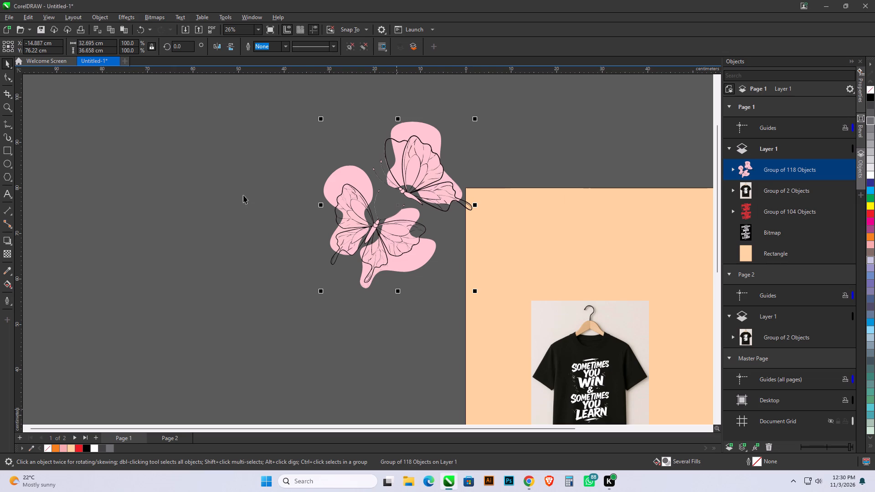
{"action": "right_click", "coordinate": [170, 168]}
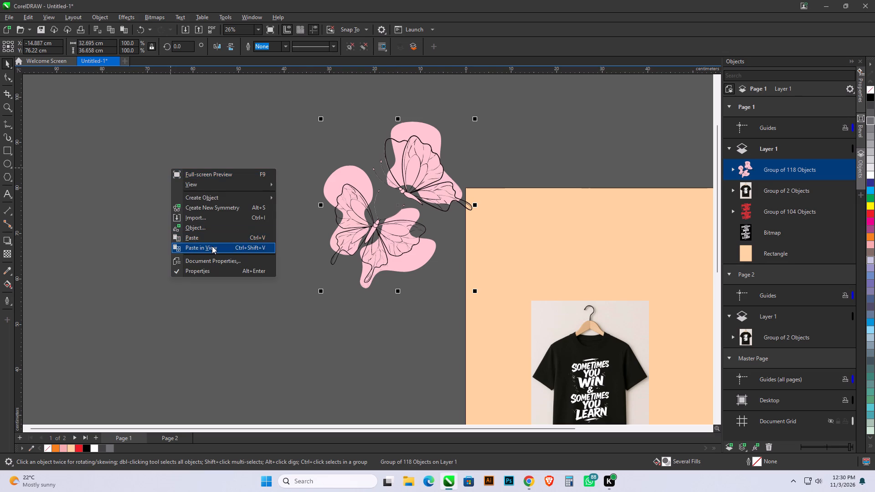
{"action": "left_click", "coordinate": [212, 246]}
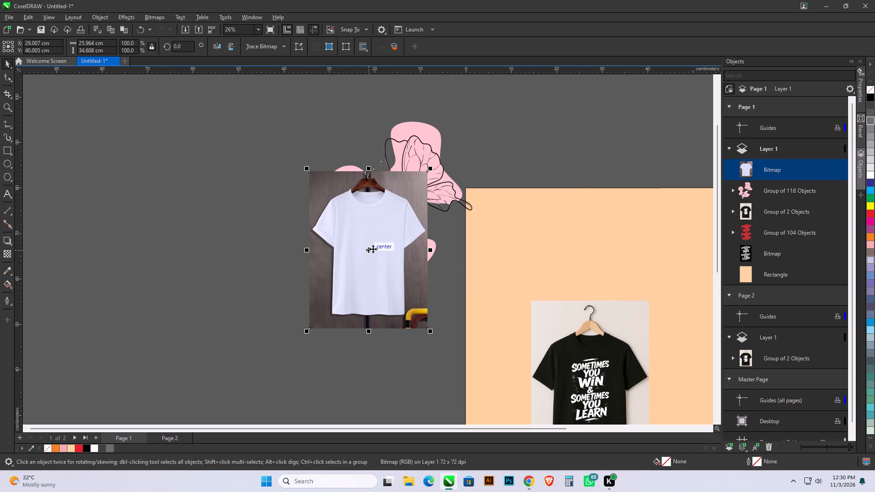
{"action": "left_click_drag", "start_coordinate": [372, 249], "coordinate": [235, 237]}
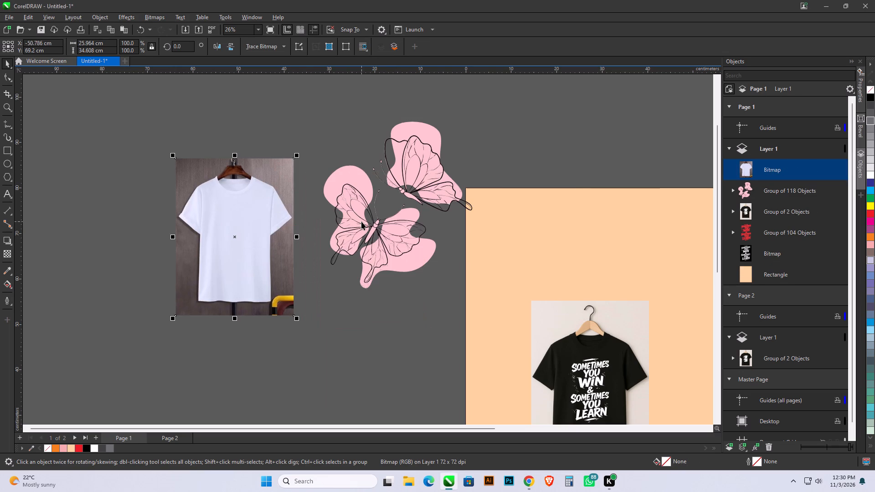
Enlarge the white T-shirt image proportionally to about 36 by 48 cm and move it up beside the butterflies.
{"action": "left_click", "coordinate": [361, 221]}
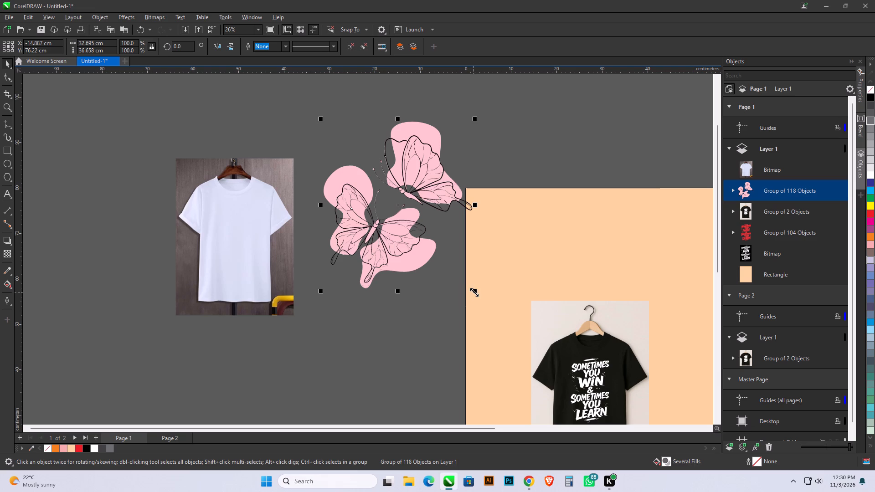
{"action": "left_click", "coordinate": [185, 243]}
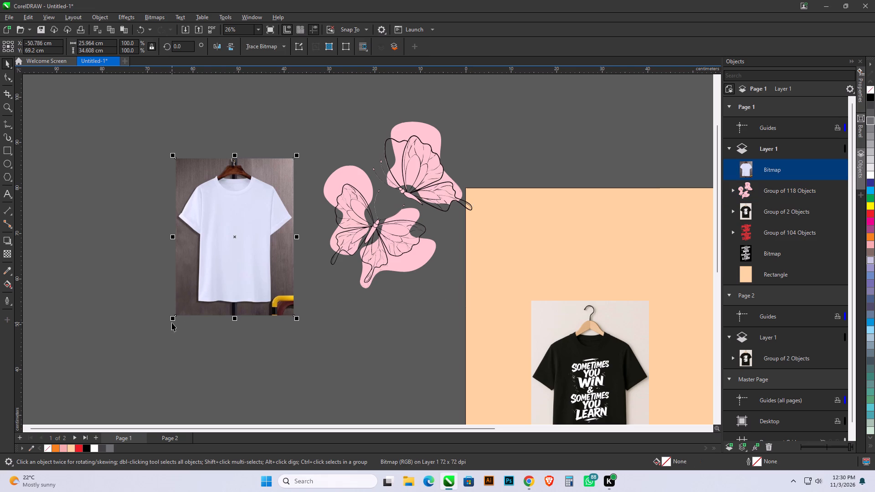
{"action": "left_click_drag", "start_coordinate": [173, 318], "coordinate": [127, 389]}
{"action": "left_click_drag", "start_coordinate": [211, 291], "coordinate": [210, 248]}
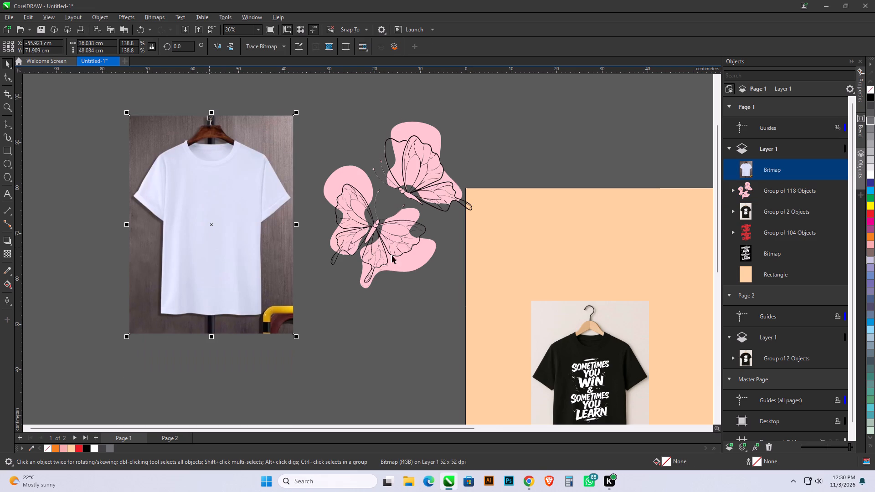
Scale the butterfly group down to about 22.4 by 25.1 cm and position it over the front of the white T-shirt.
{"action": "left_click", "coordinate": [371, 243]}
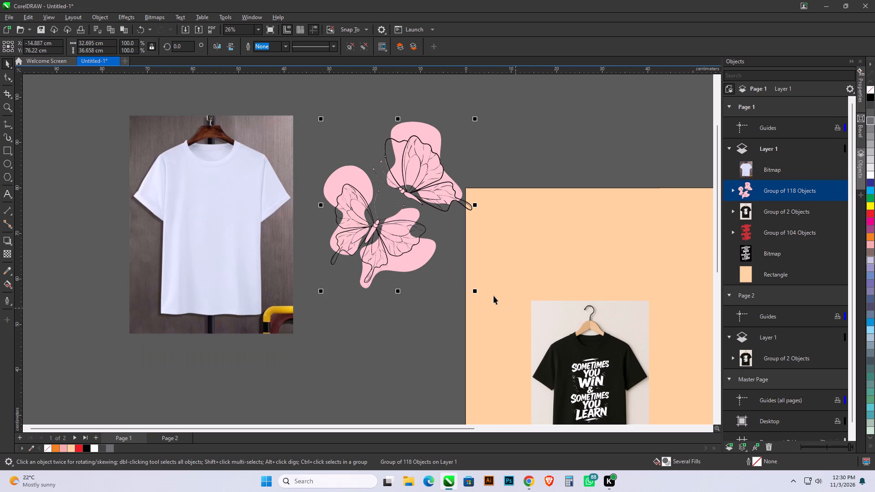
{"action": "left_click_drag", "start_coordinate": [474, 292], "coordinate": [458, 278]}
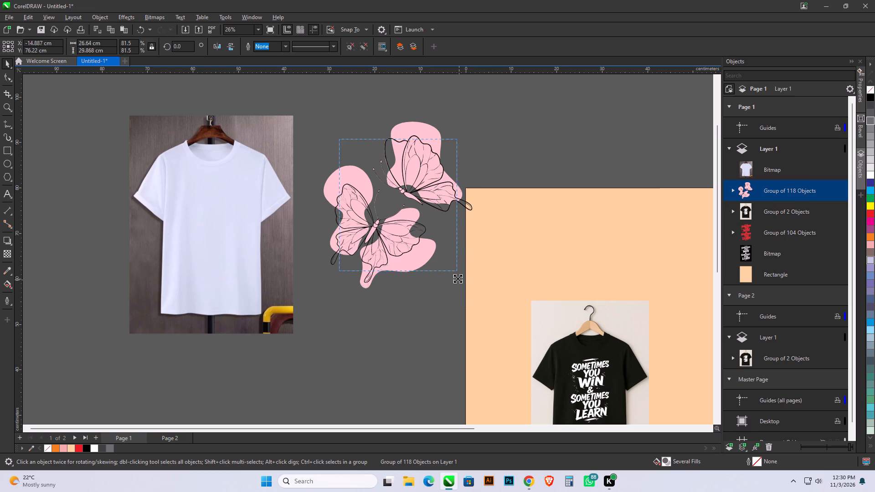
{"action": "left_click_drag", "start_coordinate": [458, 278], "coordinate": [451, 275]}
{"action": "left_click_drag", "start_coordinate": [398, 207], "coordinate": [200, 250]}
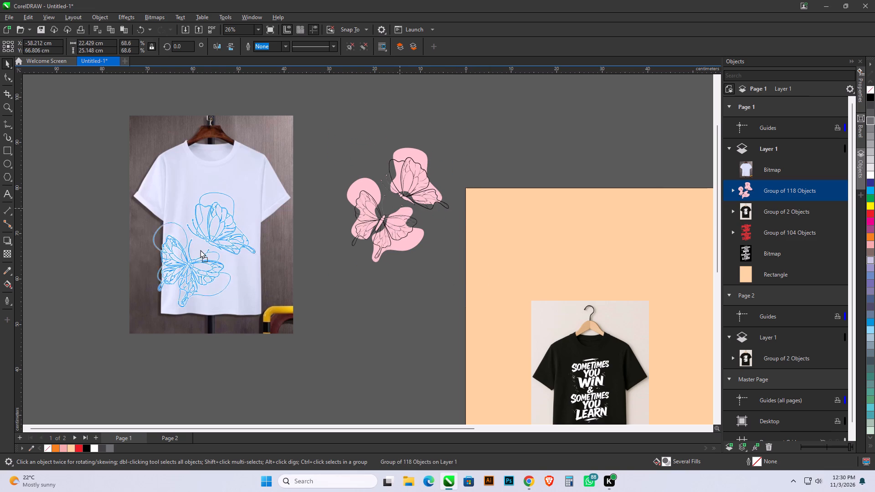
{"action": "left_click_drag", "start_coordinate": [200, 250], "coordinate": [210, 236]}
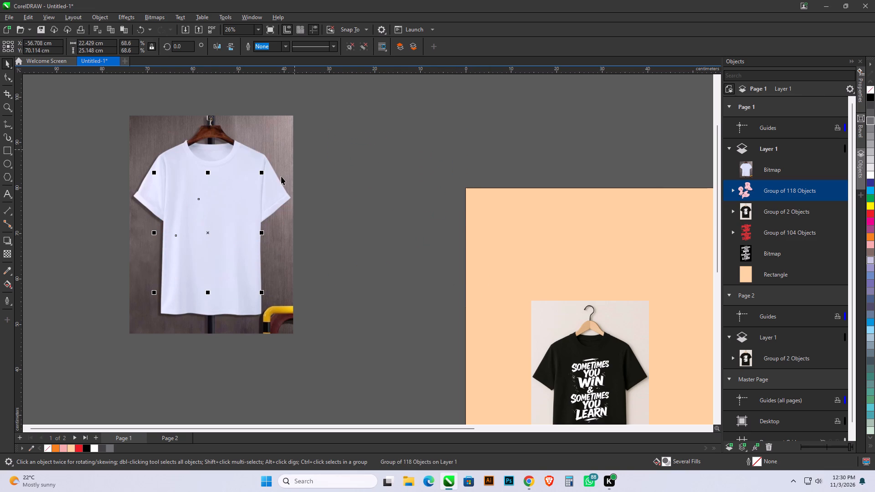
Bring the butterfly group to the front of the page so it sits above the white T-shirt image.
{"action": "left_click", "coordinate": [93, 20]}
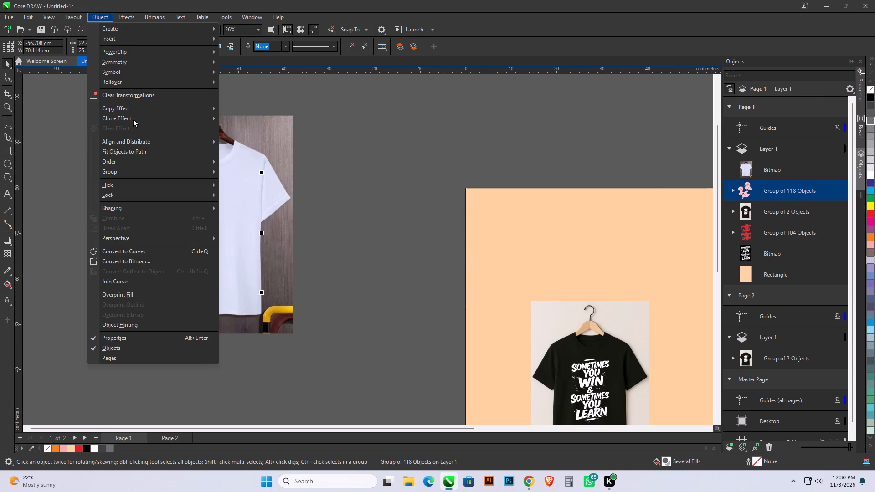
{"action": "left_click", "coordinate": [135, 164]}
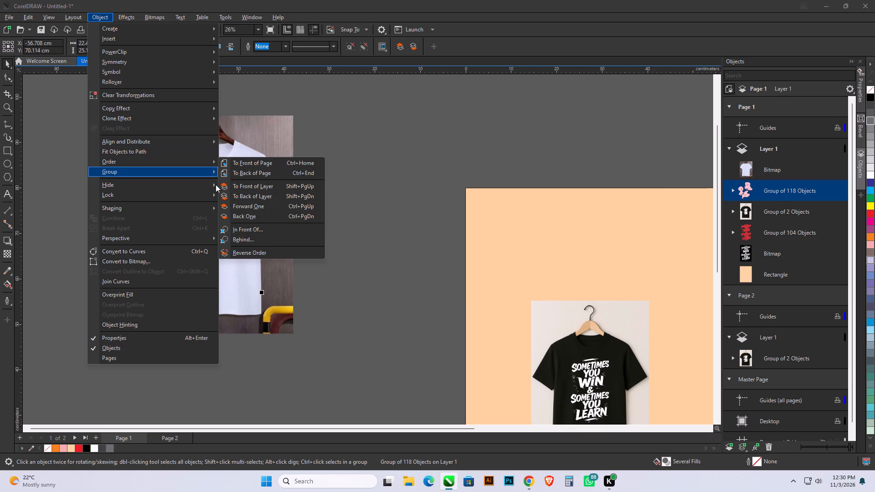
{"action": "left_click", "coordinate": [251, 165]}
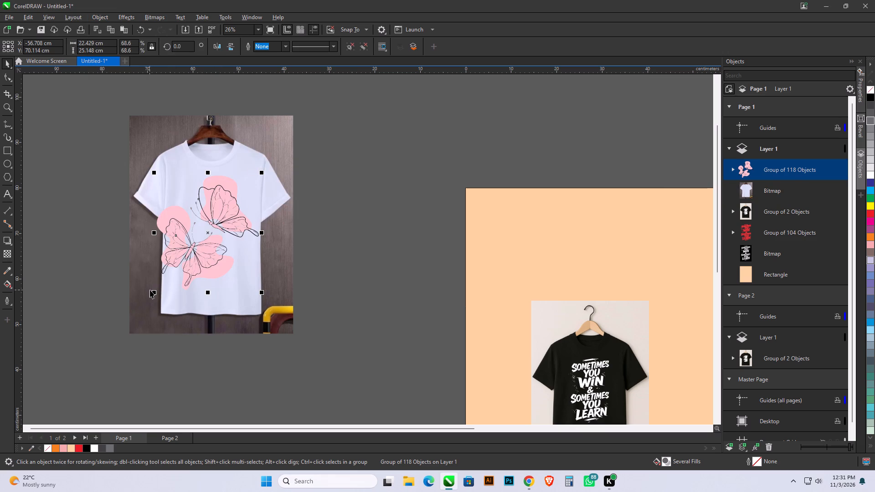
Scale the butterfly group down to about 16.8 by 18.9 cm and position it on the white T-shirt's front.
{"action": "left_click_drag", "start_coordinate": [154, 292], "coordinate": [164, 288]}
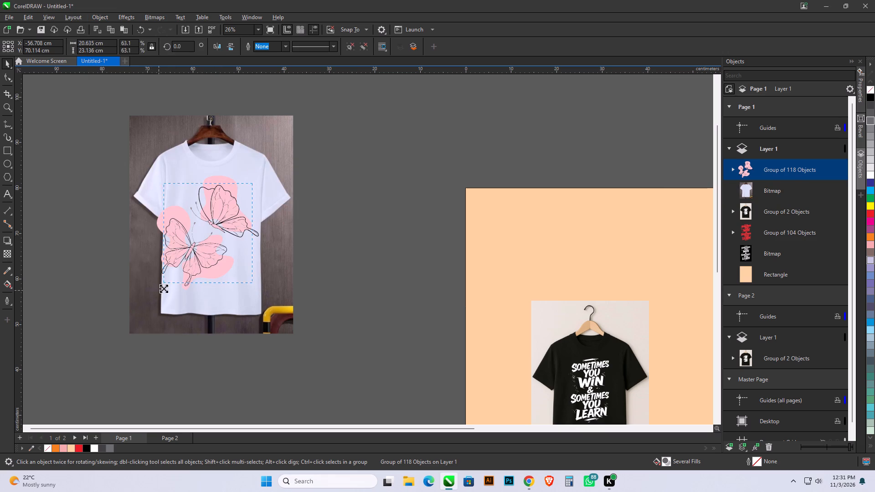
{"action": "left_click_drag", "start_coordinate": [164, 288], "coordinate": [177, 284]}
{"action": "left_click_drag", "start_coordinate": [211, 231], "coordinate": [210, 237]}
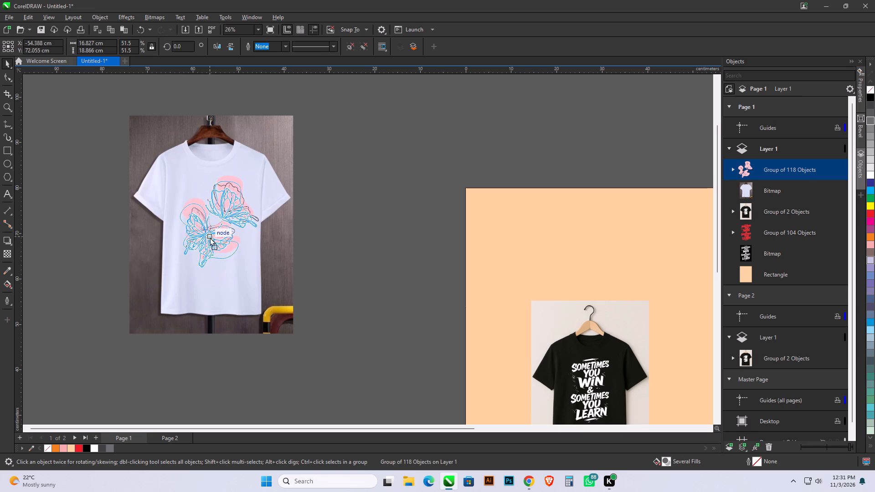
{"action": "left_click_drag", "start_coordinate": [210, 237], "coordinate": [209, 237]}
{"action": "scroll", "coordinate": [207, 235], "scroll_direction": "up", "scroll_amount": 8}
{"action": "scroll", "coordinate": [197, 235], "scroll_direction": "down", "scroll_amount": 2}
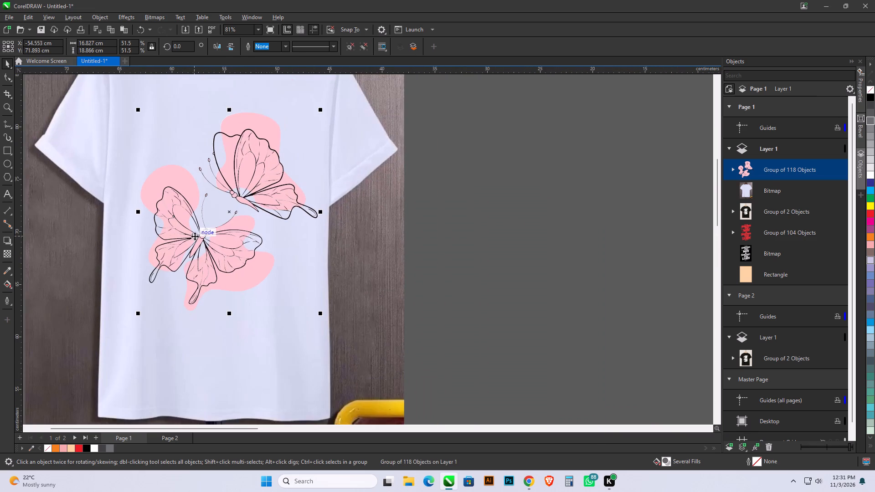
{"action": "left_click", "coordinate": [523, 241]}
Scale the butterfly group down to about 10 by 11.2 cm and move it up onto the shirt's chest.
{"action": "left_click", "coordinate": [225, 258]}
{"action": "left_click_drag", "start_coordinate": [321, 314], "coordinate": [293, 288], "text": "shift"}
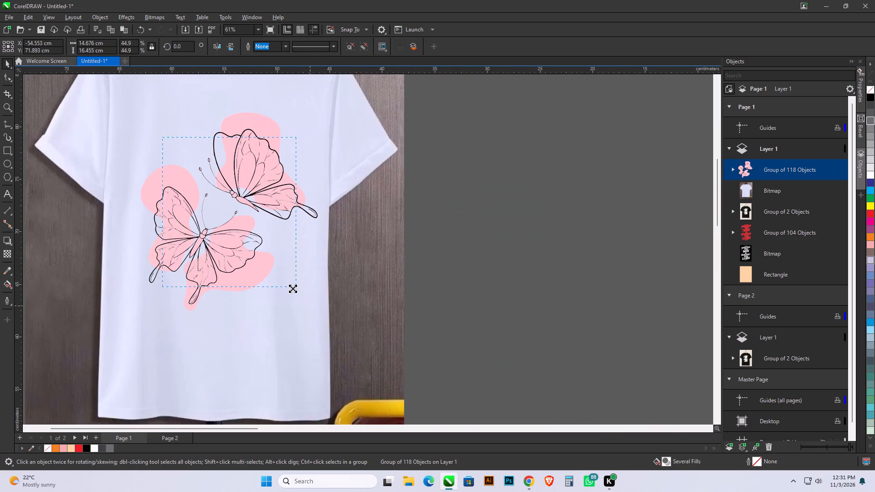
{"action": "left_click_drag", "start_coordinate": [293, 288], "coordinate": [285, 282], "text": "shift"}
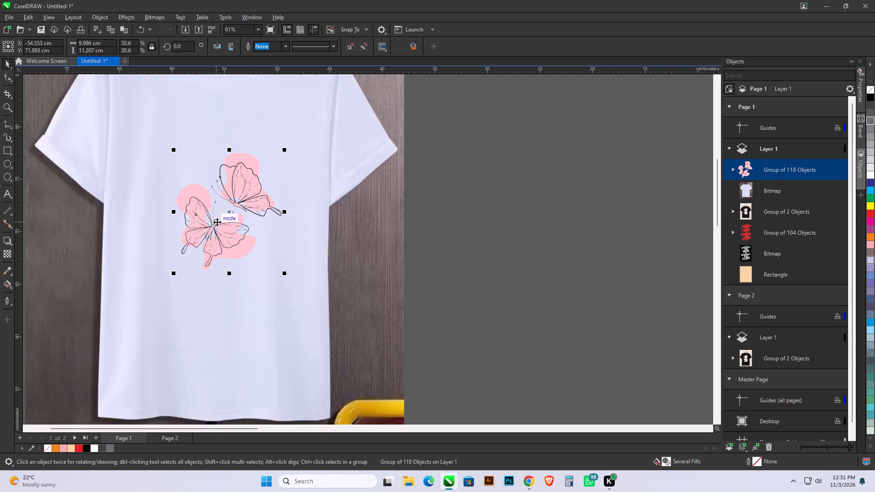
{"action": "left_click_drag", "start_coordinate": [217, 225], "coordinate": [209, 188]}
{"action": "scroll", "coordinate": [286, 258], "scroll_direction": "down", "scroll_amount": 5}
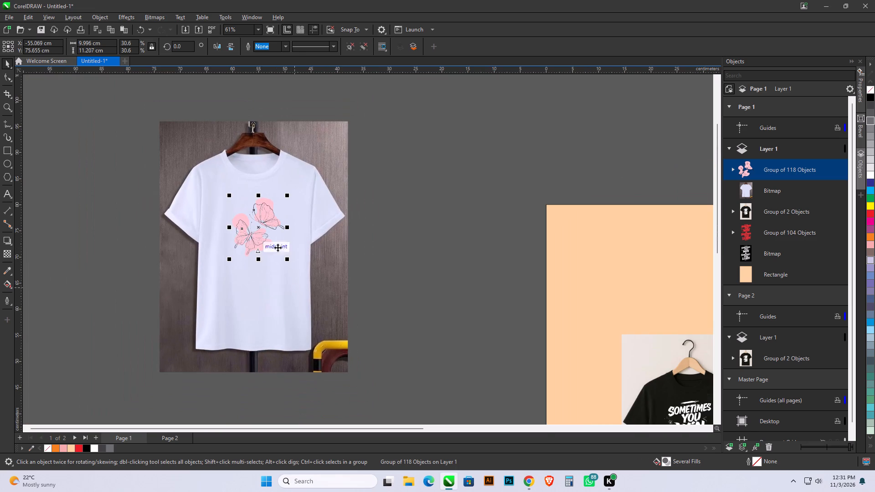
{"action": "left_click", "coordinate": [365, 244]}
Enlarge the butterfly group on the chest proportionally to about 12.2 by 13.7 cm.
{"action": "left_click", "coordinate": [250, 240]}
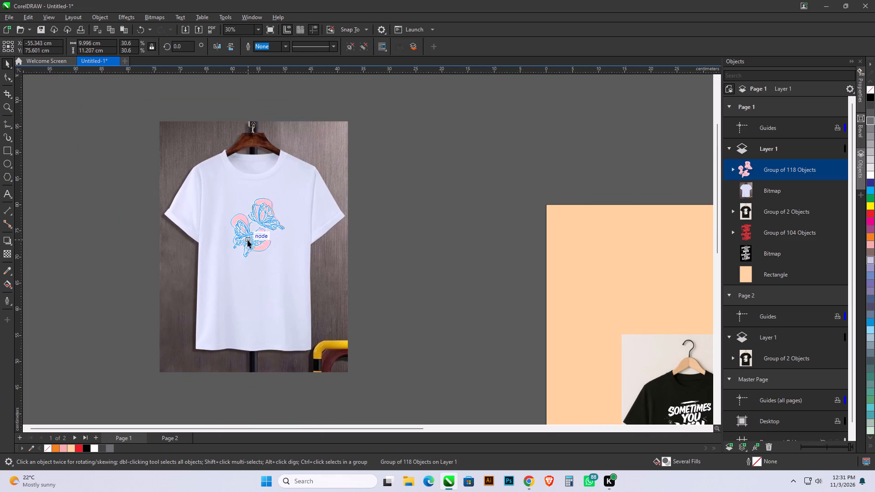
{"action": "left_click_drag", "start_coordinate": [286, 261], "coordinate": [291, 264]}
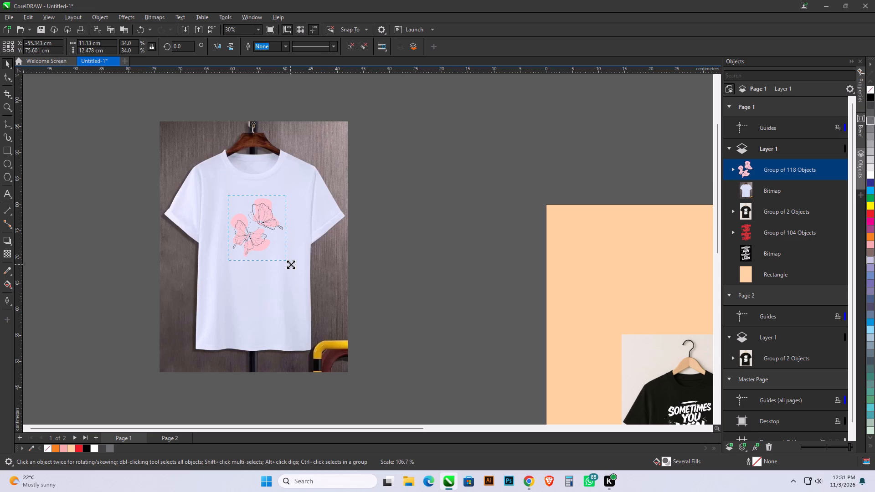
{"action": "left_click_drag", "start_coordinate": [291, 264], "coordinate": [292, 266]}
{"action": "left_click", "coordinate": [292, 265]}
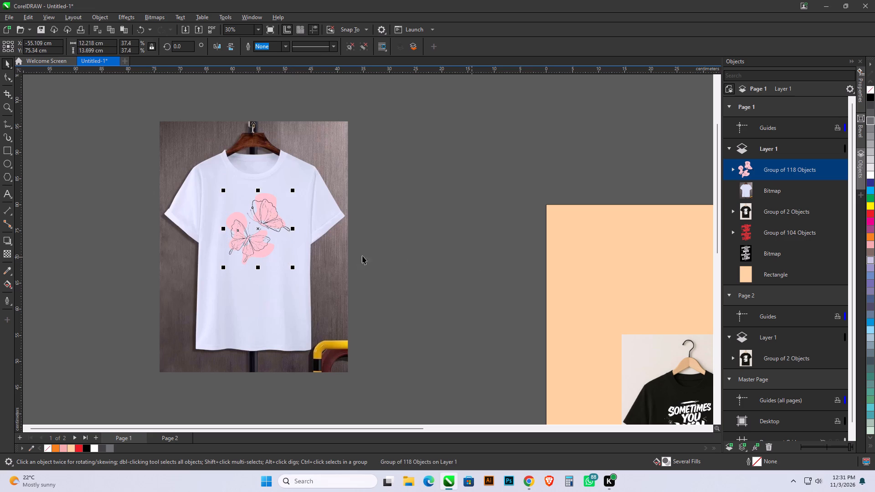
{"action": "left_click", "coordinate": [377, 255]}
Nudge the butterfly group straight down by about 0.7 cm on the shirt's chest.
{"action": "left_click", "coordinate": [258, 234]}
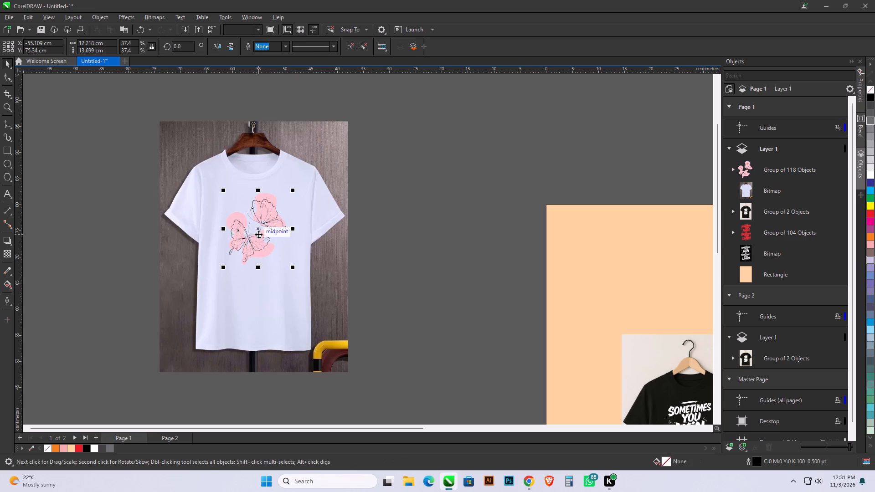
{"action": "key", "text": "Down"}
{"action": "key", "text": "Down"}
{"action": "key", "text": "Down"}
{"action": "key", "text": "Down"}
{"action": "key", "text": "Down"}
{"action": "key", "text": "Down"}
{"action": "key", "text": "Down"}
{"action": "key", "text": "Down"}
{"action": "key", "text": "Down"}
{"action": "key", "text": "Down"}
{"action": "key", "text": "Down"}
{"action": "key", "text": "Down"}
{"action": "key", "text": "Down"}
{"action": "key", "text": "Down"}
{"action": "key", "text": "Down"}
{"action": "key", "text": "Down"}
{"action": "key", "text": "Down"}
{"action": "key", "text": "Down"}
{"action": "key", "text": "Down"}
{"action": "key", "text": "Down"}
{"action": "key", "text": "Down"}
{"action": "key", "text": "Down"}
{"action": "key", "text": "Down"}
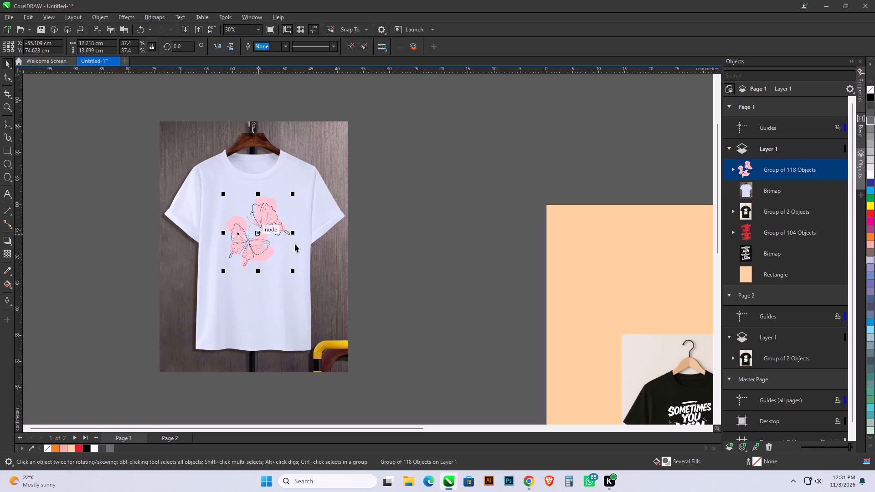
{"action": "left_click", "coordinate": [386, 236]}
Group the butterflies and the white T-shirt image together.
{"action": "left_click_drag", "start_coordinate": [149, 93], "coordinate": [216, 174]}
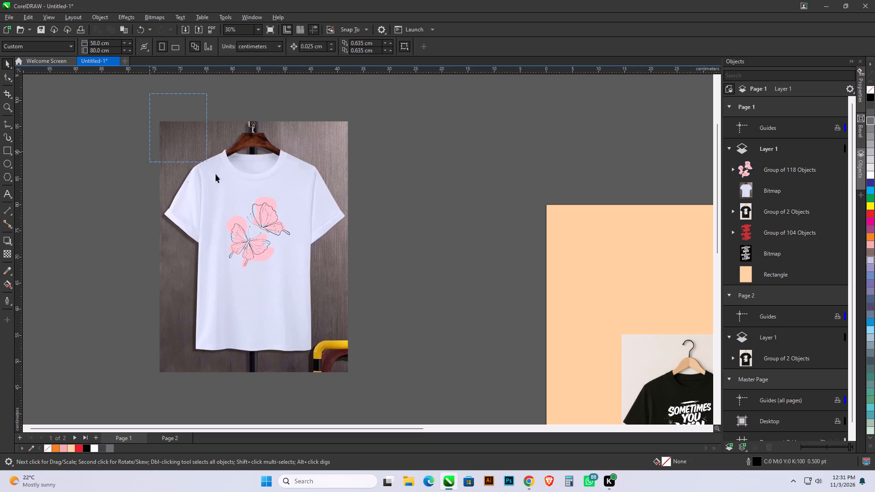
{"action": "left_click_drag", "start_coordinate": [216, 174], "coordinate": [401, 403]}
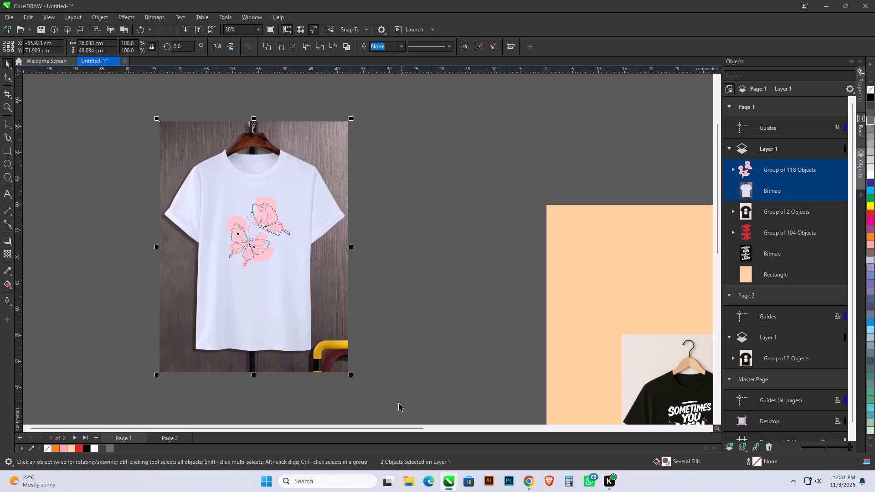
{"action": "left_click", "coordinate": [467, 46]}
{"action": "left_click", "coordinate": [249, 202]}
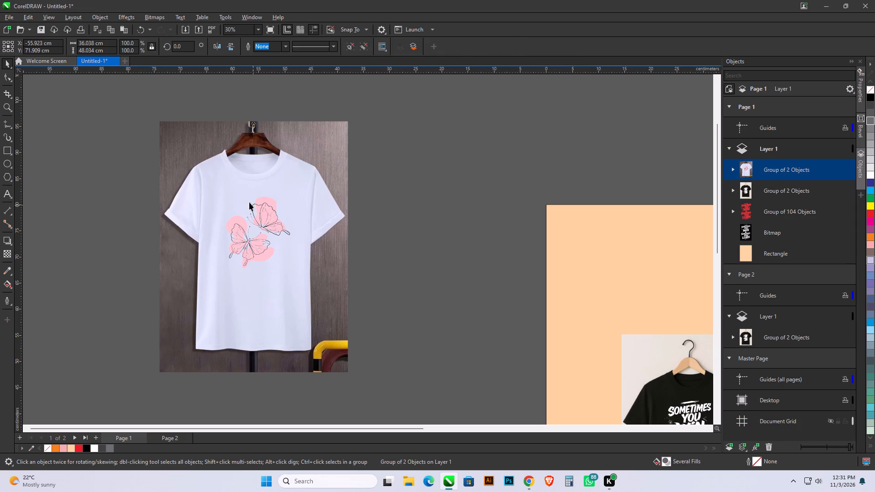
{"action": "left_click", "coordinate": [106, 194]}
Copy the grouped white T-shirt mockup onto a new page inserted after Page 1.
{"action": "left_click", "coordinate": [201, 184]}
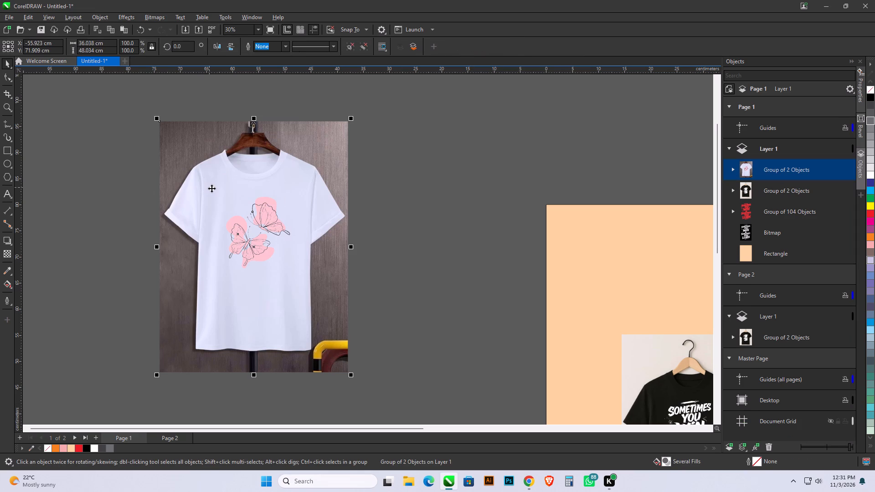
{"action": "right_click", "coordinate": [212, 188]}
{"action": "left_click", "coordinate": [234, 234]}
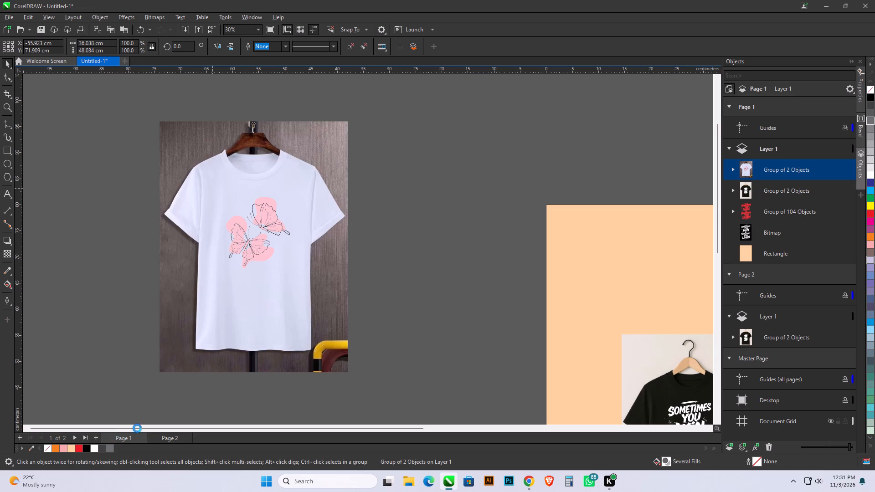
{"action": "left_click", "coordinate": [95, 437]}
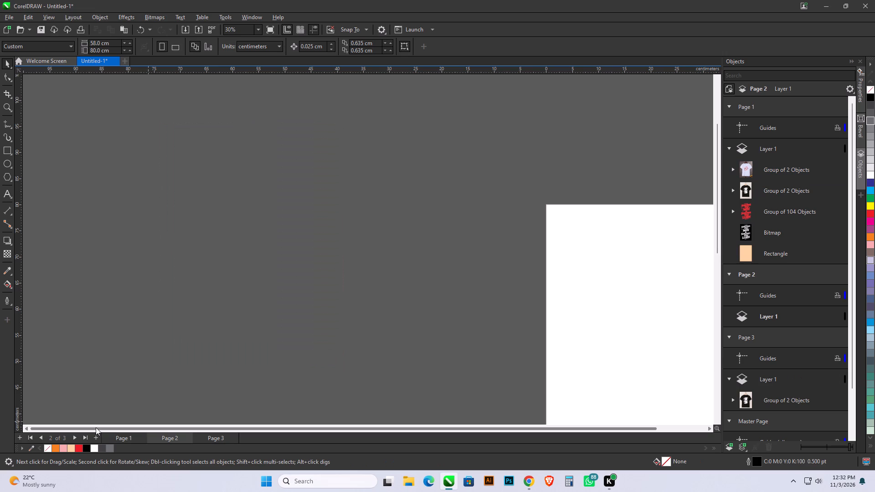
{"action": "scroll", "coordinate": [77, 316], "scroll_direction": "down", "scroll_amount": 4}
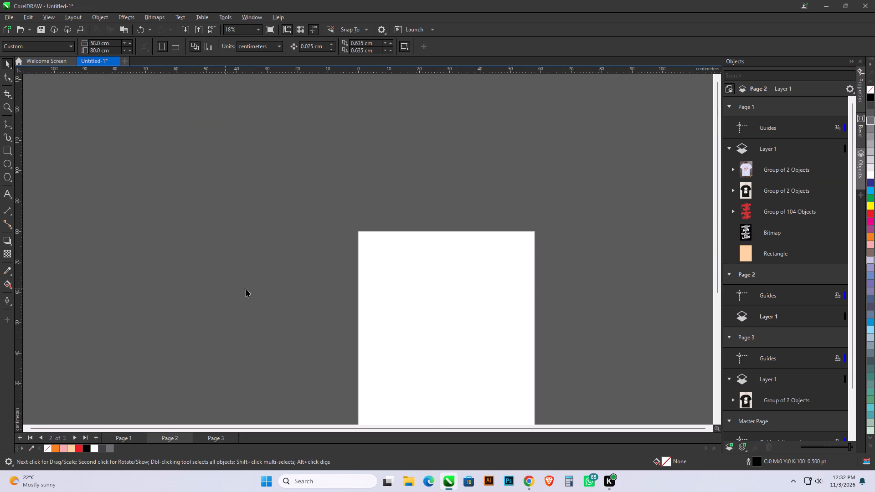
{"action": "right_click", "coordinate": [394, 265]}
{"action": "left_click", "coordinate": [419, 336]}
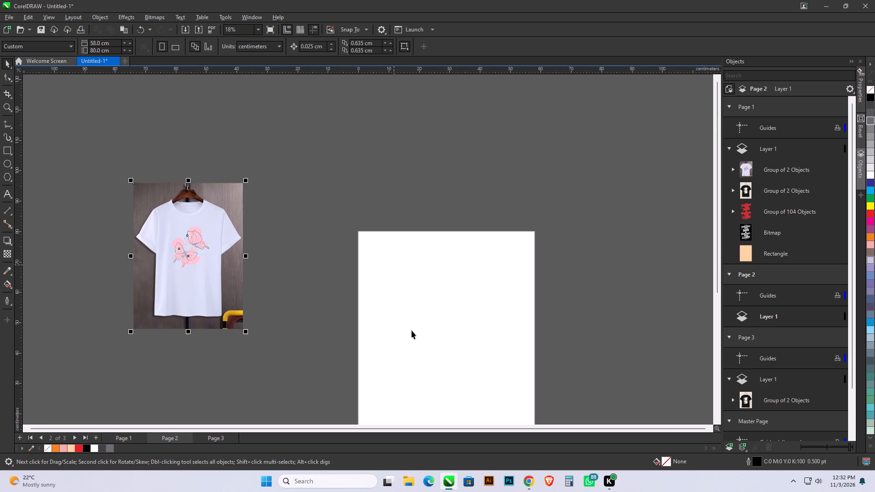
Move the pasted white T-shirt mockup onto the Page 2 sheet, centred at about X 25.2, Y 38 cm.
{"action": "scroll", "coordinate": [193, 169], "scroll_direction": "down", "scroll_amount": 4}
{"action": "left_click_drag", "start_coordinate": [169, 201], "coordinate": [299, 257]}
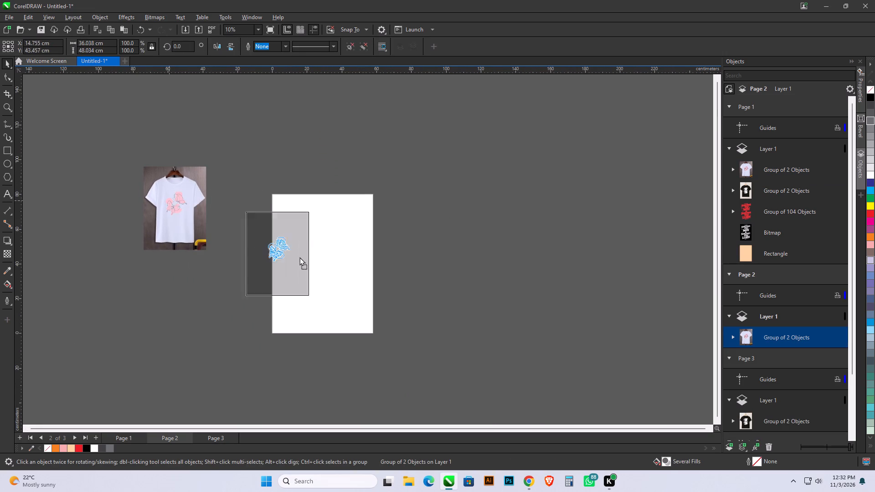
{"action": "left_click_drag", "start_coordinate": [299, 257], "coordinate": [310, 260]}
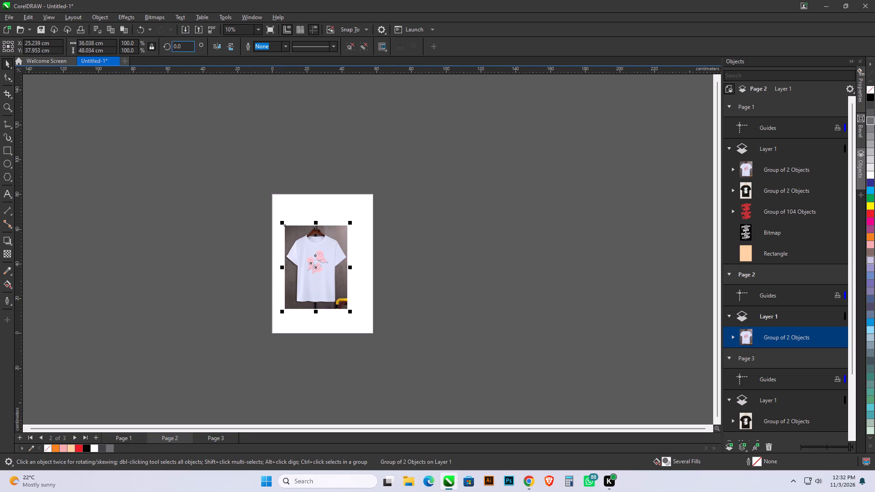
Autofit Page 2 to the T-shirt mockup with a 0.0 cm margin.
{"action": "left_click", "coordinate": [154, 139]}
{"action": "left_click", "coordinate": [148, 51]}
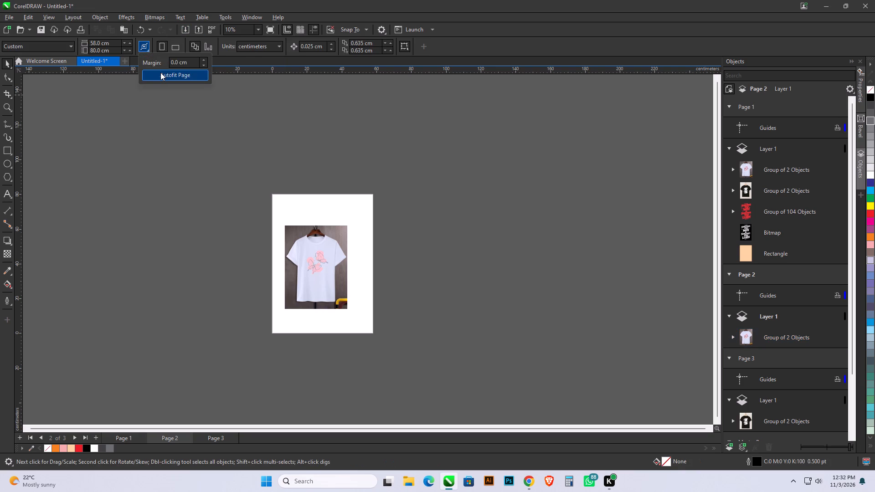
{"action": "left_click", "coordinate": [160, 72]}
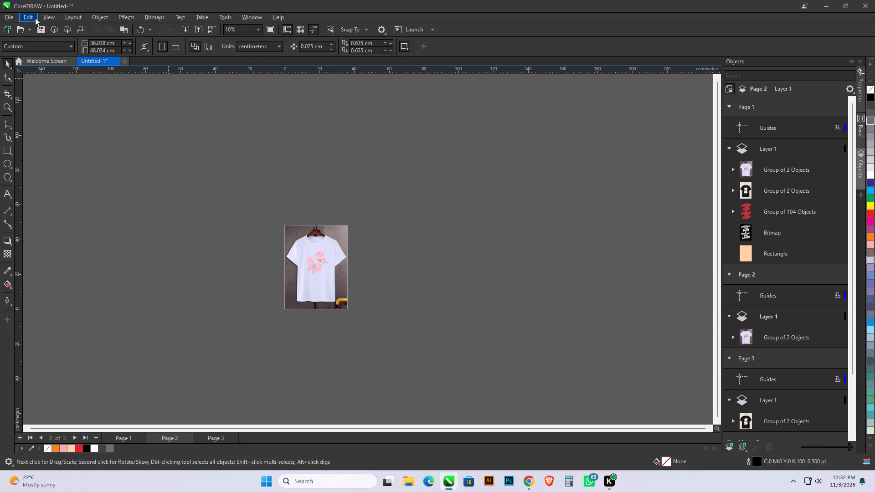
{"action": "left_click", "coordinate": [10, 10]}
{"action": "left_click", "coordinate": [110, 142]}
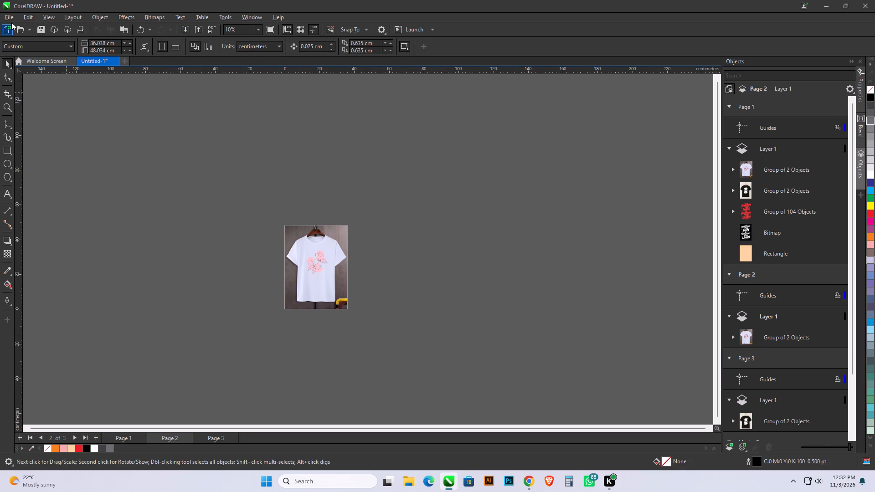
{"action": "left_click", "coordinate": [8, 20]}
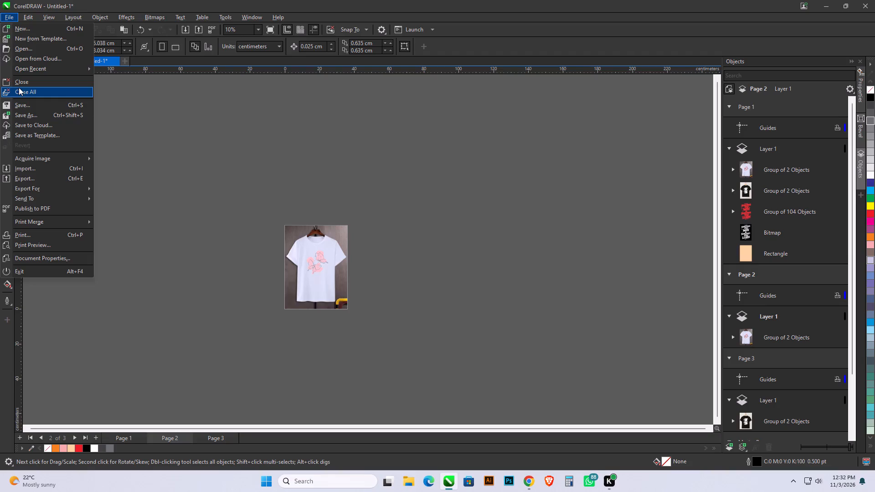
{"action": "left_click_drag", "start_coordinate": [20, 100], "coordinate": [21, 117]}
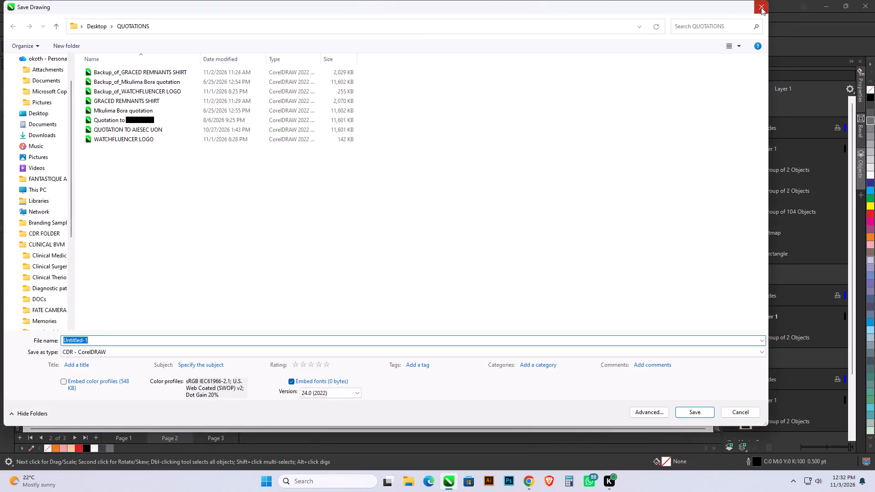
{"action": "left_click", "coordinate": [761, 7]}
Export Page 2 to the Desktop as a 24-bit RGB PNG named "white shirt", cropped to the page.
{"action": "left_click", "coordinate": [9, 16]}
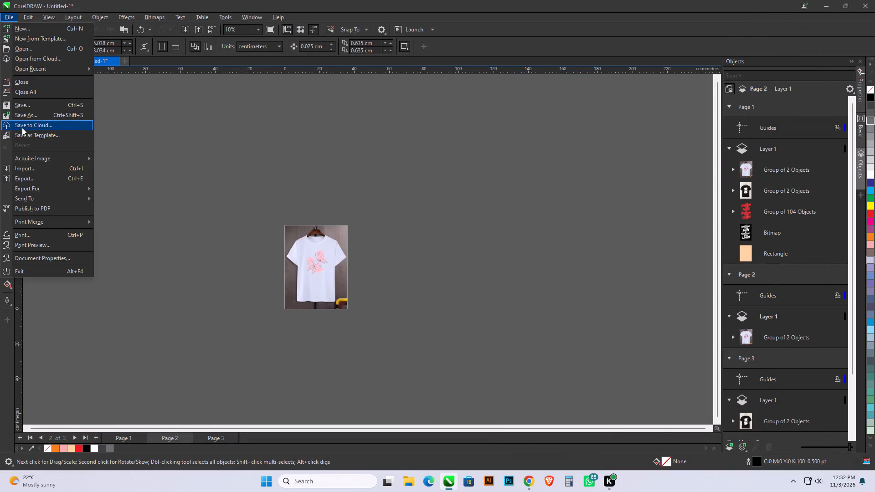
{"action": "left_click", "coordinate": [26, 179]}
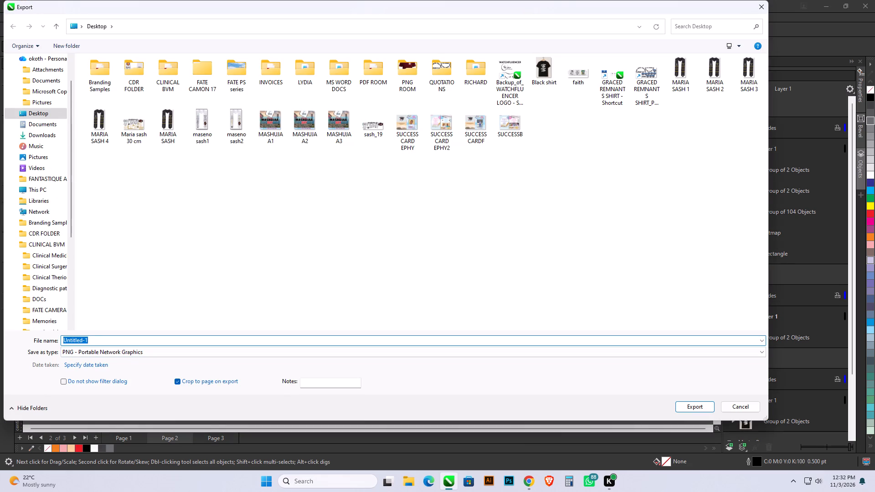
{"action": "type", "text": "white"}
{"action": "key", "text": "space"}
{"action": "type", "text": "shirt"}
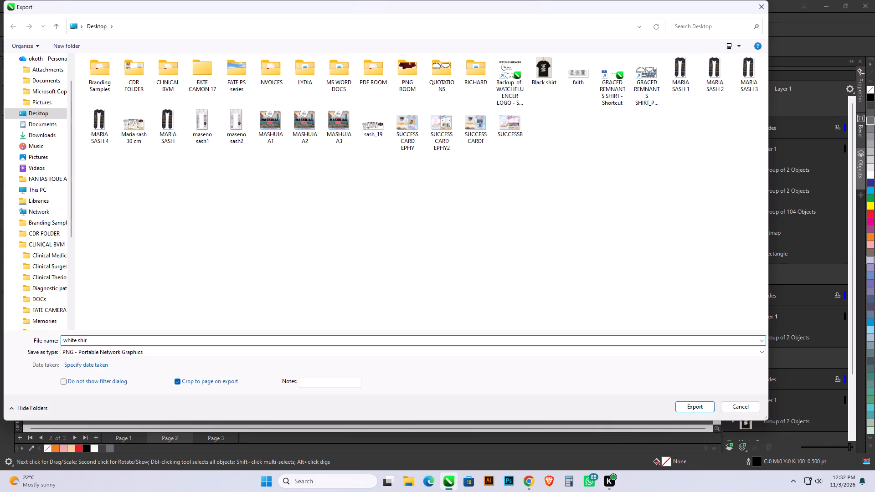
{"action": "left_click", "coordinate": [701, 405]}
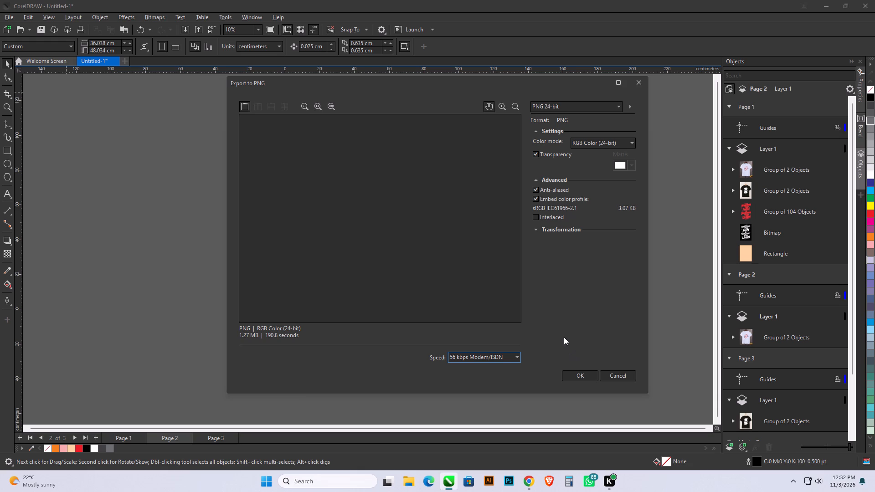
{"action": "left_click", "coordinate": [576, 377]}
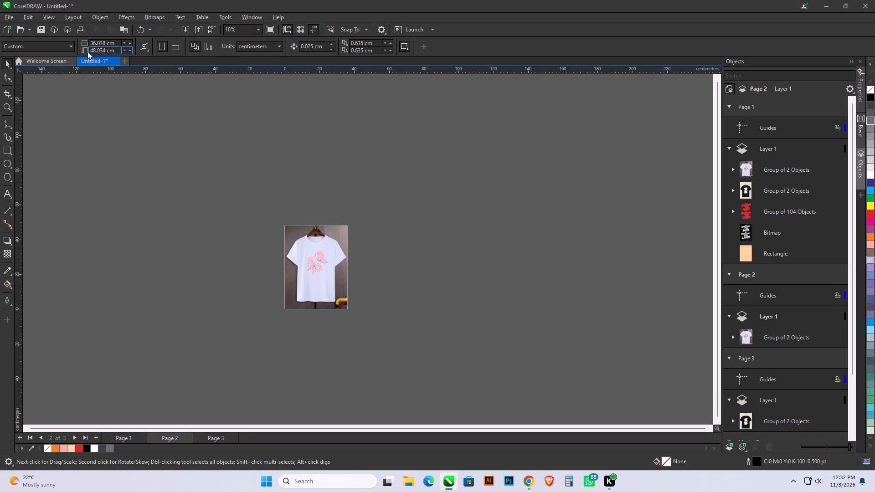
{"action": "left_click", "coordinate": [93, 104]}
Clear Page 1 by deleting the white T-shirt mockup, the black T-shirt mockup, the lettering artwork and the peach background.
{"action": "left_click", "coordinate": [129, 436]}
{"action": "left_click", "coordinate": [147, 203]}
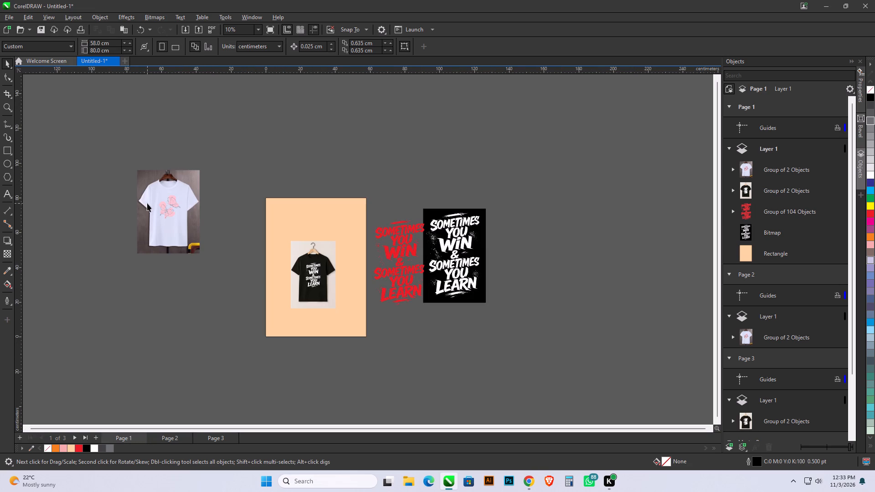
{"action": "key", "text": "BackSpace"}
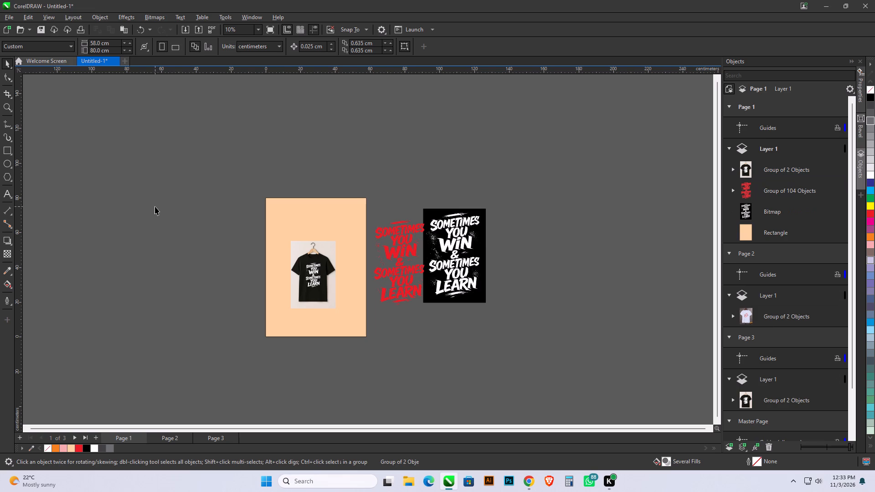
{"action": "left_click_drag", "start_coordinate": [226, 162], "coordinate": [503, 366]}
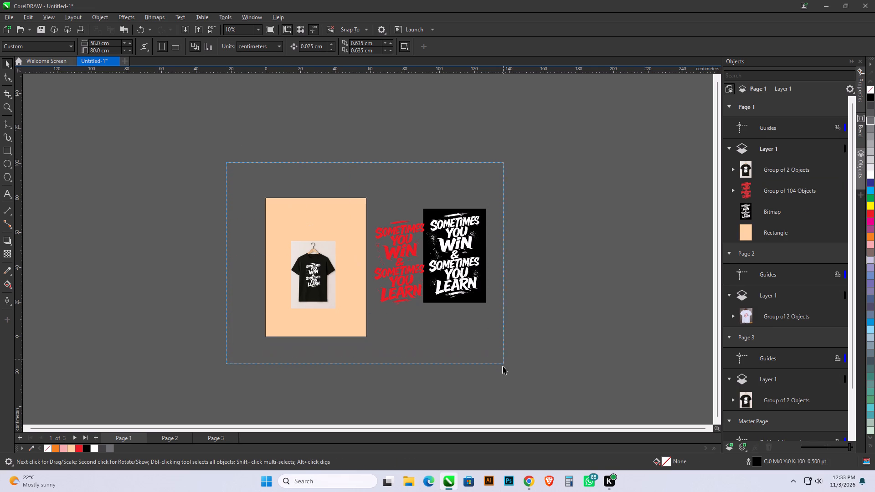
{"action": "left_click_drag", "start_coordinate": [503, 366], "coordinate": [503, 367]}
{"action": "key", "text": "BackSpace"}
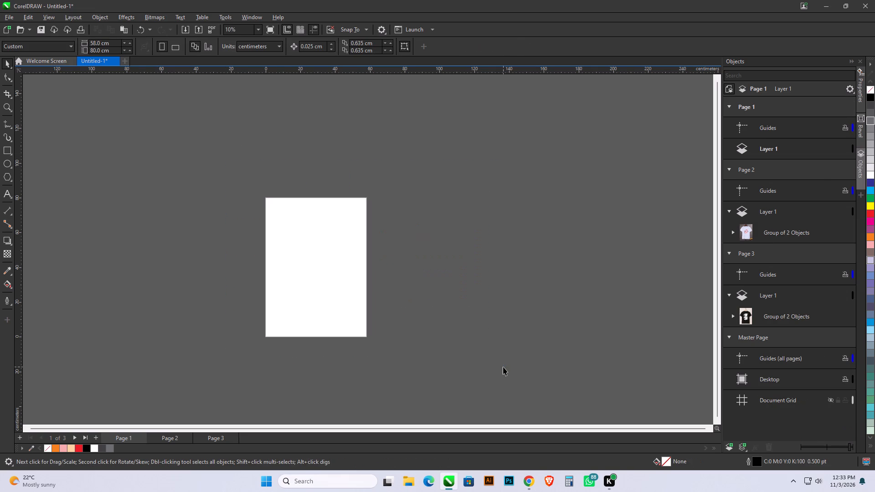
Draw a nearly circular ellipse about 84.7 cm wide and 86 cm high, overlapping the left side of the Page 1 sheet.
{"action": "left_click", "coordinate": [8, 165]}
{"action": "left_click_drag", "start_coordinate": [154, 153], "coordinate": [261, 250]}
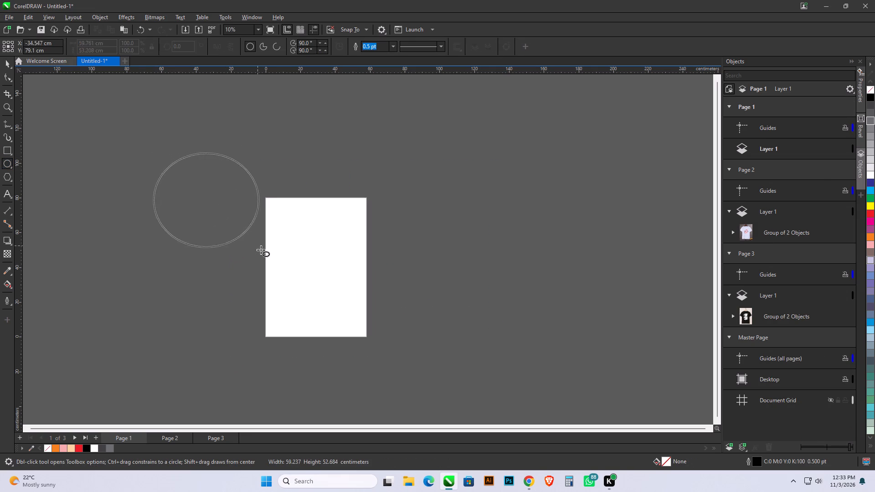
{"action": "left_click_drag", "start_coordinate": [261, 250], "coordinate": [301, 300]}
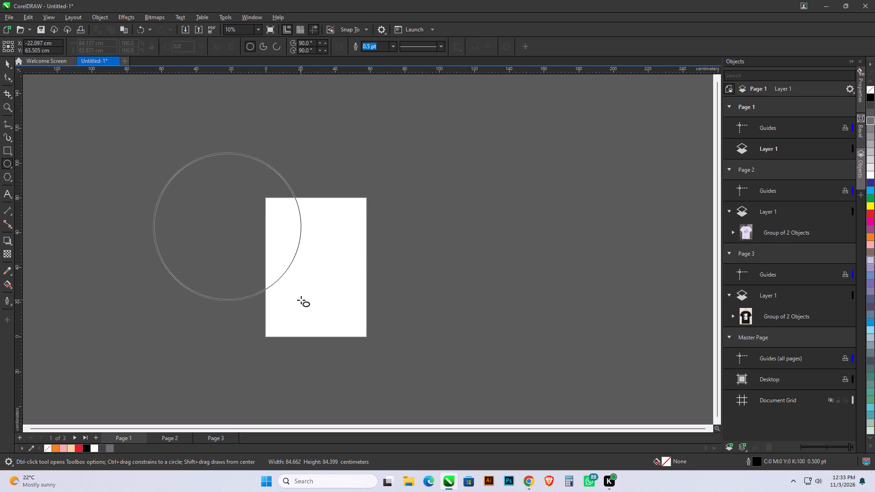
{"action": "left_click_drag", "start_coordinate": [301, 300], "coordinate": [301, 302]}
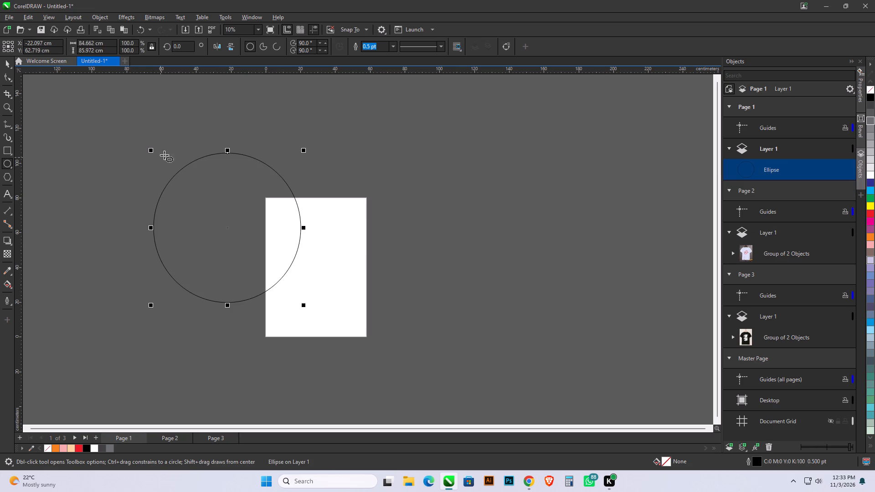
Draw a tall, narrow ellipse about 25.4 cm wide and 104 cm high across the middle of the large circle.
{"action": "left_click_drag", "start_coordinate": [205, 141], "coordinate": [241, 217]}
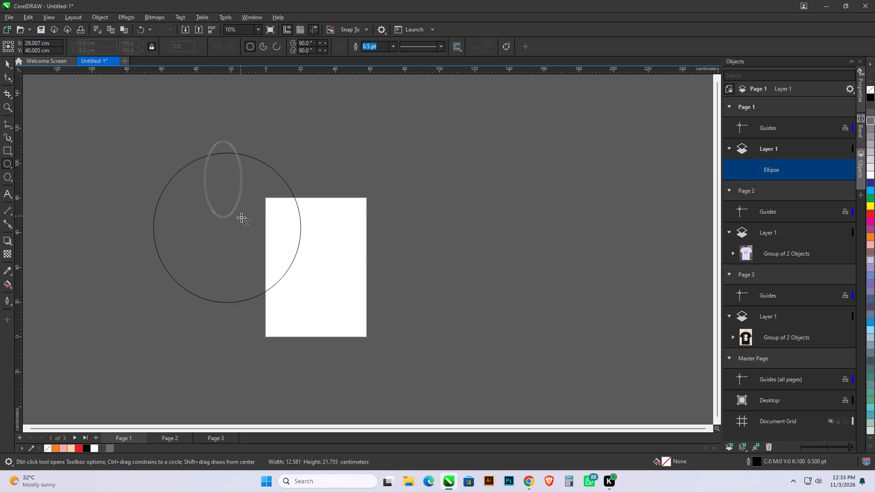
{"action": "left_click_drag", "start_coordinate": [241, 217], "coordinate": [255, 304]}
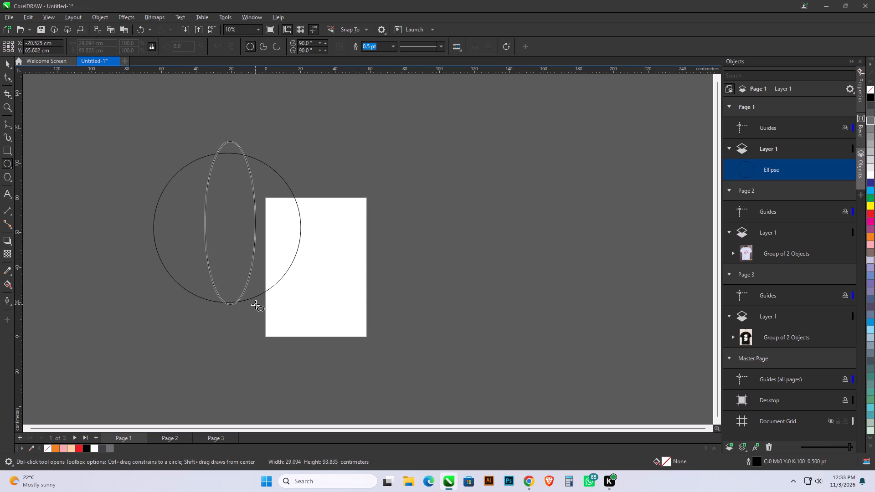
{"action": "left_click_drag", "start_coordinate": [255, 304], "coordinate": [252, 322]}
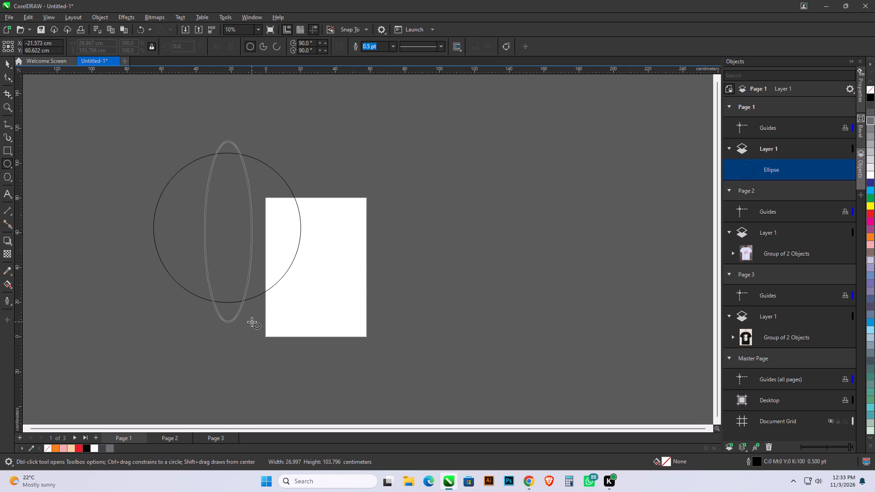
{"action": "left_click_drag", "start_coordinate": [252, 322], "coordinate": [249, 322]}
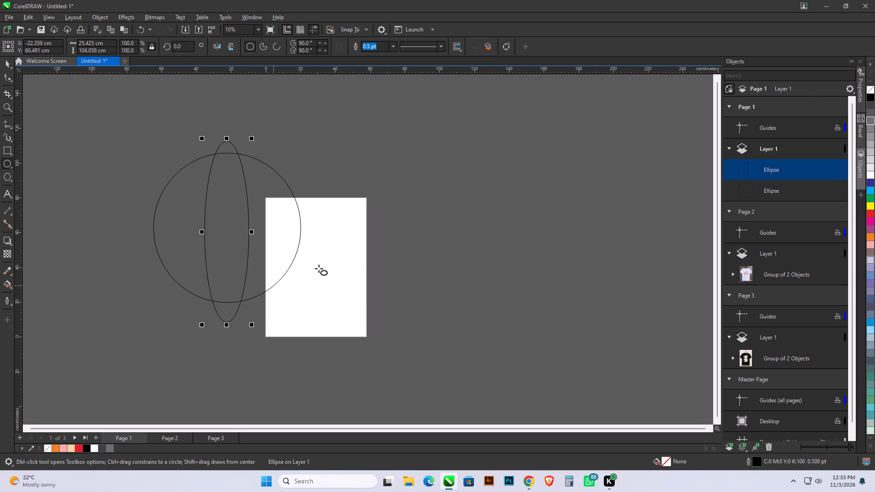
{"action": "left_click", "coordinate": [327, 266]}
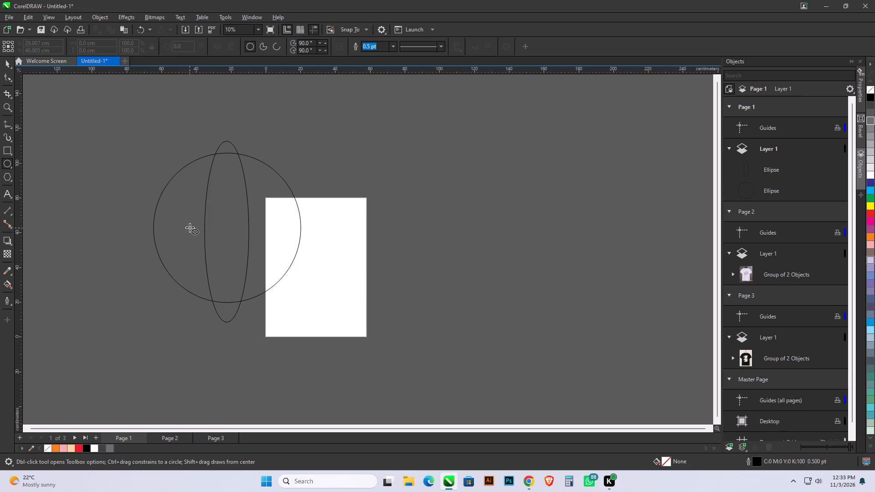
Narrow the tall ellipse to a width of about 22.3 cm, keeping its left edge and height.
{"action": "key", "text": "ctrl+space"}
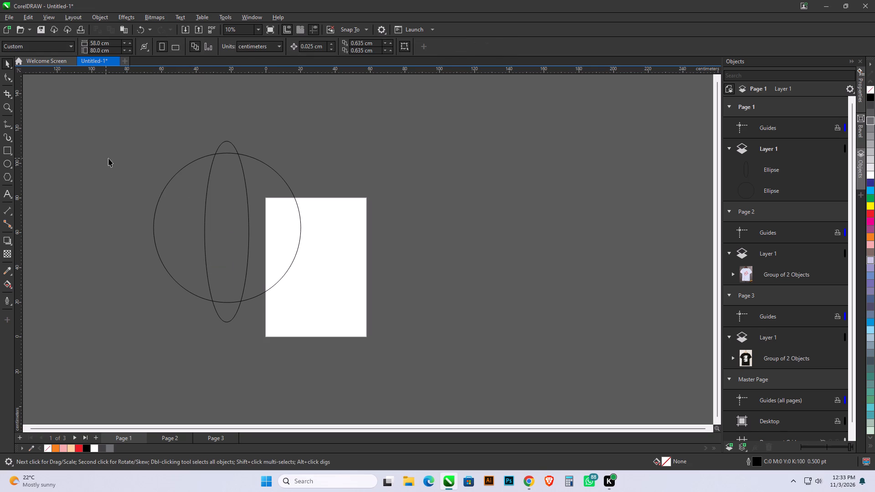
{"action": "left_click", "coordinate": [226, 207]}
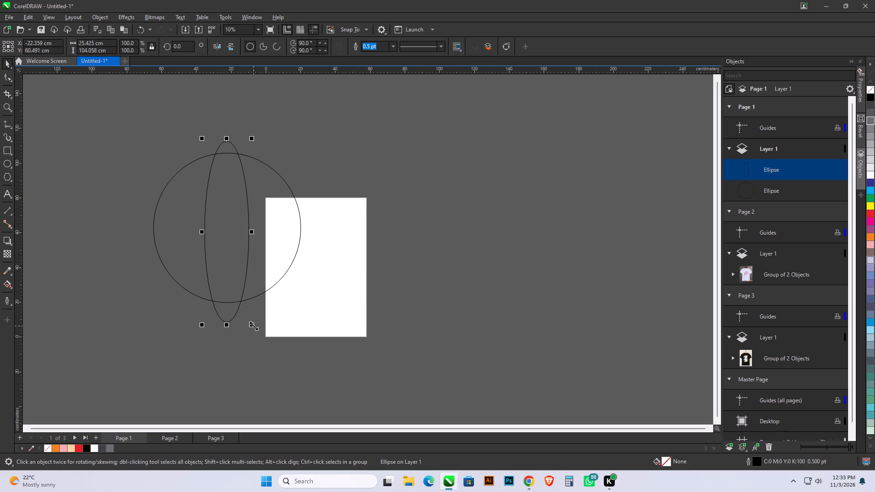
{"action": "left_click", "coordinate": [252, 326]}
{"action": "left_click_drag", "start_coordinate": [252, 232], "coordinate": [252, 233]}
{"action": "left_click_drag", "start_coordinate": [252, 233], "coordinate": [247, 235]}
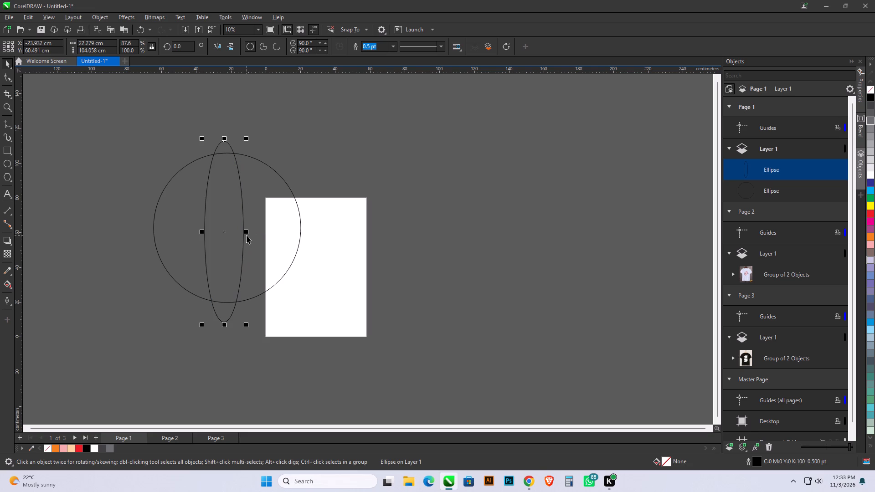
{"action": "left_click", "coordinate": [305, 129]}
Align the centres of the tall ellipse and the large circle on one vertical axis.
{"action": "left_click_drag", "start_coordinate": [115, 120], "coordinate": [227, 210]}
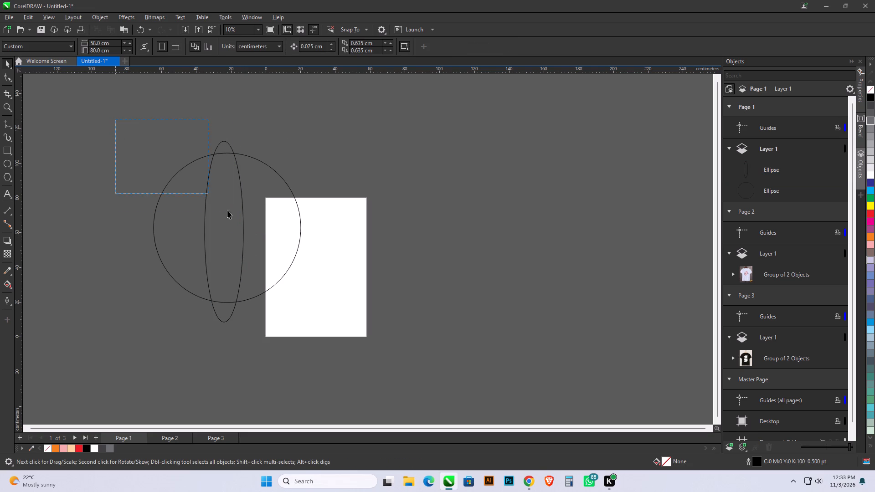
{"action": "left_click_drag", "start_coordinate": [227, 210], "coordinate": [326, 340]}
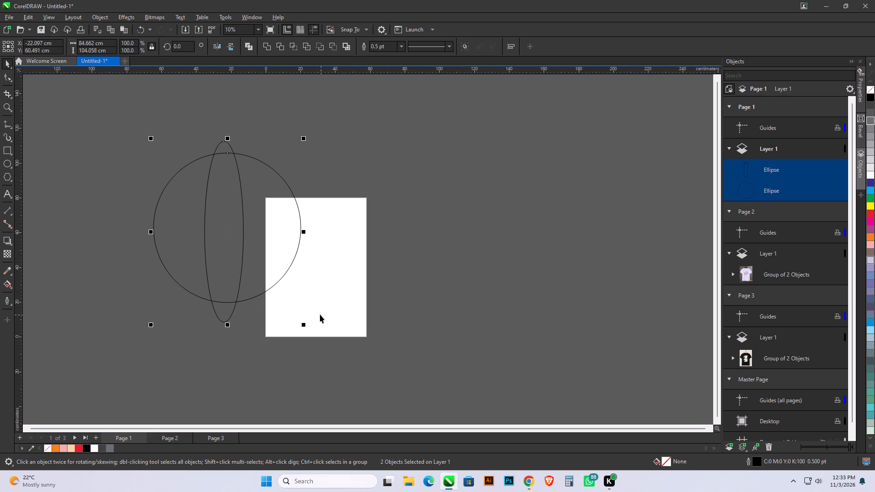
{"action": "key", "text": "c"}
{"action": "left_click", "coordinate": [419, 169]}
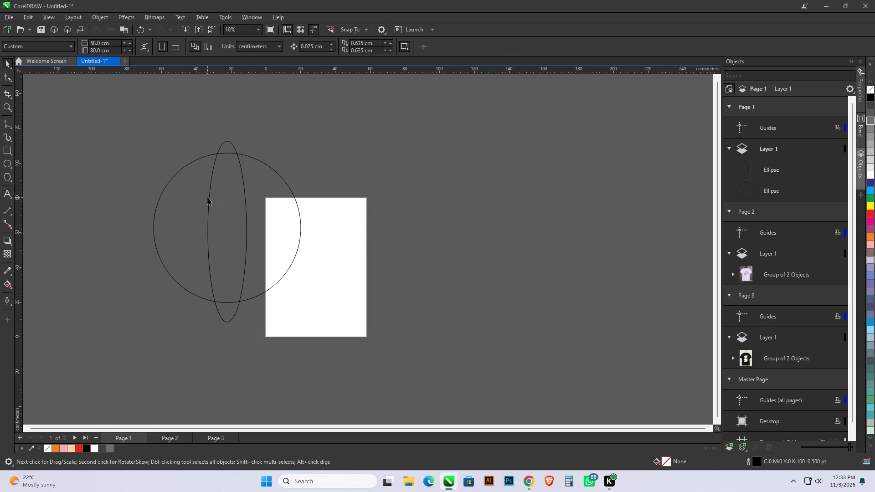
Switch the tall narrow ellipse into rotate and skew mode.
{"action": "left_click", "coordinate": [209, 200]}
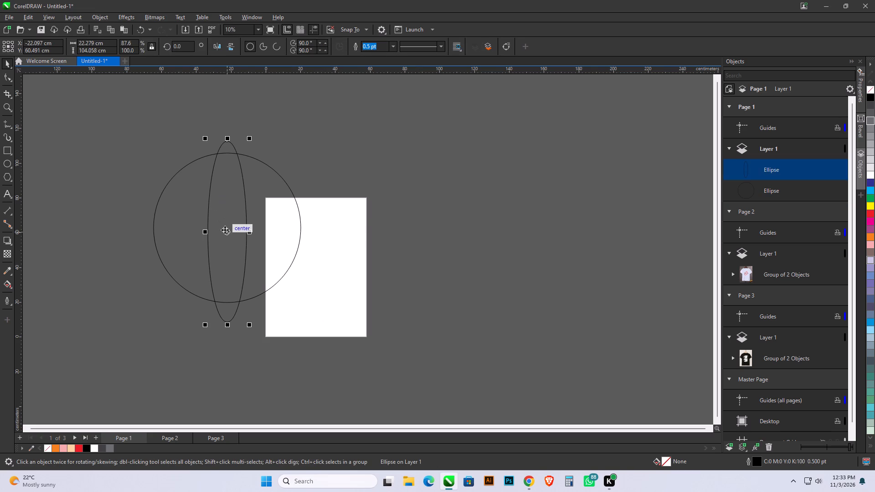
{"action": "left_click", "coordinate": [225, 230]}
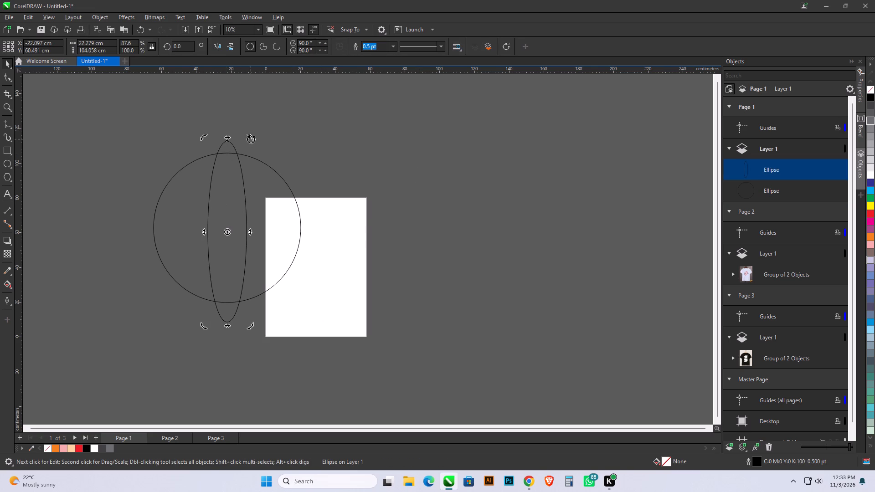
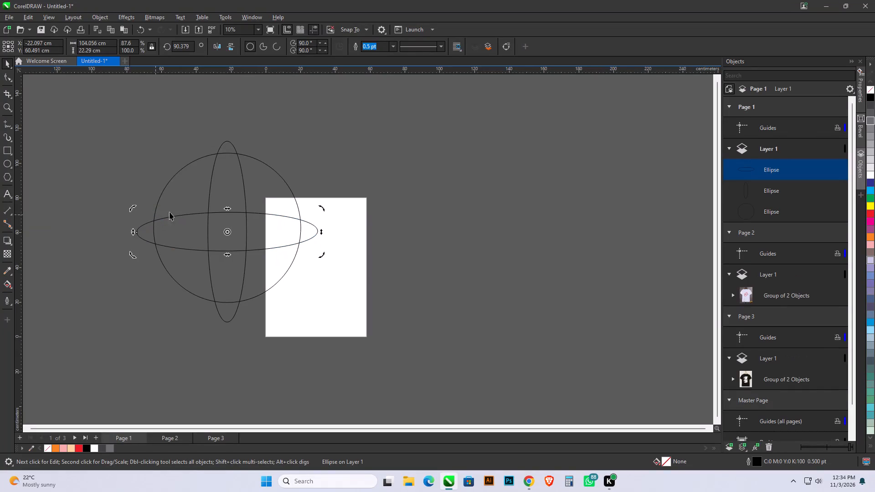
Set the horizontal ellipse's angle of rotation to 90 degrees.
{"action": "double_click", "coordinate": [177, 47]}
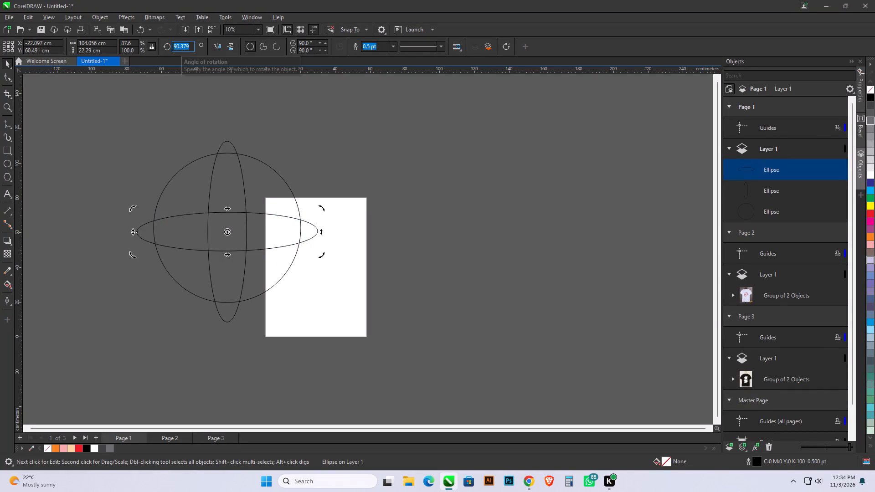
{"action": "type", "text": "90"}
{"action": "key", "text": "Return"}
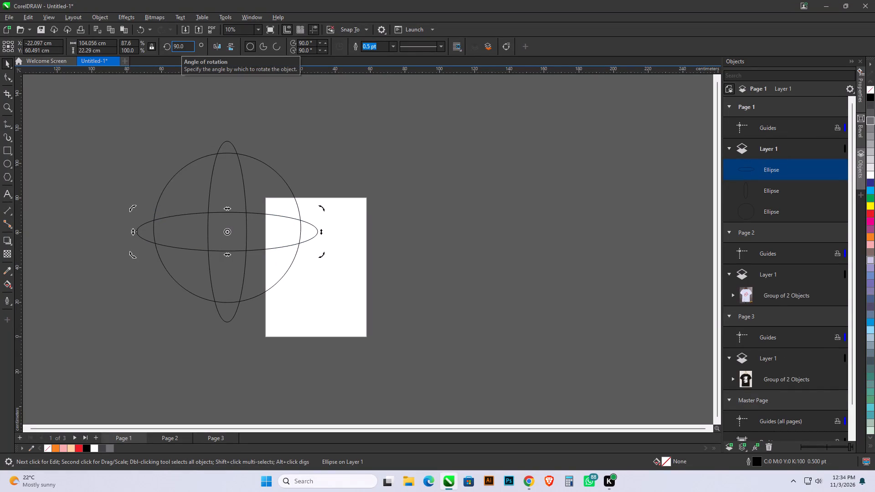
{"action": "left_click", "coordinate": [360, 86]}
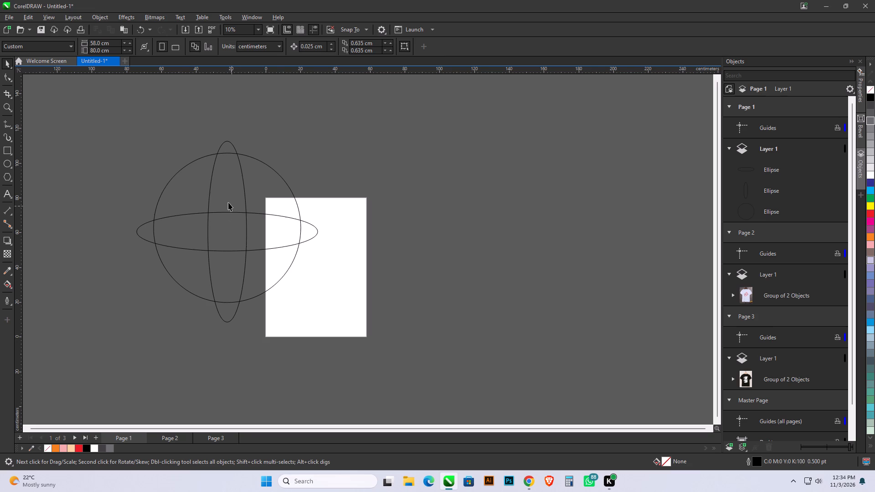
Rotate the circle and both narrow ellipses together clockwise to an angle of about 325 degrees.
{"action": "left_click", "coordinate": [208, 186]}
{"action": "left_click_drag", "start_coordinate": [116, 126], "coordinate": [306, 291]}
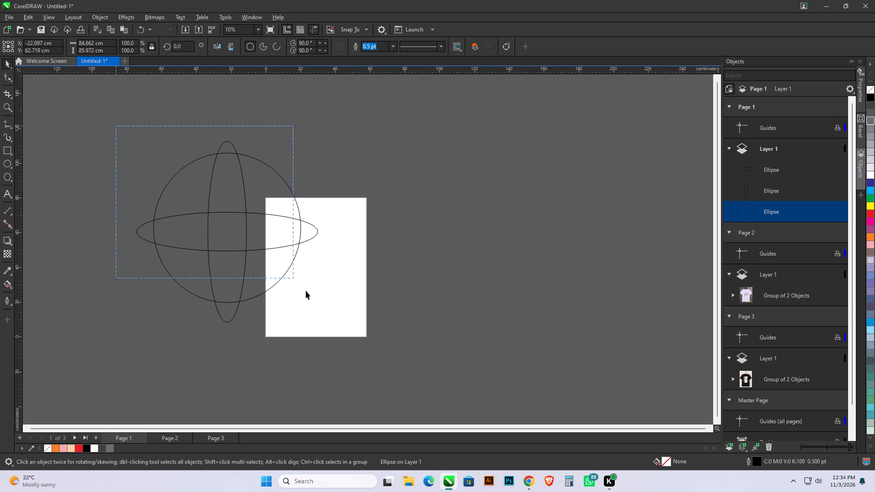
{"action": "left_click_drag", "start_coordinate": [306, 291], "coordinate": [345, 343]}
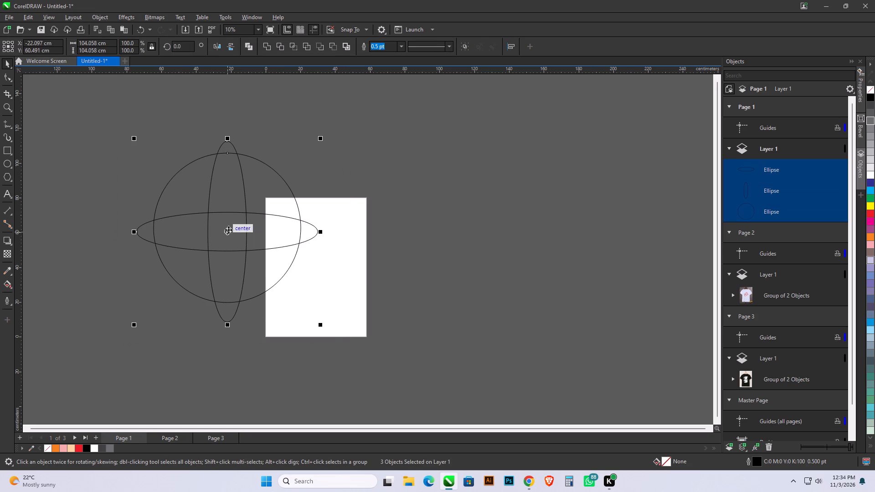
{"action": "left_click", "coordinate": [228, 230]}
{"action": "left_click_drag", "start_coordinate": [134, 136], "coordinate": [154, 137]}
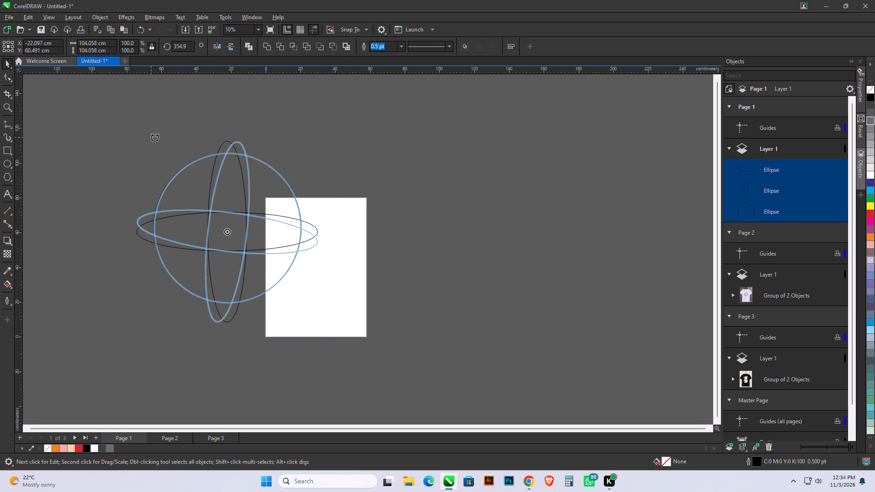
{"action": "left_click_drag", "start_coordinate": [154, 137], "coordinate": [211, 140]}
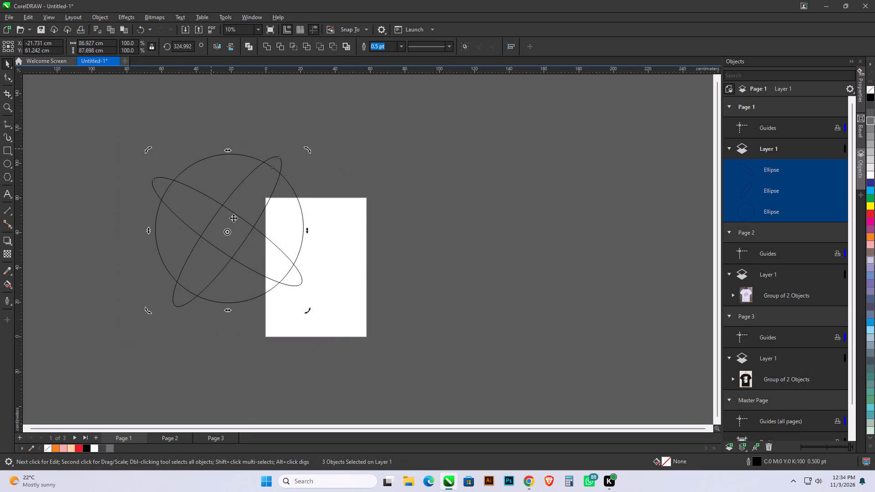
Rotate the circle and both narrow ellipses together further clockwise to about 318 degrees.
{"action": "left_click", "coordinate": [400, 187]}
{"action": "left_click", "coordinate": [232, 230]}
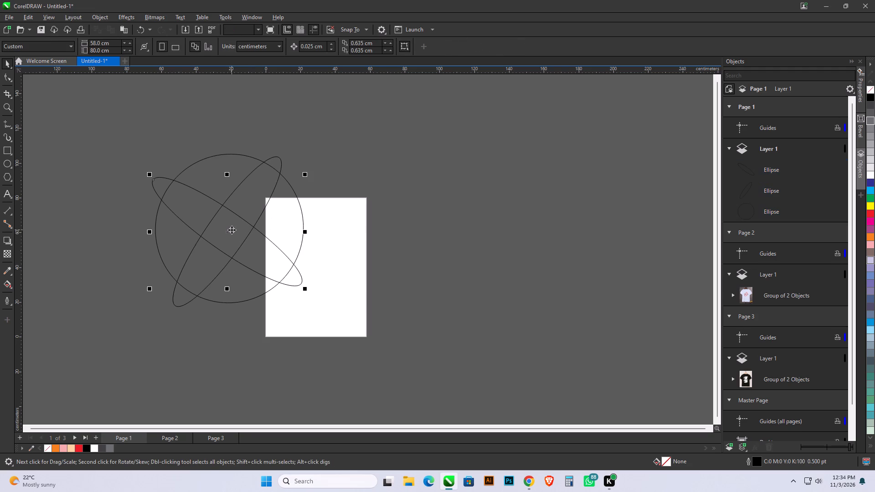
{"action": "left_click_drag", "start_coordinate": [105, 133], "coordinate": [363, 327]}
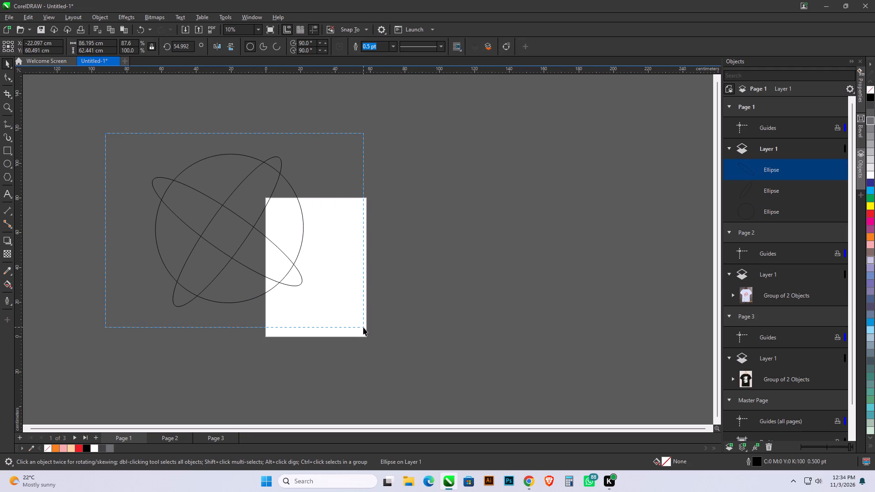
{"action": "left_click_drag", "start_coordinate": [363, 327], "coordinate": [366, 336]}
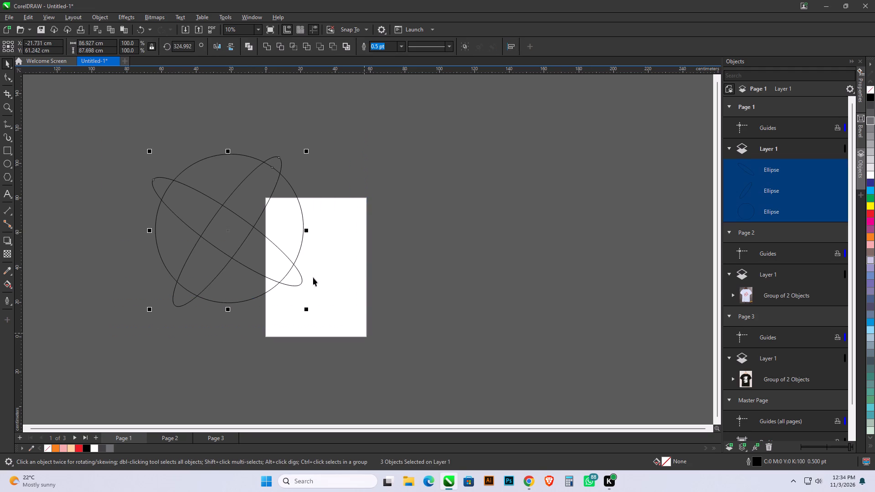
{"action": "left_click", "coordinate": [228, 231]}
{"action": "left_click_drag", "start_coordinate": [309, 151], "coordinate": [316, 161]}
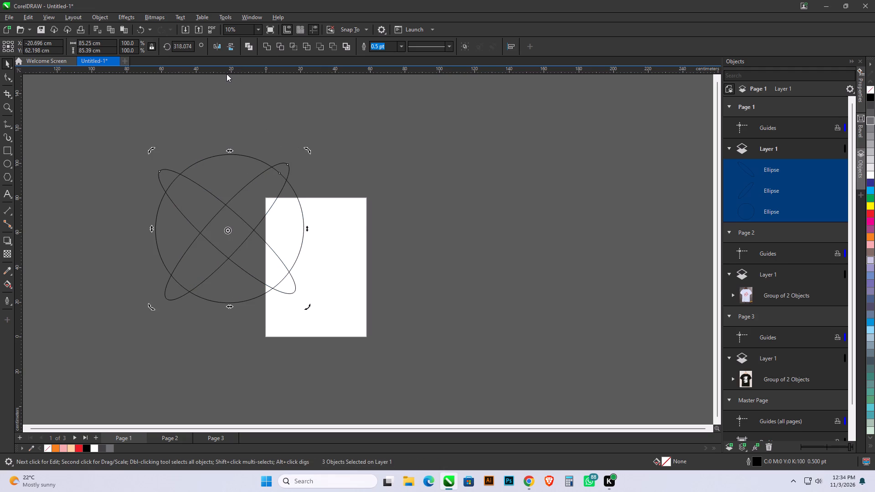
Place a horizontal guideline at about Y 100.5 cm, near the upper tips of the crossed ellipses.
{"action": "left_click_drag", "start_coordinate": [225, 72], "coordinate": [242, 150]}
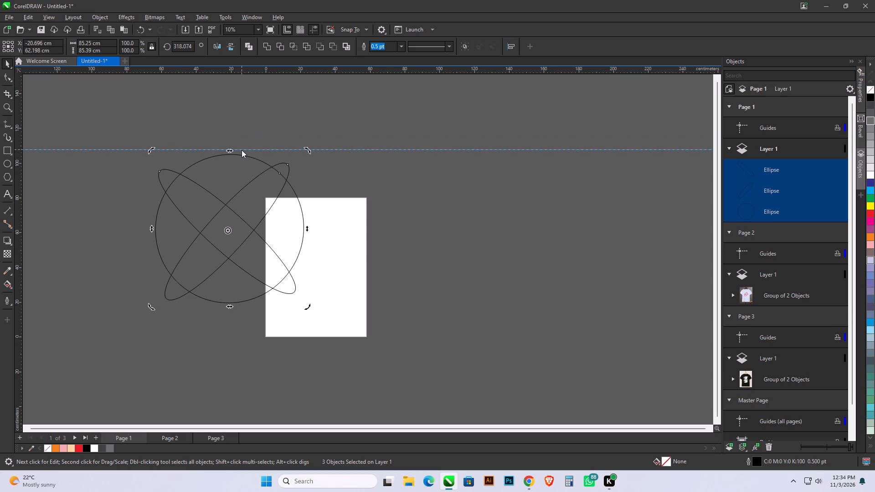
{"action": "left_click_drag", "start_coordinate": [242, 150], "coordinate": [242, 158]}
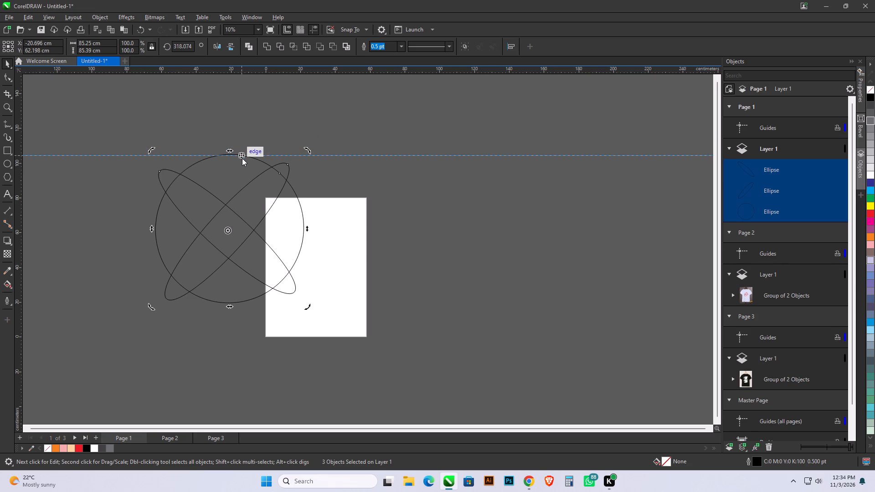
{"action": "left_click_drag", "start_coordinate": [242, 158], "coordinate": [242, 162]}
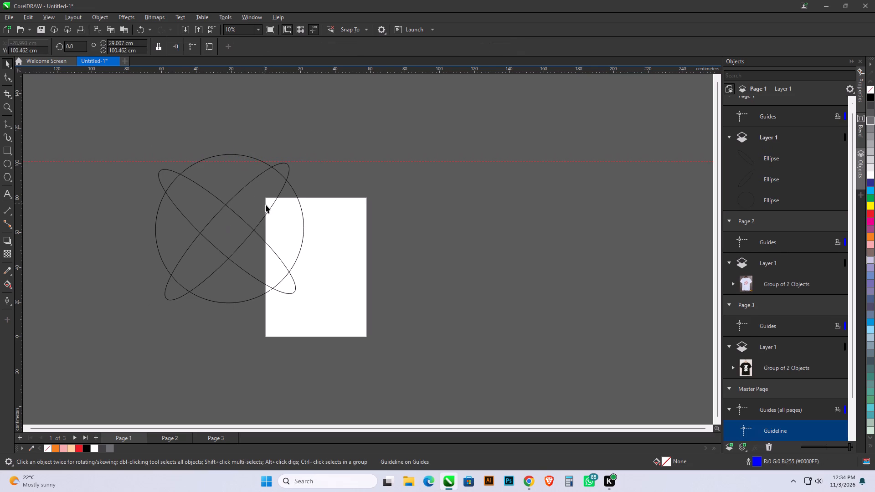
Rotate all three shapes together to about 315.3 degrees, levelling the upper tips of the crossed ellipses with the guideline.
{"action": "left_click", "coordinate": [223, 204]}
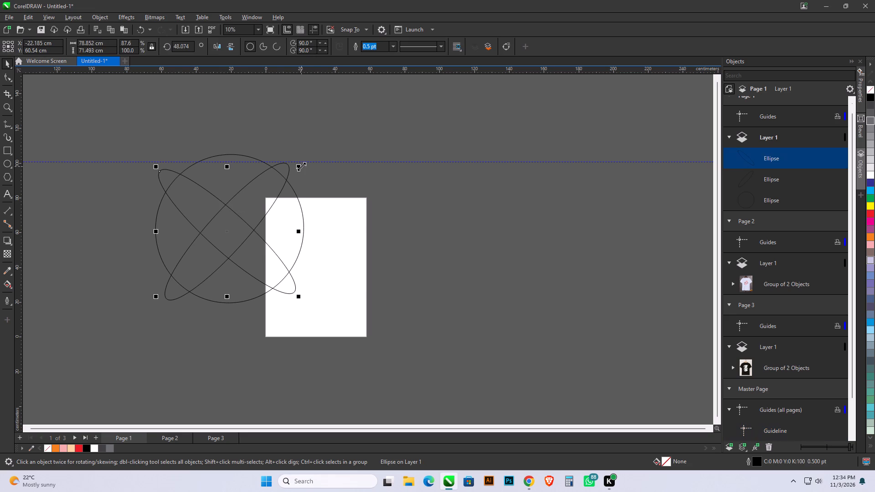
{"action": "left_click_drag", "start_coordinate": [149, 124], "coordinate": [216, 193]}
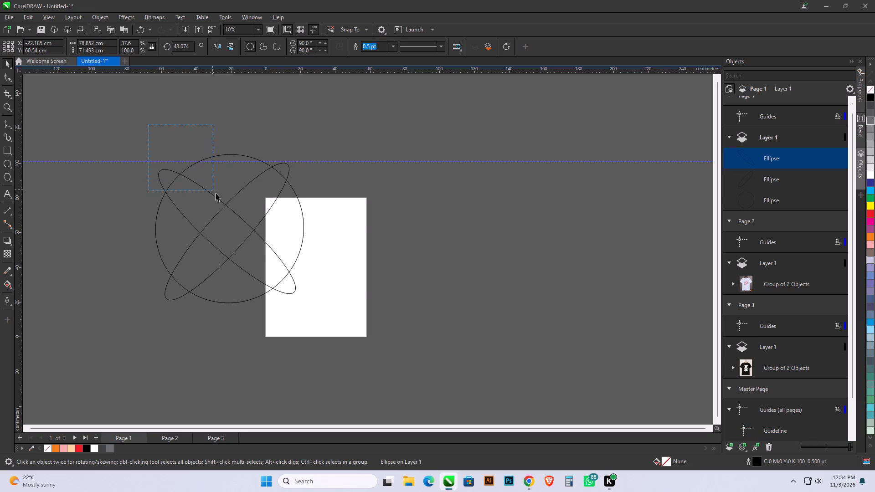
{"action": "left_click_drag", "start_coordinate": [216, 193], "coordinate": [340, 320]}
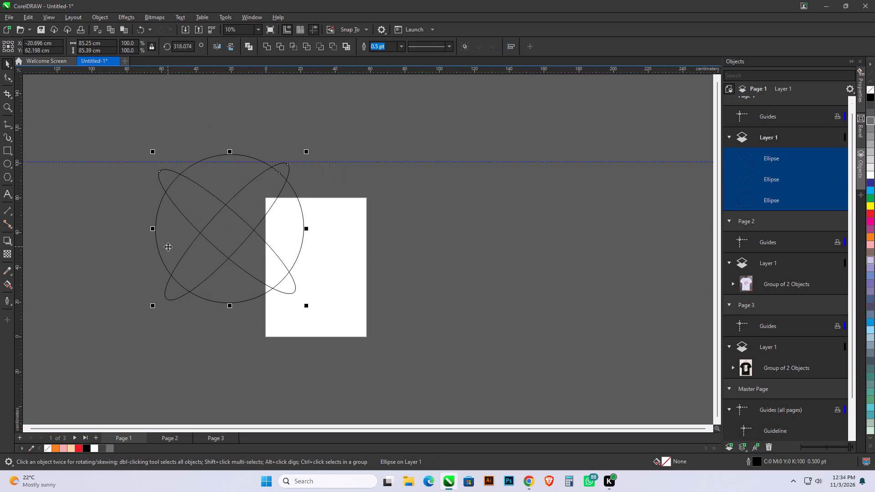
{"action": "left_click", "coordinate": [229, 230]}
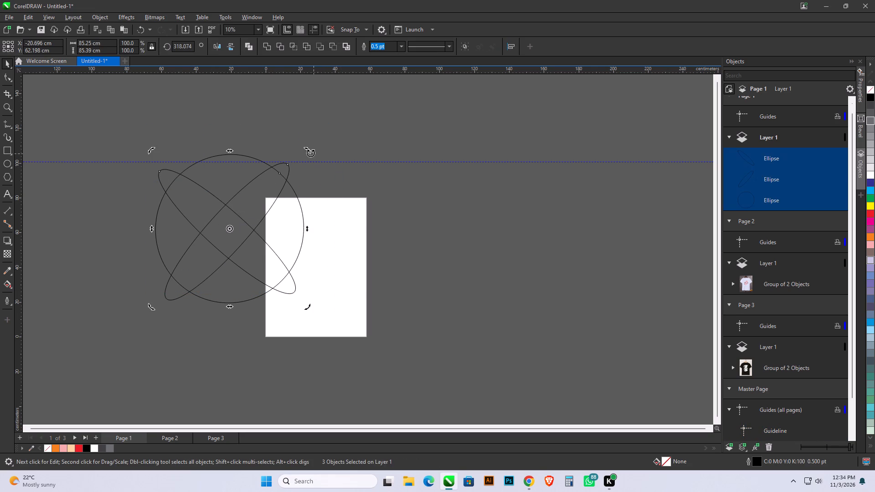
{"action": "left_click_drag", "start_coordinate": [309, 152], "coordinate": [310, 156]}
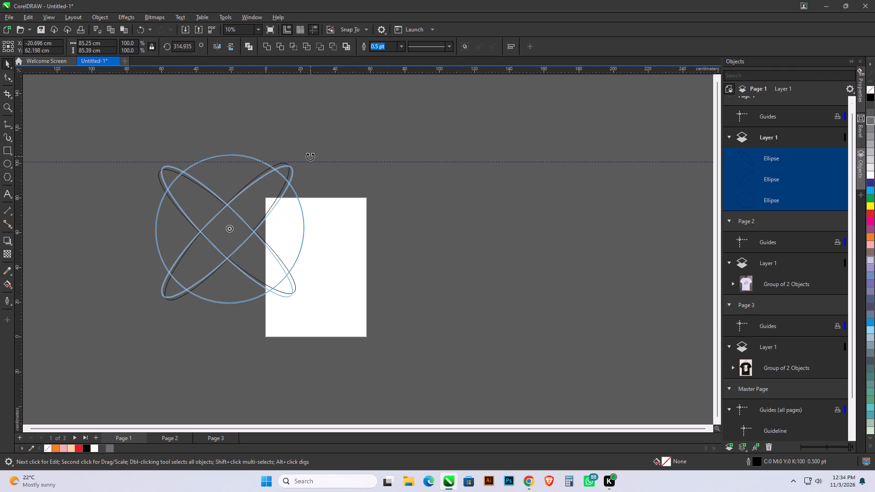
{"action": "left_click_drag", "start_coordinate": [310, 156], "coordinate": [309, 156]}
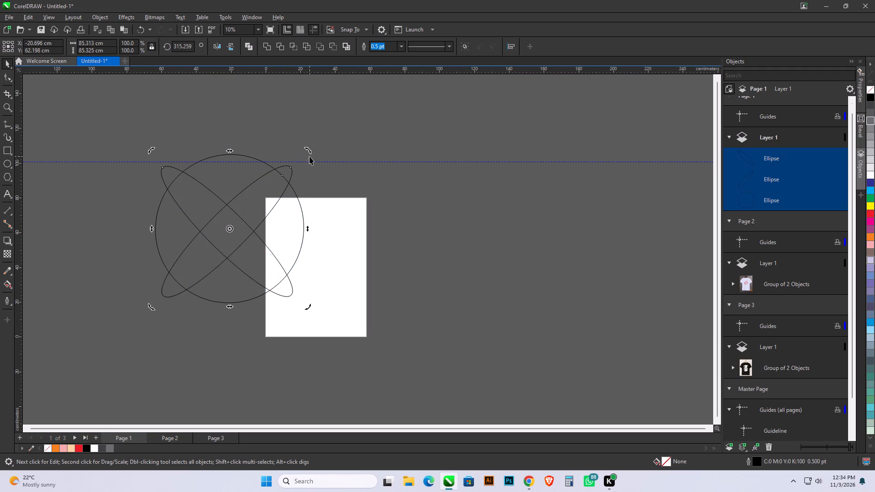
Delete the horizontal guideline.
{"action": "left_click", "coordinate": [236, 125]}
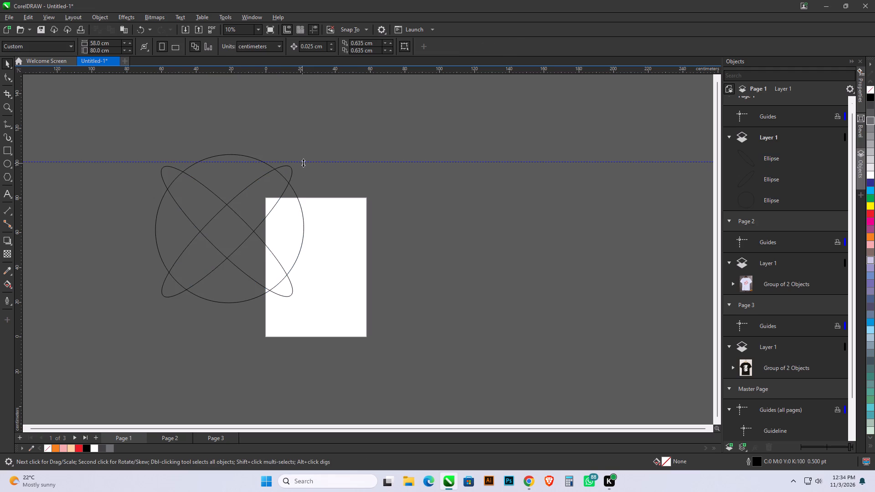
{"action": "left_click", "coordinate": [303, 163]}
{"action": "key", "text": "BackSpace"}
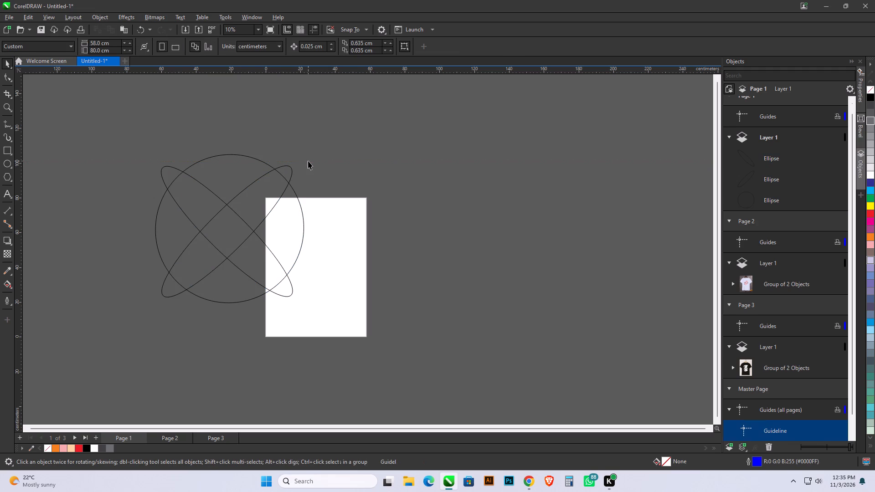
Move the circle and both crossed ellipses together onto the white page, centred at about X 24.4 cm, Y 39.1 cm.
{"action": "left_click", "coordinate": [237, 231]}
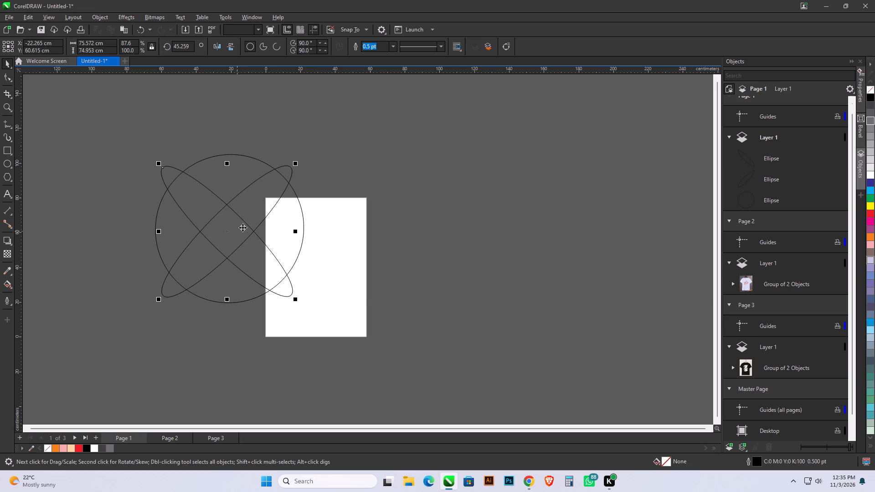
{"action": "left_click_drag", "start_coordinate": [105, 133], "coordinate": [366, 384]}
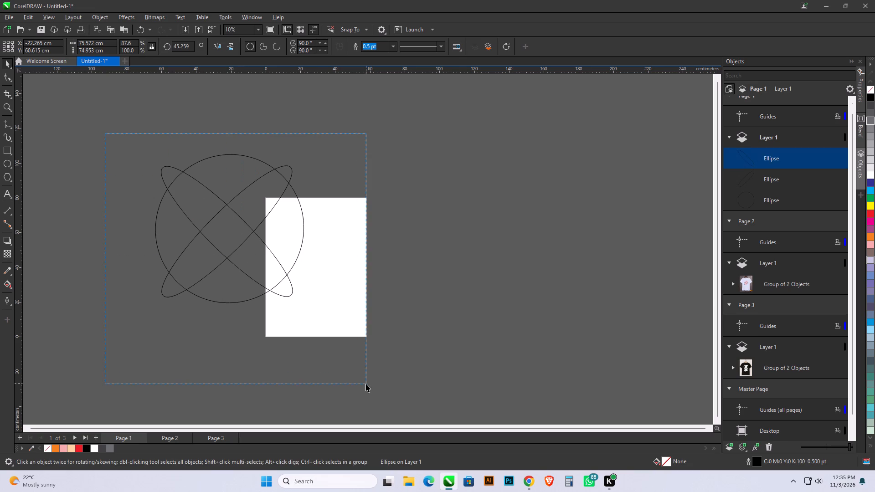
{"action": "left_click_drag", "start_coordinate": [366, 384], "coordinate": [364, 385]}
{"action": "left_click_drag", "start_coordinate": [226, 231], "coordinate": [226, 231]}
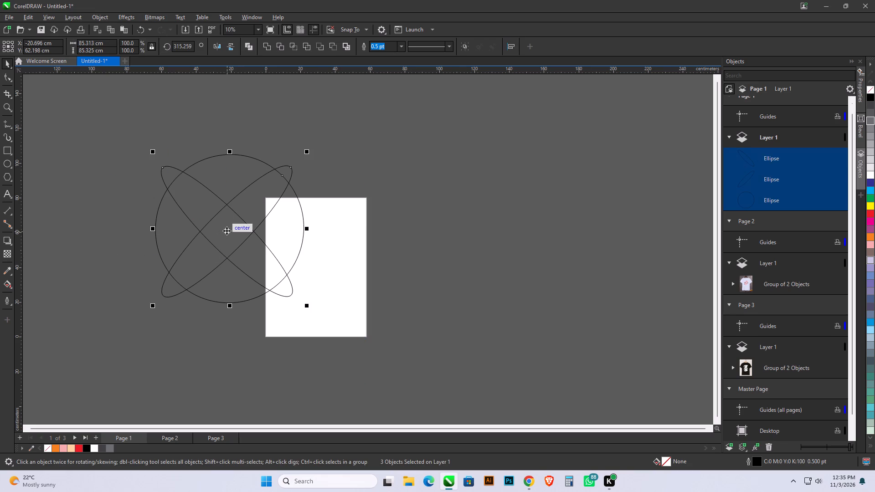
{"action": "left_click_drag", "start_coordinate": [226, 231], "coordinate": [305, 272]}
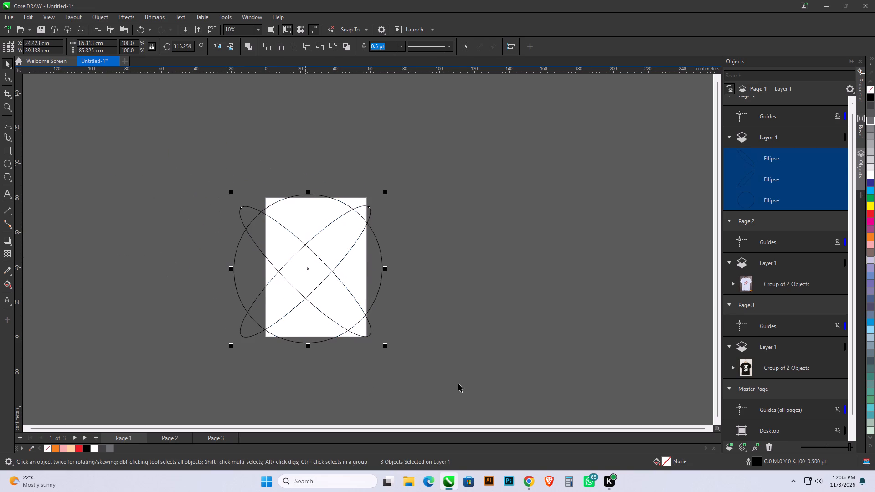
Scale the three shapes proportionally to about 42.7 cm wide and position them within the page at about X 26.5 cm, Y 48 cm.
{"action": "left_click_drag", "start_coordinate": [385, 347], "coordinate": [336, 292]}
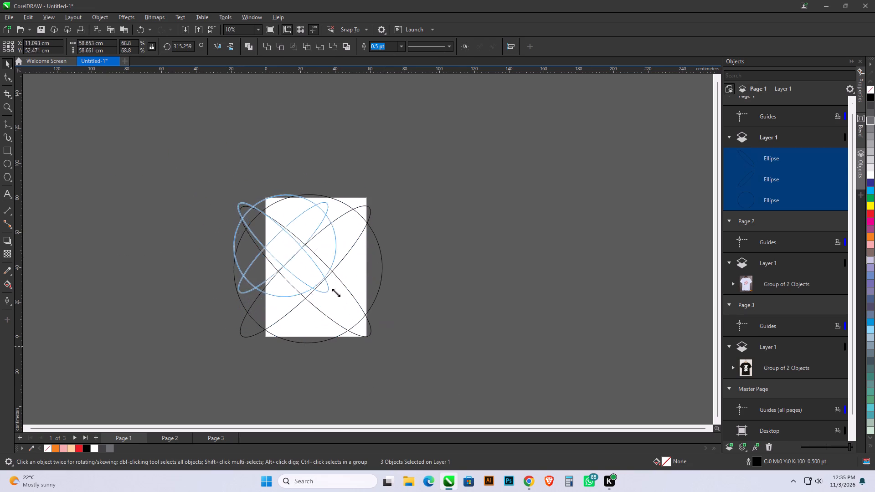
{"action": "left_click_drag", "start_coordinate": [336, 292], "coordinate": [313, 271]}
{"action": "left_click_drag", "start_coordinate": [269, 232], "coordinate": [293, 245]}
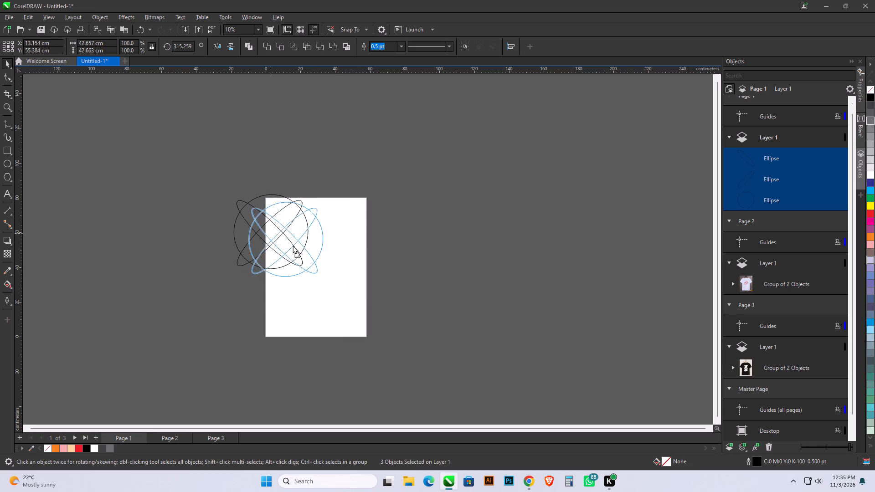
{"action": "left_click_drag", "start_coordinate": [293, 245], "coordinate": [310, 255]}
Smart Fill the circle's four large outer segments between the ellipse arms with blue-grey C40 M20 Y0 K40 and no outline.
{"action": "scroll", "coordinate": [306, 248], "scroll_direction": "up", "scroll_amount": 5}
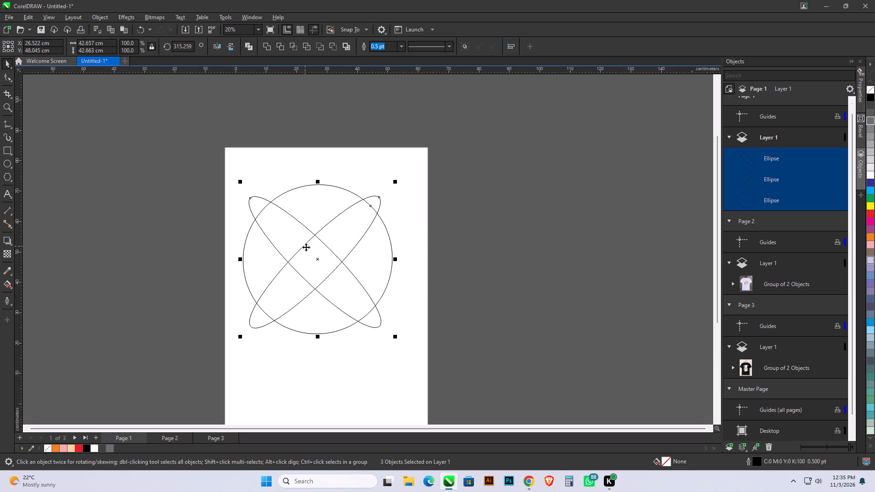
{"action": "scroll", "coordinate": [112, 205], "scroll_direction": "down", "scroll_amount": 3}
{"action": "scroll", "coordinate": [214, 251], "scroll_direction": "up", "scroll_amount": 9}
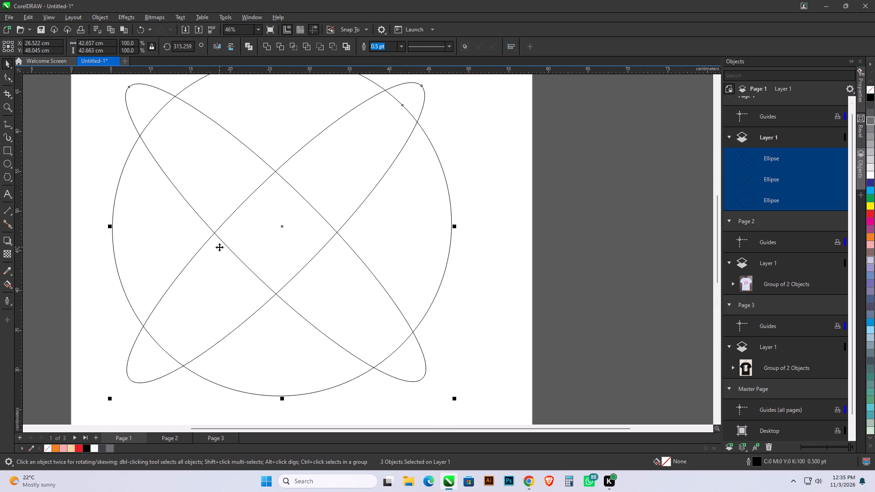
{"action": "scroll", "coordinate": [219, 247], "scroll_direction": "down", "scroll_amount": 3}
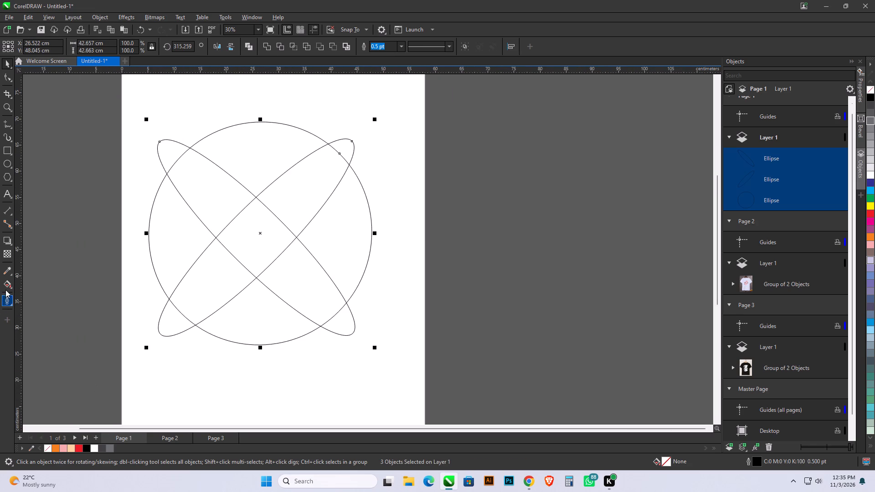
{"action": "left_click", "coordinate": [10, 289]}
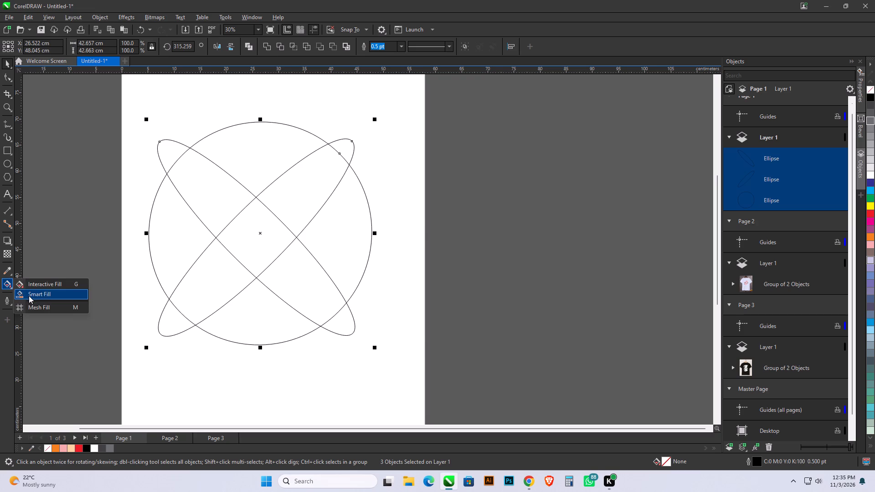
{"action": "left_click", "coordinate": [29, 296]}
{"action": "left_click", "coordinate": [170, 243]}
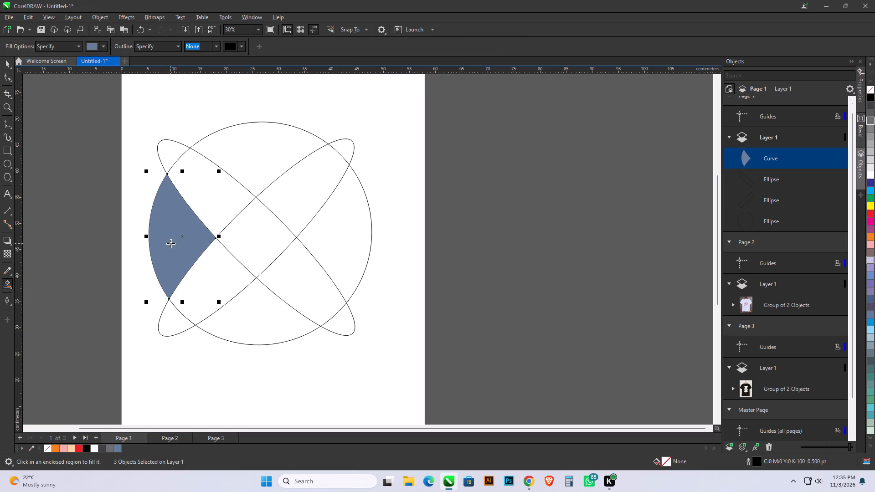
{"action": "left_click", "coordinate": [268, 145]}
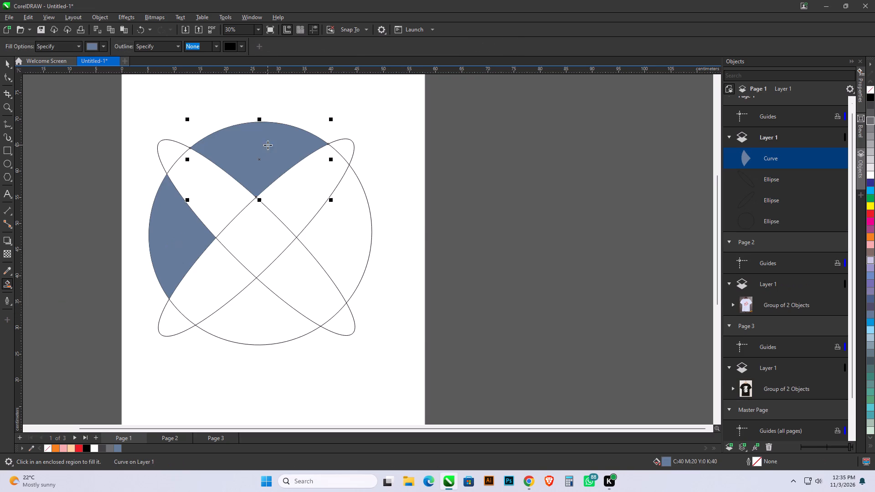
{"action": "left_click", "coordinate": [347, 245]}
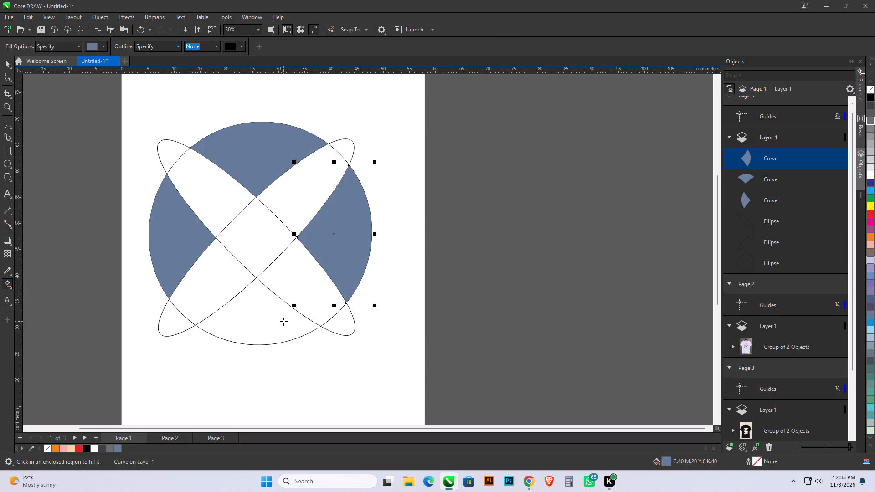
{"action": "left_click", "coordinate": [251, 319]}
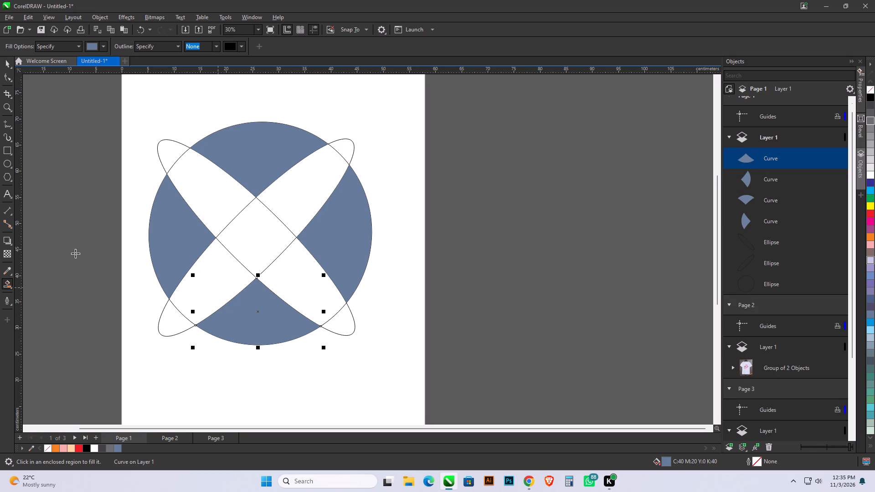
Remove the four circle arcs crossing the ellipse tips with Virtual Segment Delete.
{"action": "left_click", "coordinate": [5, 61]}
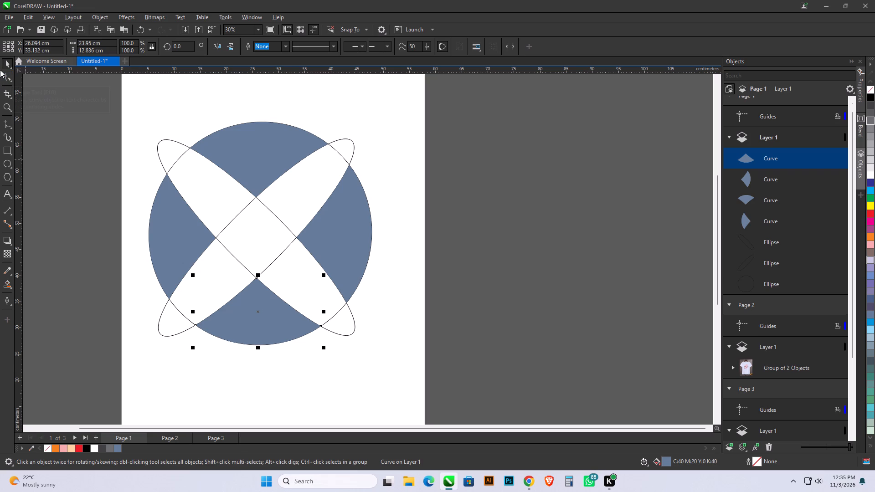
{"action": "left_click", "coordinate": [259, 108]}
{"action": "left_click", "coordinate": [178, 159]}
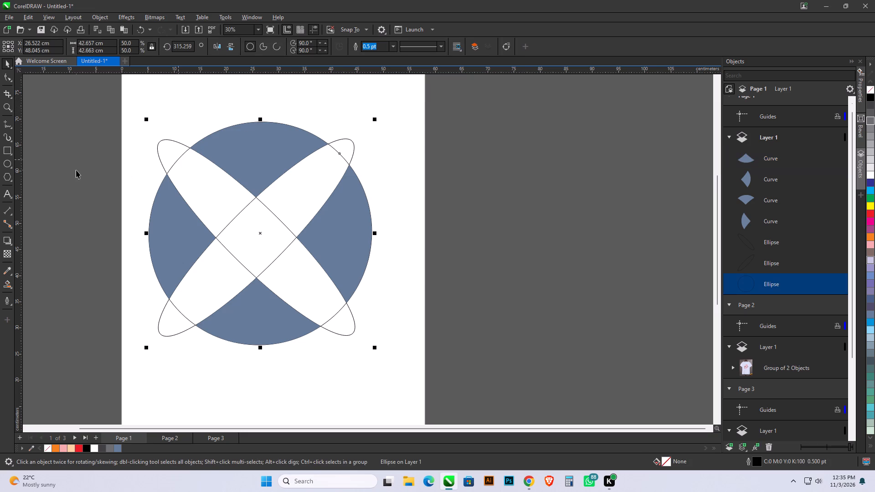
{"action": "left_click", "coordinate": [76, 170]}
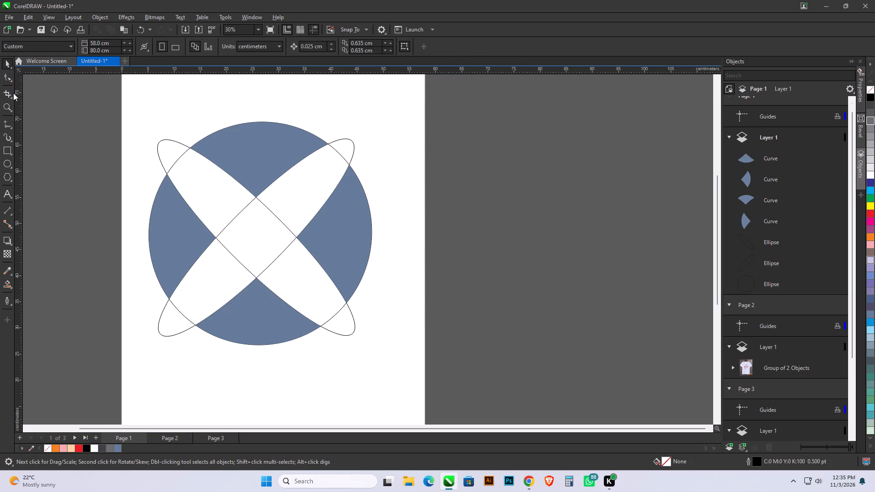
{"action": "left_click", "coordinate": [12, 99]}
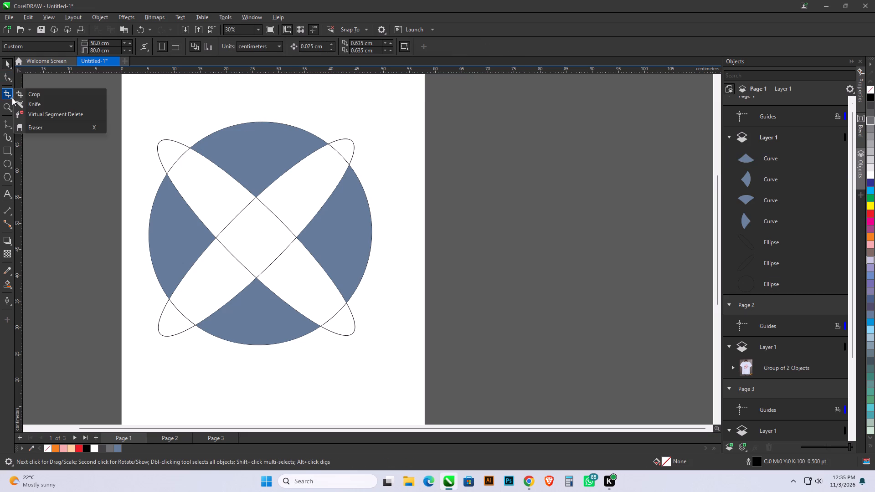
{"action": "left_click", "coordinate": [41, 114]}
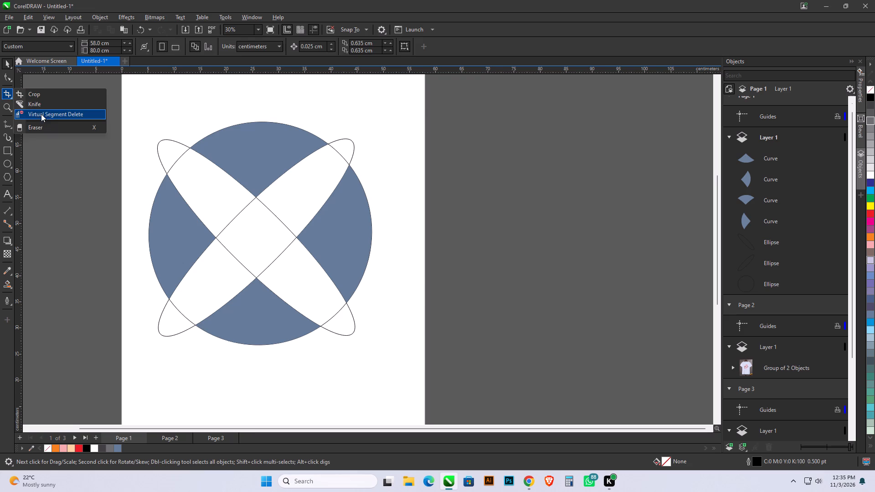
{"action": "left_click_drag", "start_coordinate": [179, 150], "coordinate": [186, 158]}
{"action": "left_click_drag", "start_coordinate": [343, 152], "coordinate": [338, 159]}
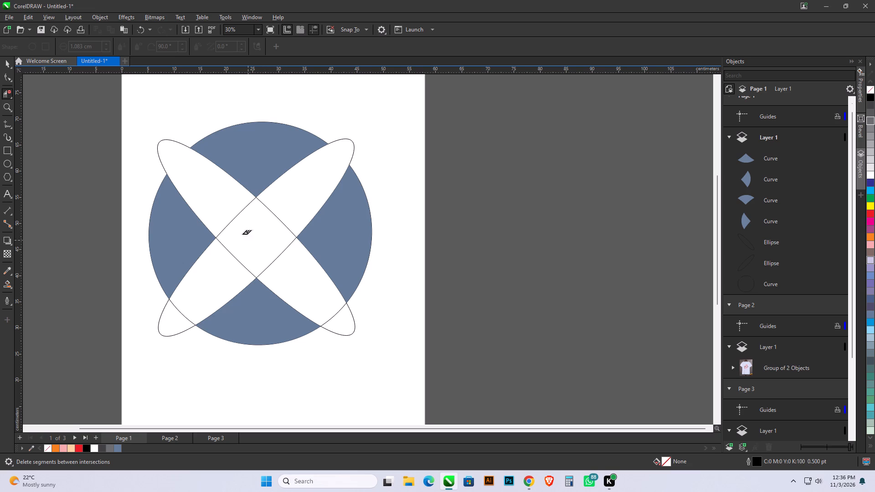
{"action": "left_click_drag", "start_coordinate": [174, 319], "coordinate": [177, 319]}
{"action": "left_click_drag", "start_coordinate": [177, 319], "coordinate": [192, 309]}
{"action": "left_click_drag", "start_coordinate": [317, 307], "coordinate": [337, 320]}
{"action": "left_click_drag", "start_coordinate": [337, 320], "coordinate": [339, 320]}
Apply a blue-grey to white linear fountain fill to the circle's left segment, running diagonally from its lower left toward the upper right.
{"action": "scroll", "coordinate": [279, 164], "scroll_direction": "down", "scroll_amount": 2}
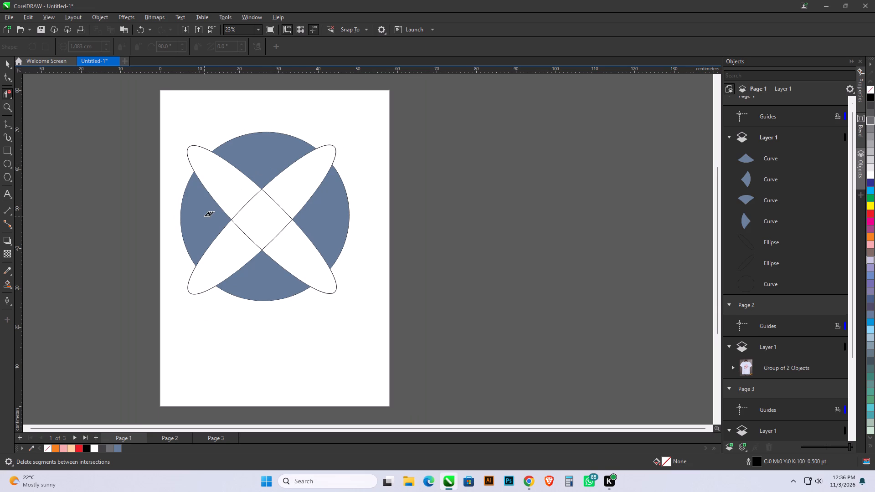
{"action": "left_click", "coordinate": [8, 63]}
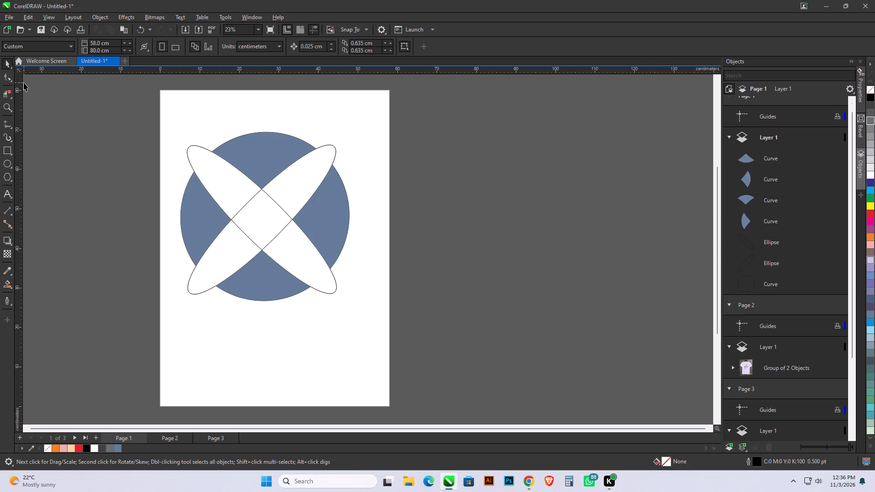
{"action": "left_click", "coordinate": [211, 221]}
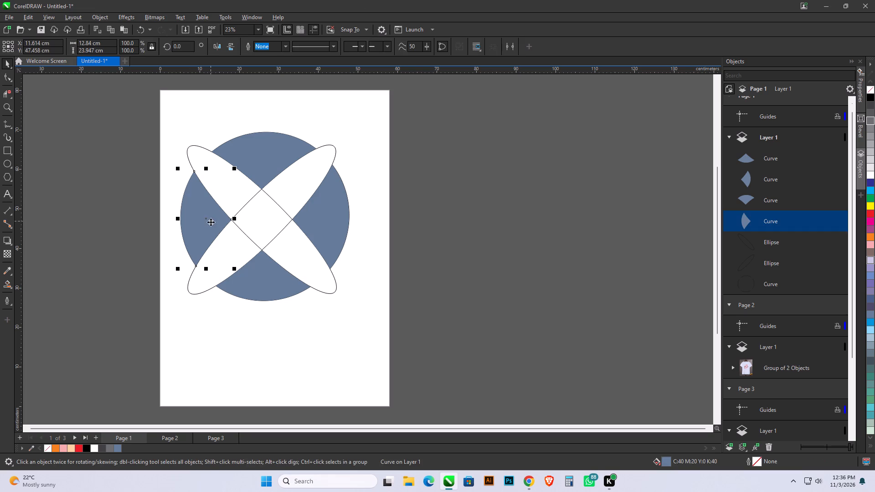
{"action": "left_click", "coordinate": [12, 288]}
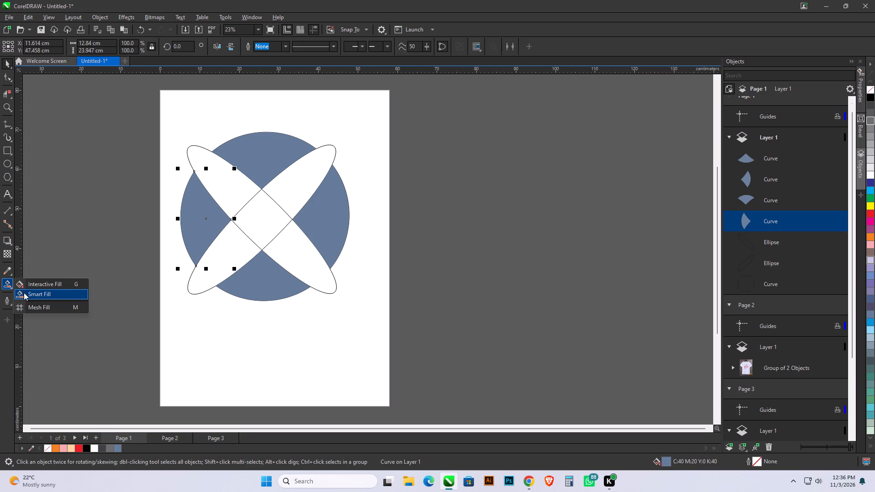
{"action": "left_click", "coordinate": [27, 282]}
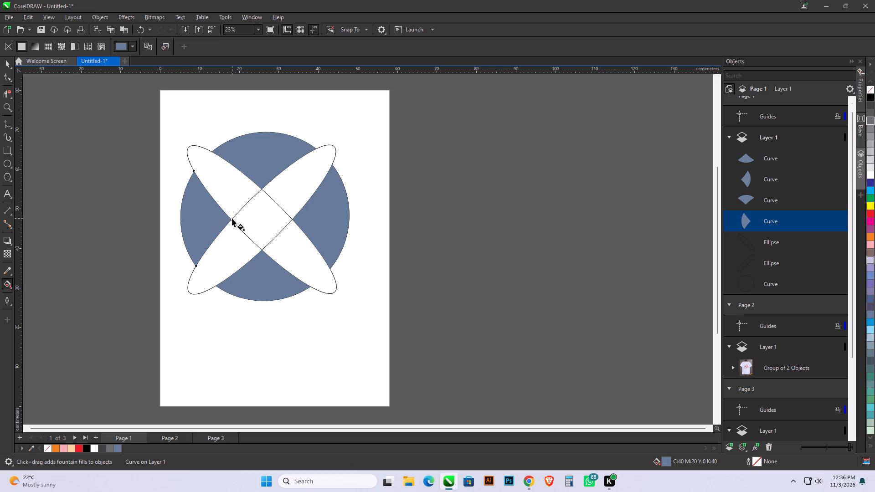
{"action": "left_click", "coordinate": [12, 287]}
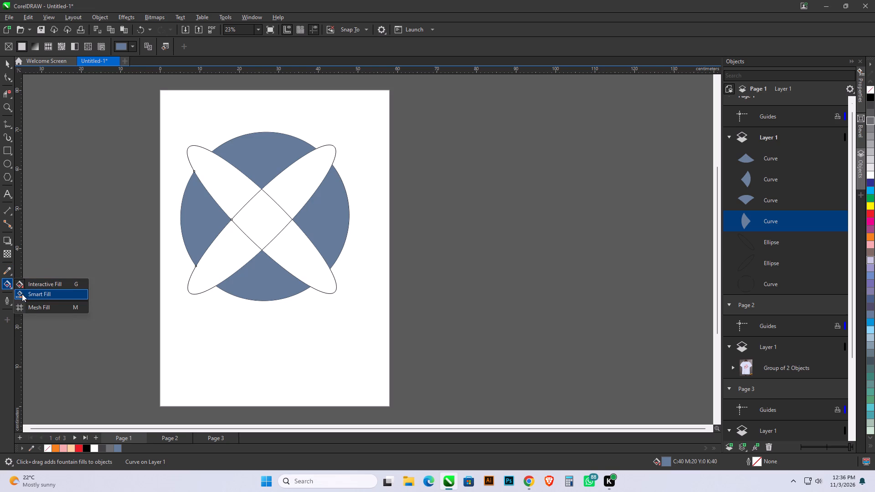
{"action": "left_click", "coordinate": [29, 282]}
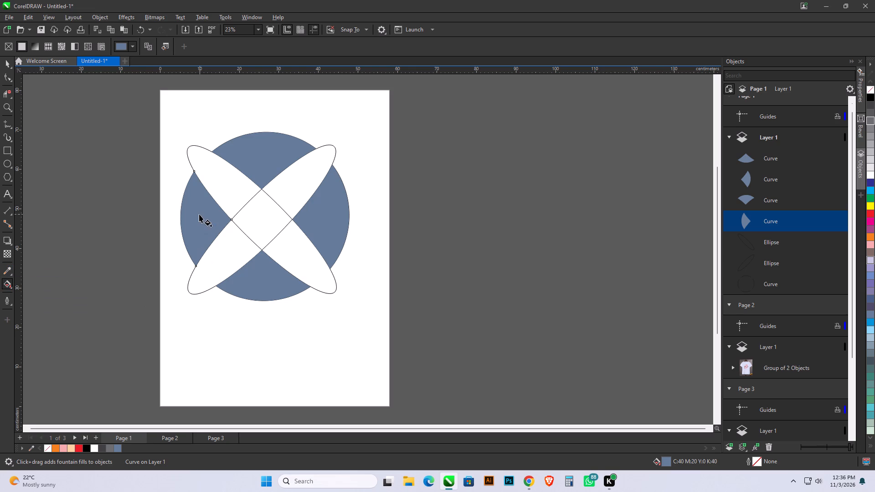
{"action": "left_click_drag", "start_coordinate": [199, 214], "coordinate": [215, 236]}
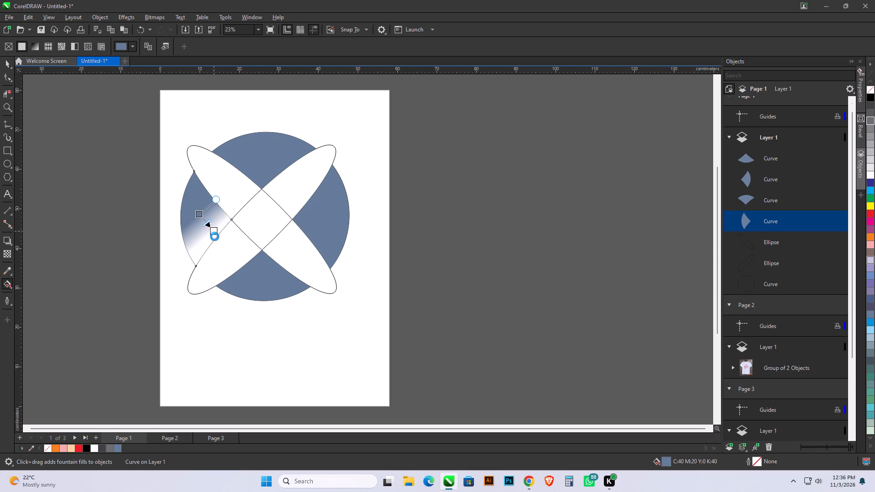
{"action": "left_click_drag", "start_coordinate": [215, 236], "coordinate": [218, 241]}
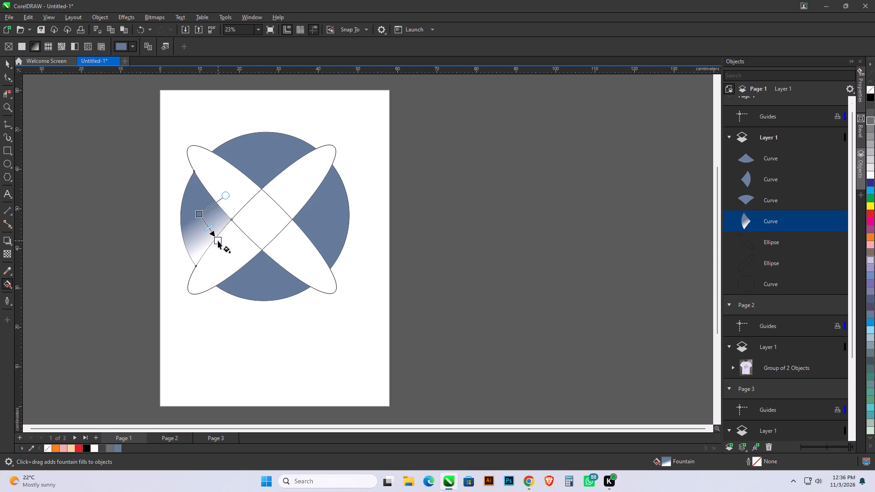
{"action": "left_click_drag", "start_coordinate": [218, 241], "coordinate": [202, 183]}
{"action": "left_click_drag", "start_coordinate": [202, 183], "coordinate": [223, 196]}
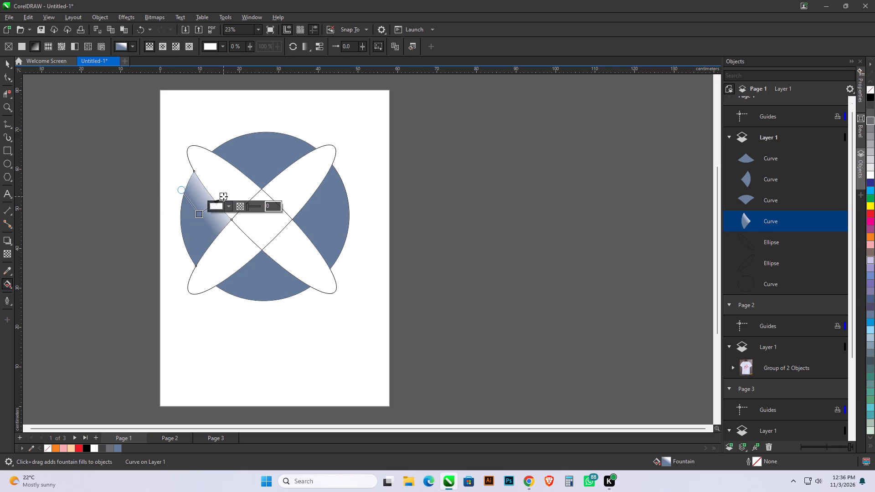
{"action": "left_click_drag", "start_coordinate": [201, 213], "coordinate": [195, 219]}
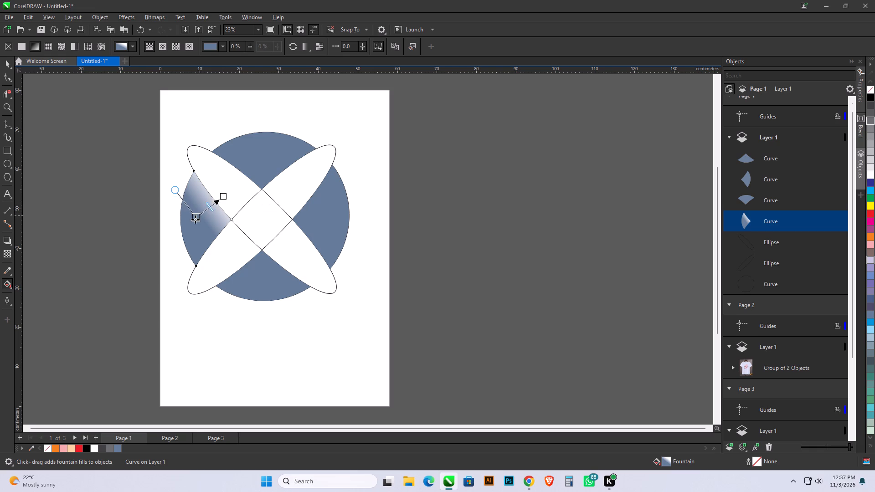
{"action": "left_click_drag", "start_coordinate": [195, 219], "coordinate": [194, 228]}
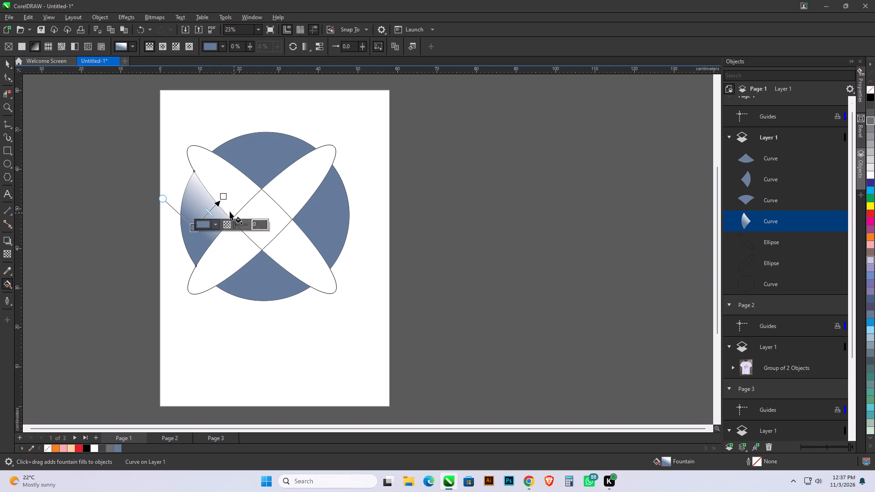
{"action": "left_click_drag", "start_coordinate": [223, 195], "coordinate": [227, 192]}
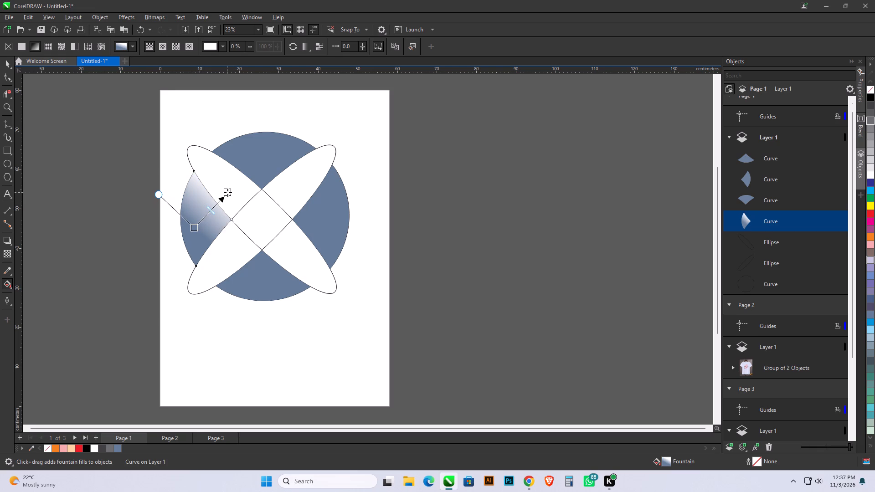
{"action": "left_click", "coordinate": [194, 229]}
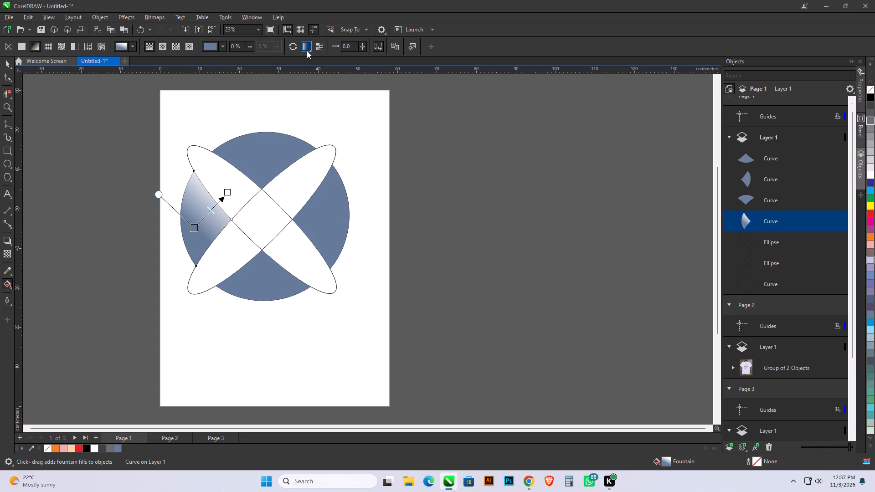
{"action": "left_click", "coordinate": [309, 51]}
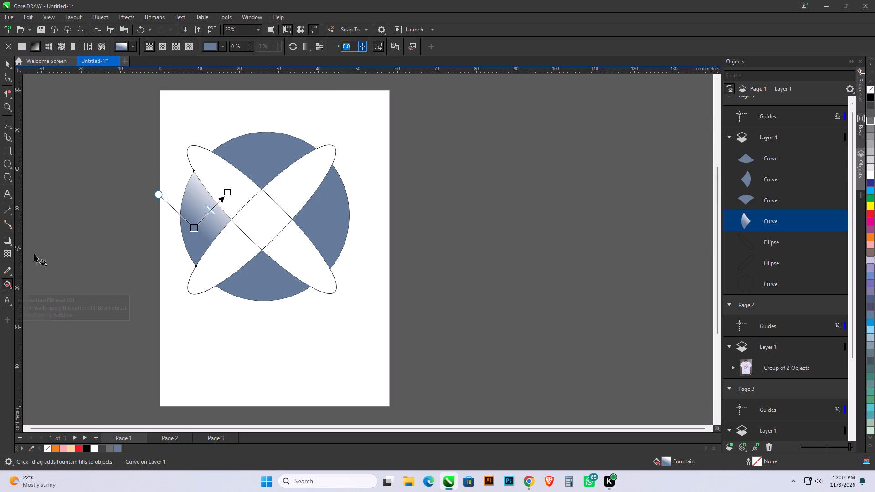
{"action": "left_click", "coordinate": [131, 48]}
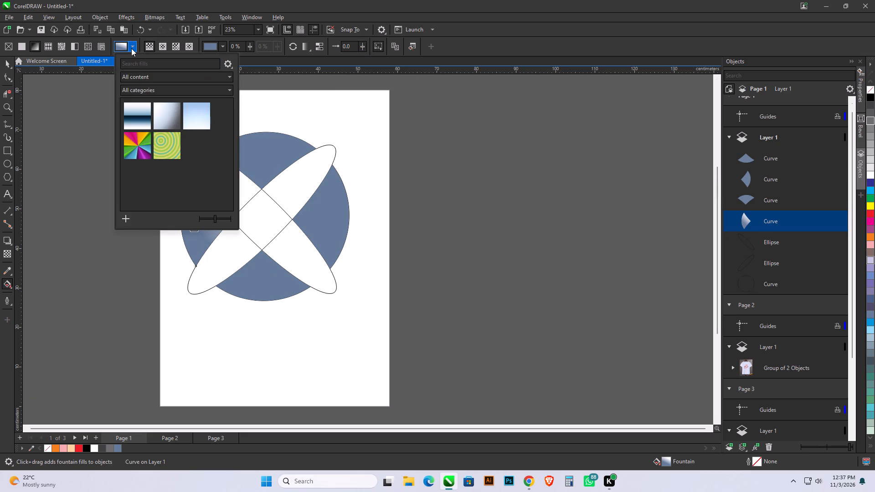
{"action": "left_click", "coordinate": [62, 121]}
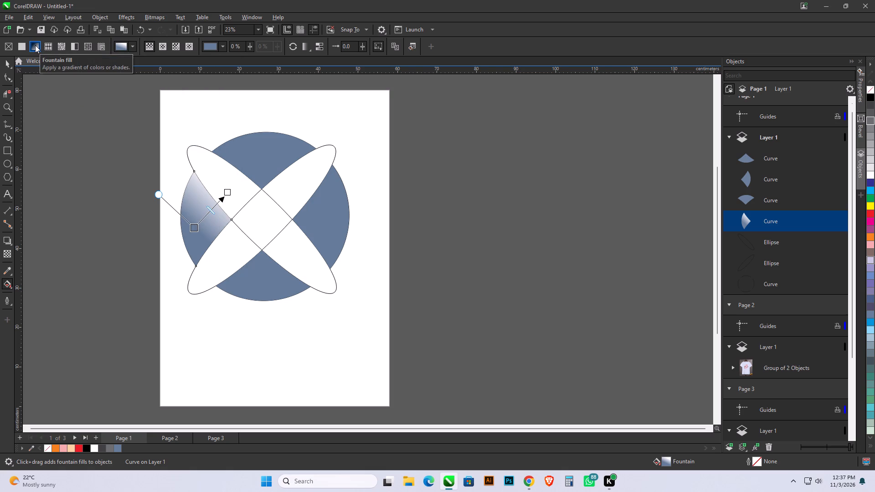
Recolour the start of the left segment's fountain fill to red C0 M100 Y100 K0.
{"action": "left_click", "coordinate": [35, 45]}
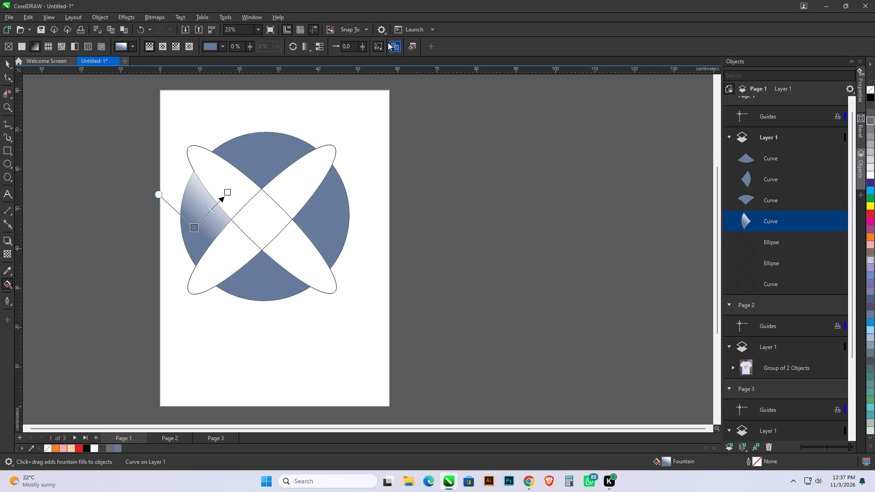
{"action": "left_click", "coordinate": [194, 226]}
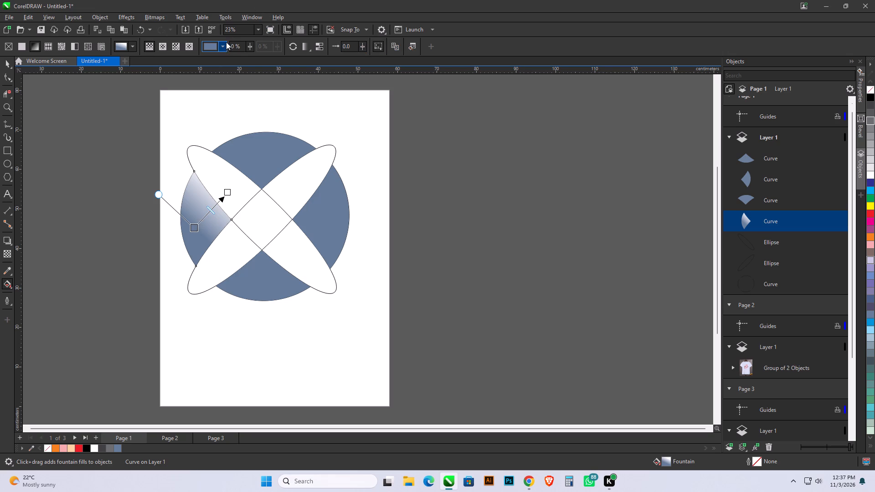
{"action": "left_click", "coordinate": [223, 45]}
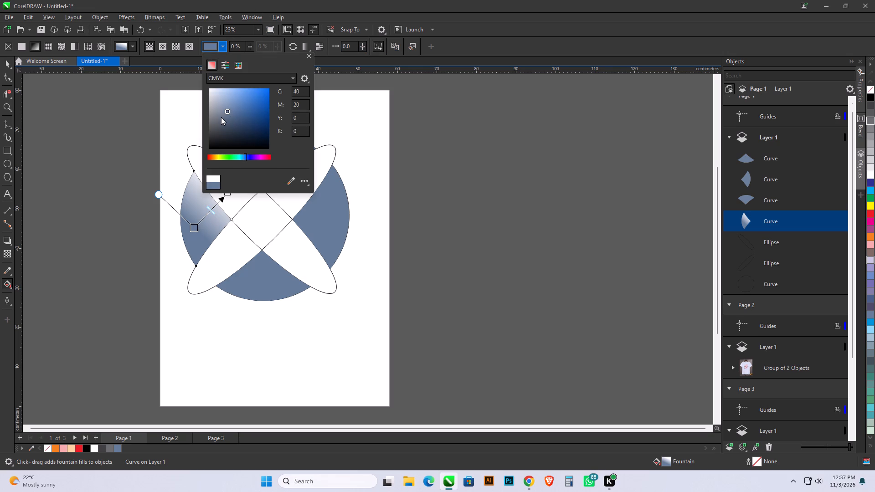
{"action": "left_click", "coordinate": [221, 117]}
{"action": "left_click", "coordinate": [221, 156]}
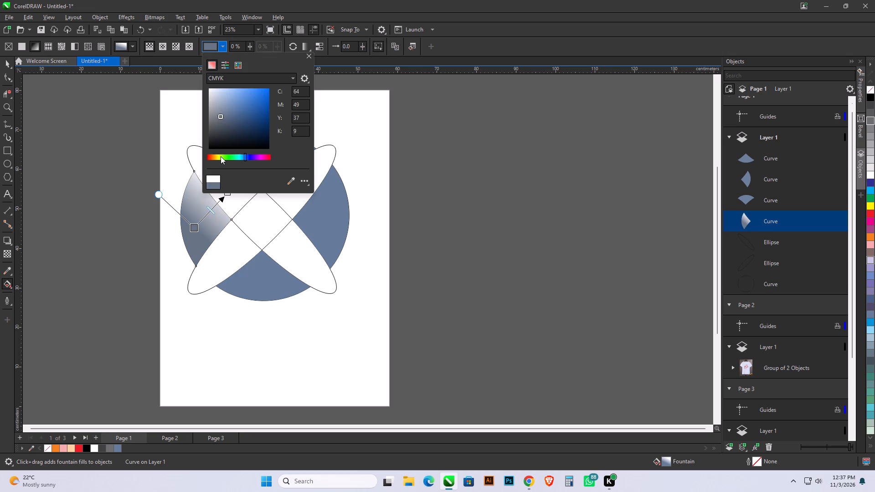
{"action": "left_click", "coordinate": [216, 156]}
{"action": "left_click", "coordinate": [212, 157]}
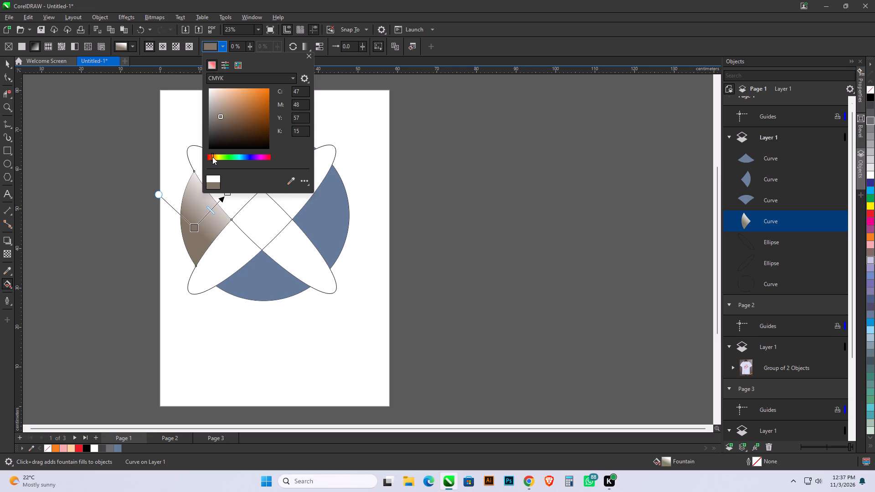
{"action": "left_click", "coordinate": [211, 158]}
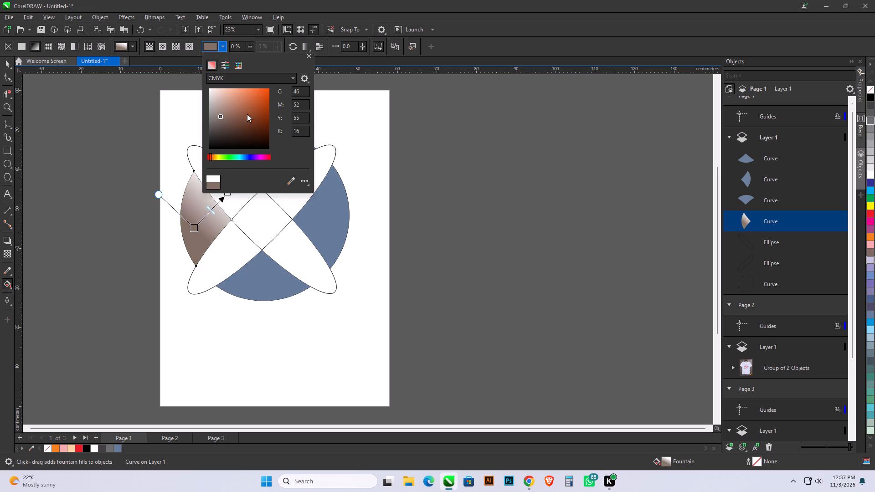
{"action": "left_click", "coordinate": [250, 102]}
{"action": "left_click", "coordinate": [256, 97]}
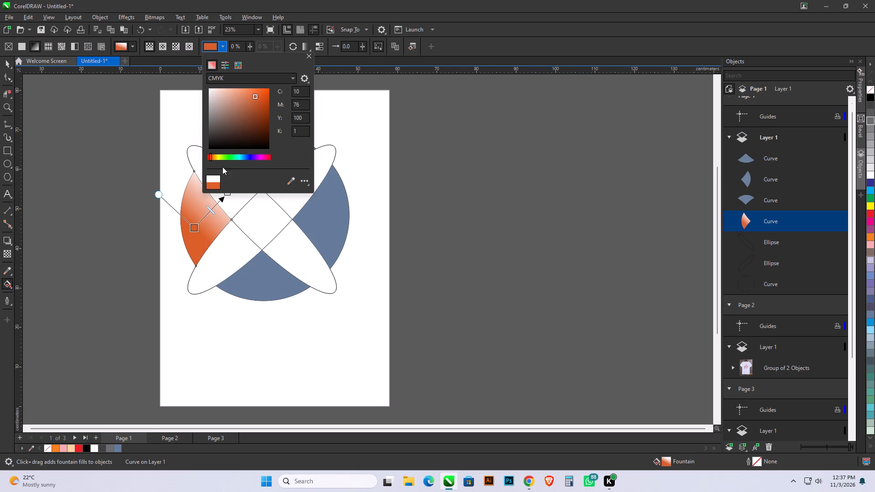
{"action": "left_click", "coordinate": [269, 155]}
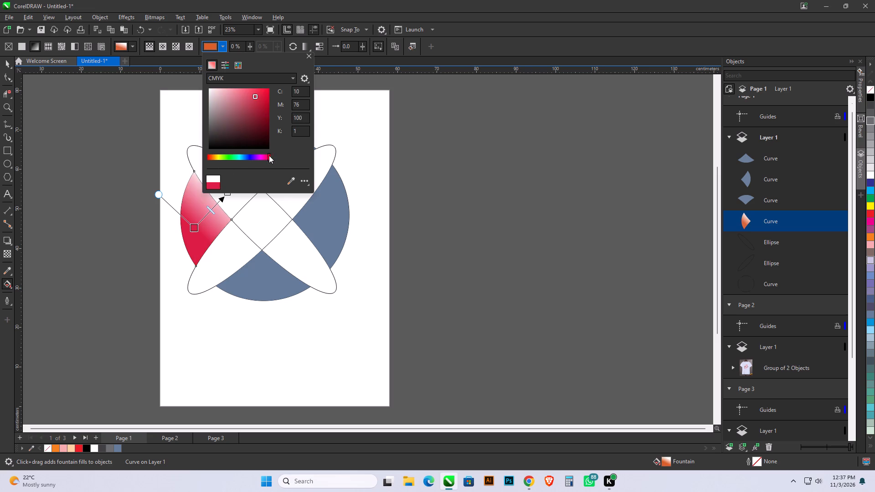
{"action": "left_click", "coordinate": [263, 94]}
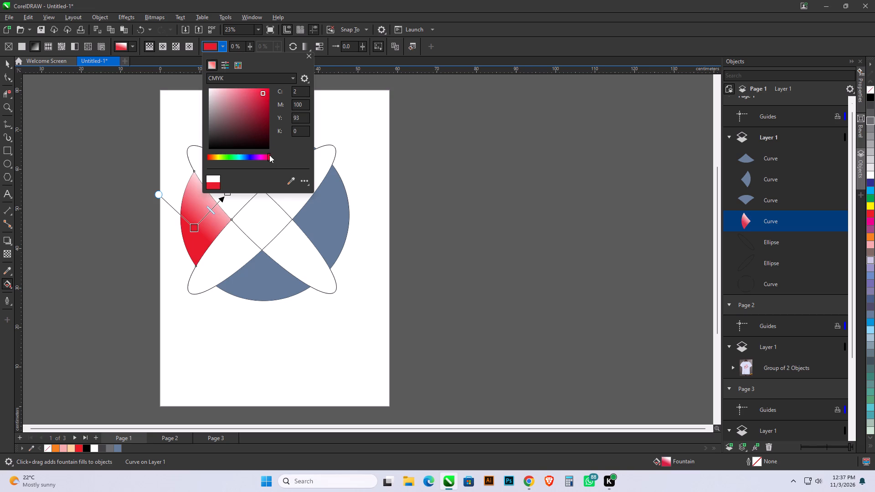
{"action": "left_click_drag", "start_coordinate": [268, 157], "coordinate": [272, 158]}
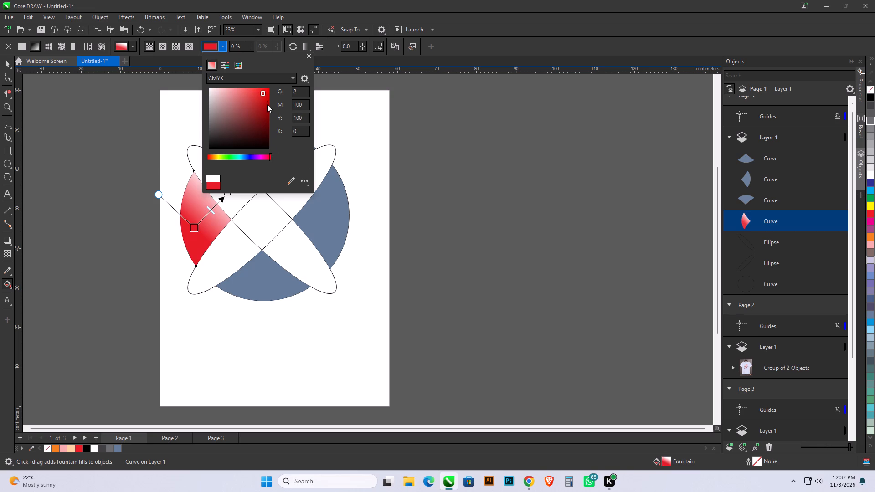
{"action": "left_click", "coordinate": [267, 96]}
{"action": "left_click", "coordinate": [267, 92]}
{"action": "left_click", "coordinate": [312, 56]}
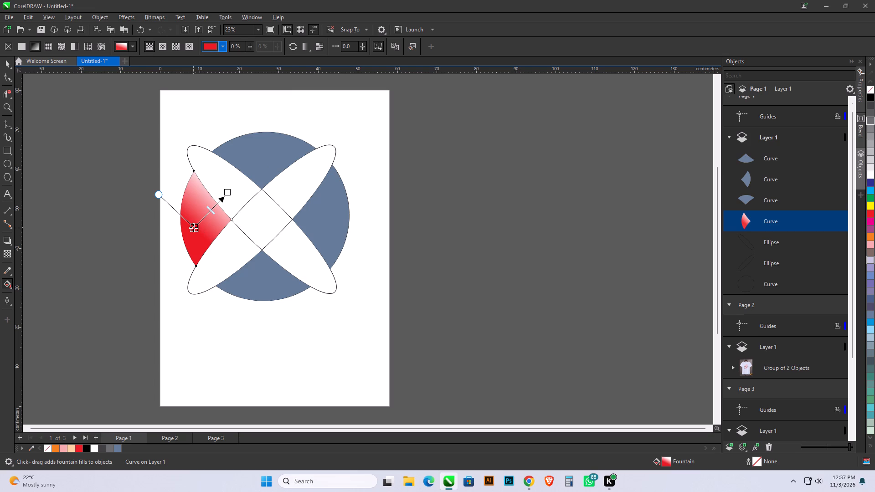
Shift the red start point of the left segment's gradient slightly toward the circle's outer edge, keeping the diagonal direction.
{"action": "left_click_drag", "start_coordinate": [193, 227], "coordinate": [195, 226]}
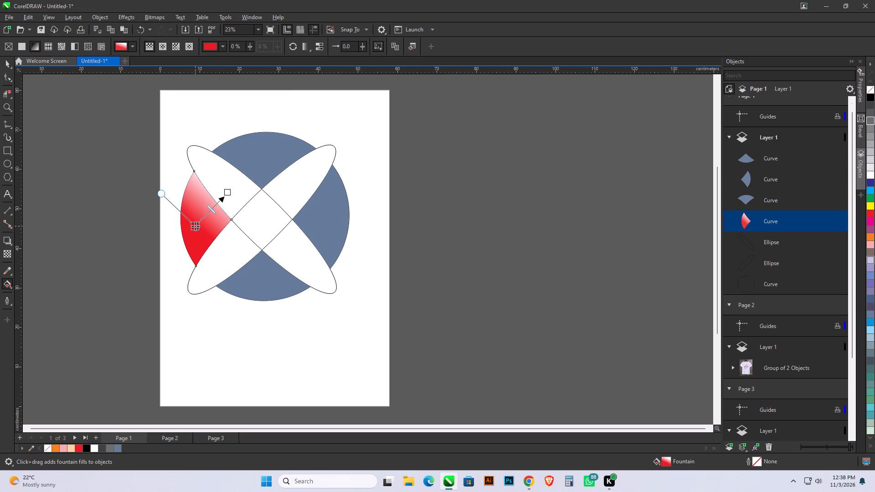
{"action": "left_click_drag", "start_coordinate": [195, 226], "coordinate": [191, 221]}
{"action": "left_click", "coordinate": [210, 206]}
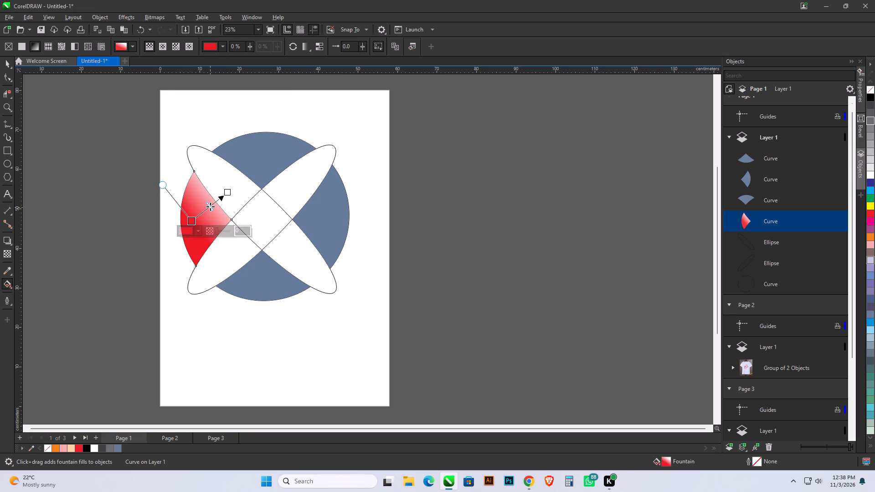
{"action": "left_click_drag", "start_coordinate": [190, 221], "coordinate": [190, 223]}
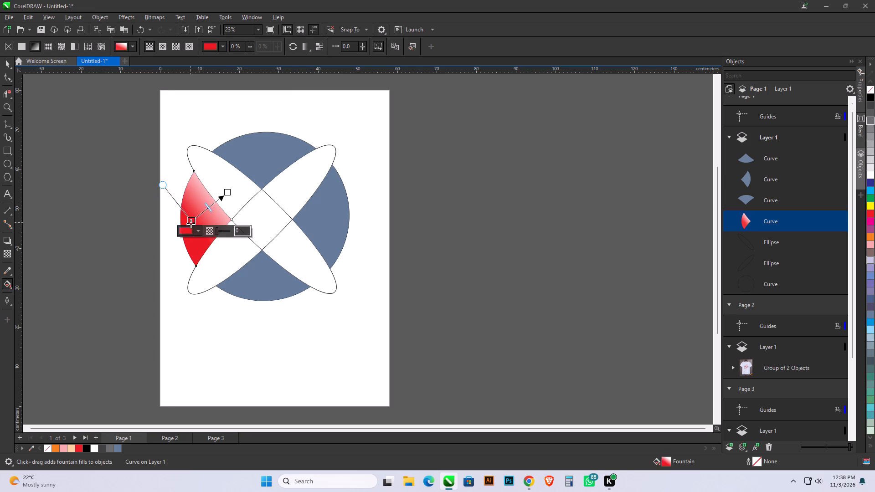
{"action": "left_click_drag", "start_coordinate": [190, 223], "coordinate": [190, 225]}
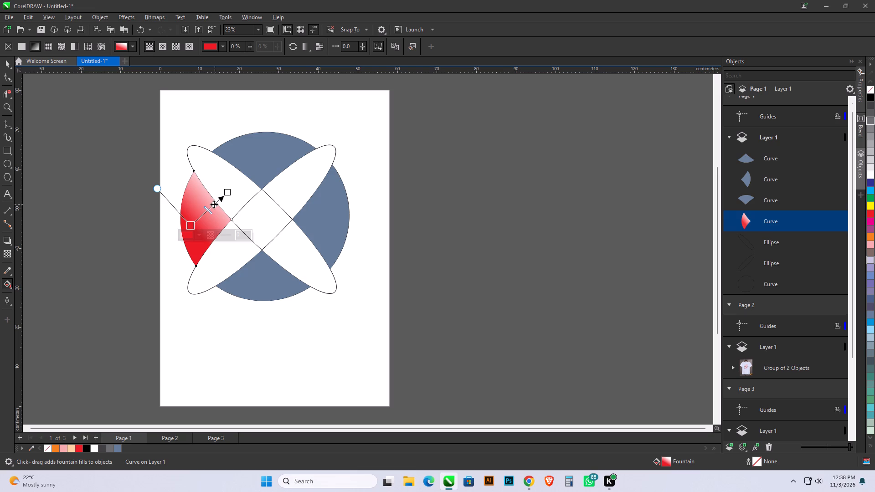
Add an intermediate colour stop at 64% to the left segment's gradient and colour it dark brown C39 M80 Y97 K58.
{"action": "double_click", "coordinate": [214, 204]}
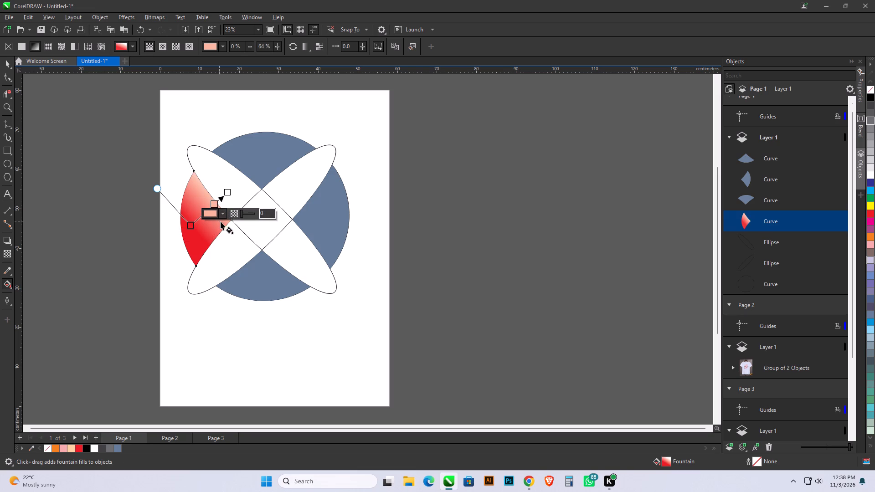
{"action": "left_click", "coordinate": [224, 214]}
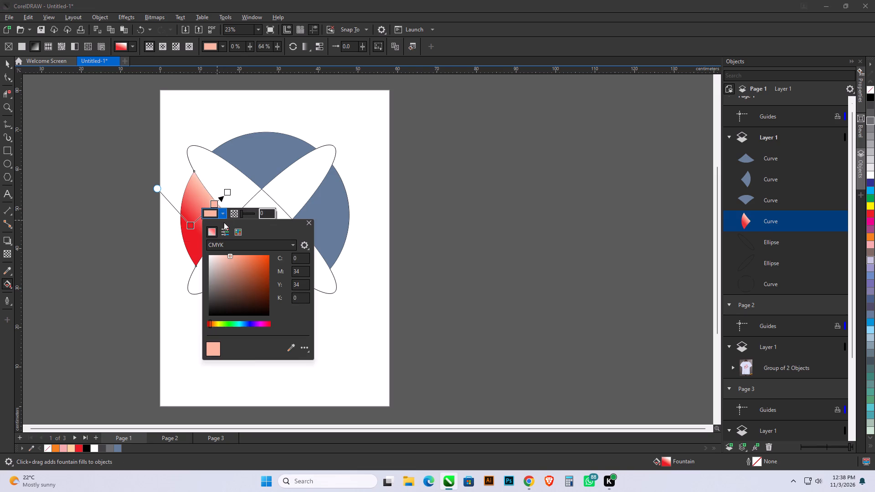
{"action": "left_click", "coordinate": [255, 300]}
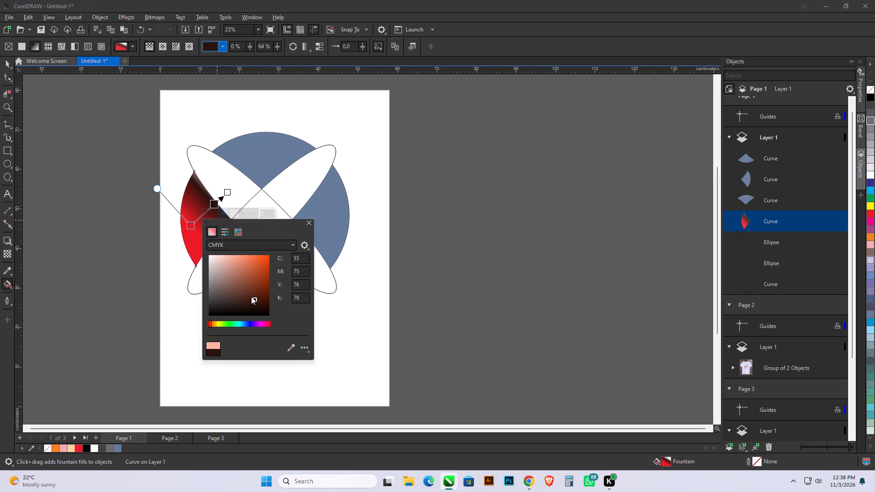
{"action": "left_click", "coordinate": [244, 292]}
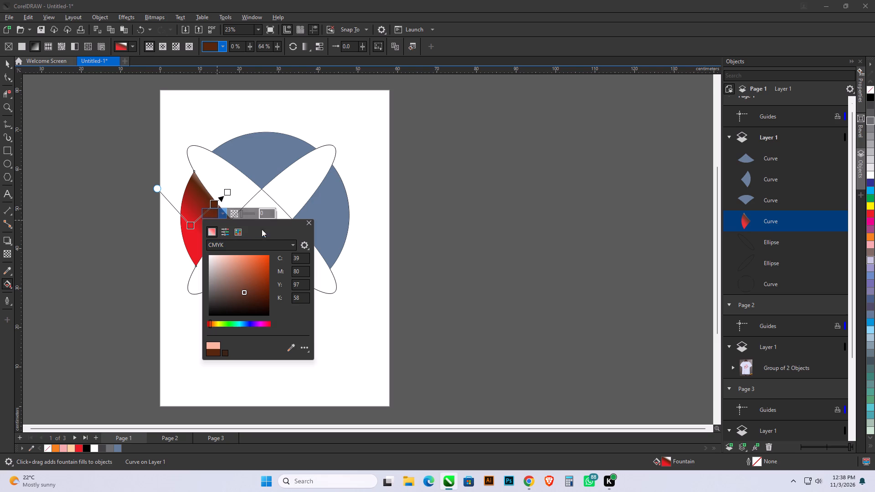
{"action": "left_click", "coordinate": [302, 221]}
{"action": "left_click", "coordinate": [306, 221]}
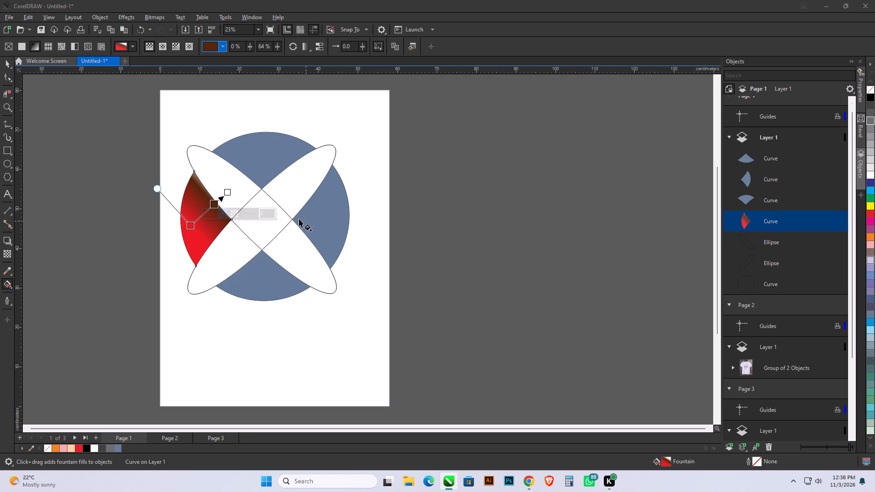
Apply a blue-grey to white linear fountain fill to the circle's top segment, running diagonally from its upper left toward the lower right.
{"action": "left_click", "coordinate": [256, 156]}
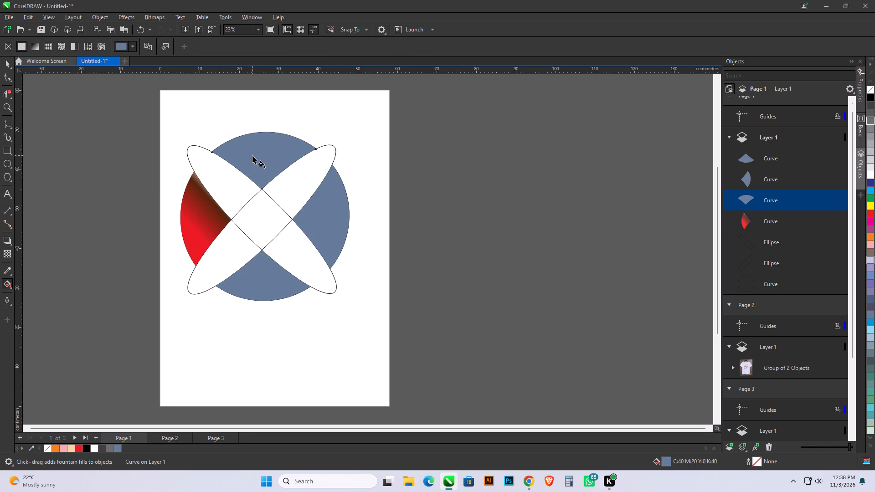
{"action": "left_click_drag", "start_coordinate": [246, 156], "coordinate": [252, 159]}
{"action": "left_click_drag", "start_coordinate": [252, 159], "coordinate": [275, 166]}
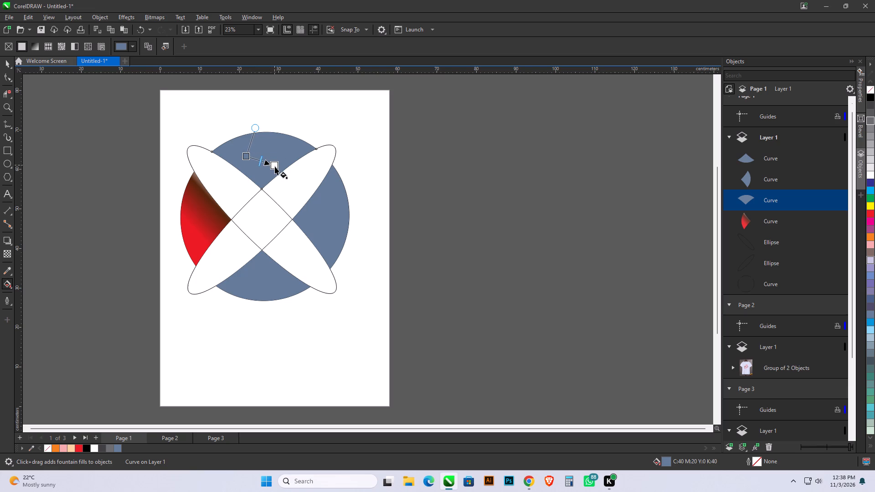
{"action": "left_click_drag", "start_coordinate": [275, 166], "coordinate": [274, 169]}
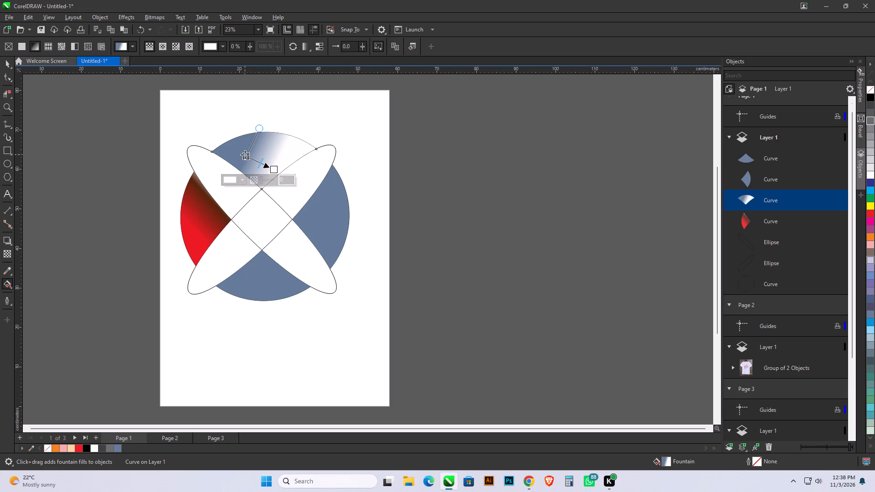
{"action": "left_click_drag", "start_coordinate": [245, 154], "coordinate": [250, 148]}
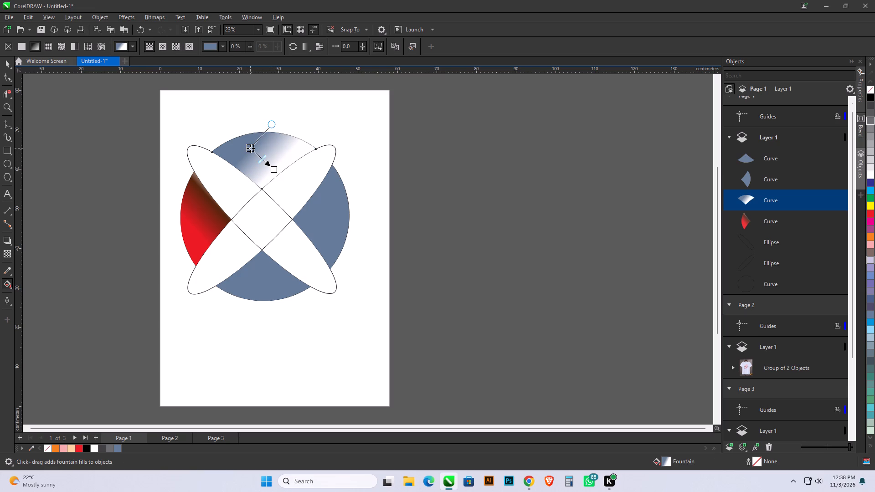
{"action": "left_click_drag", "start_coordinate": [250, 148], "coordinate": [252, 149]}
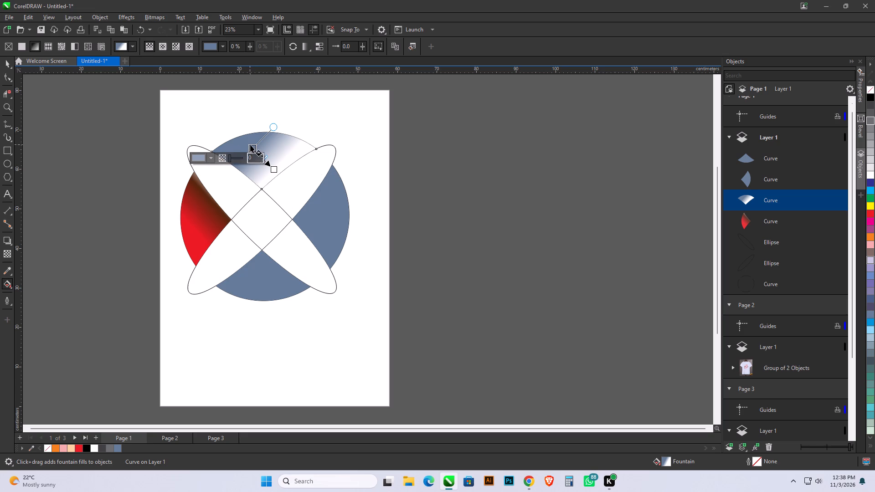
Recolour the start of the top segment's fountain fill to golden yellow C6 M14 Y93 K0 and nudge its start point slightly.
{"action": "left_click", "coordinate": [222, 46]}
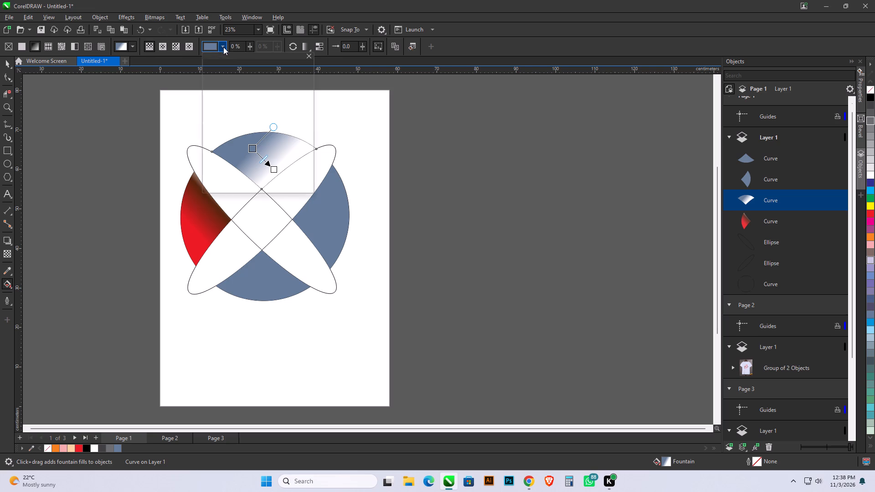
{"action": "left_click", "coordinate": [245, 125]}
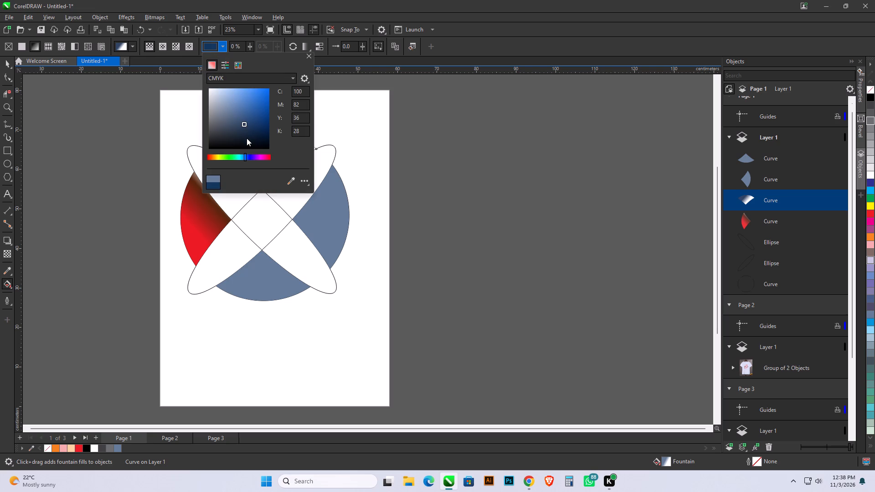
{"action": "left_click", "coordinate": [247, 138]}
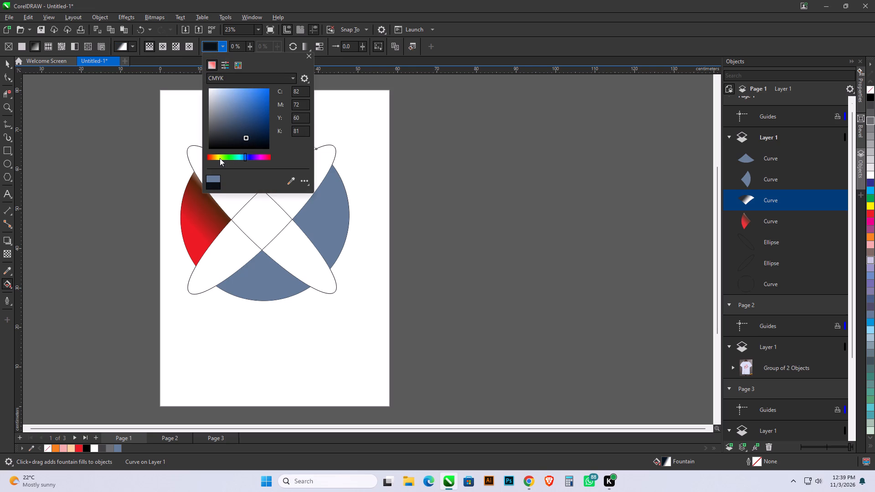
{"action": "left_click", "coordinate": [220, 158]}
{"action": "left_click", "coordinate": [217, 157]}
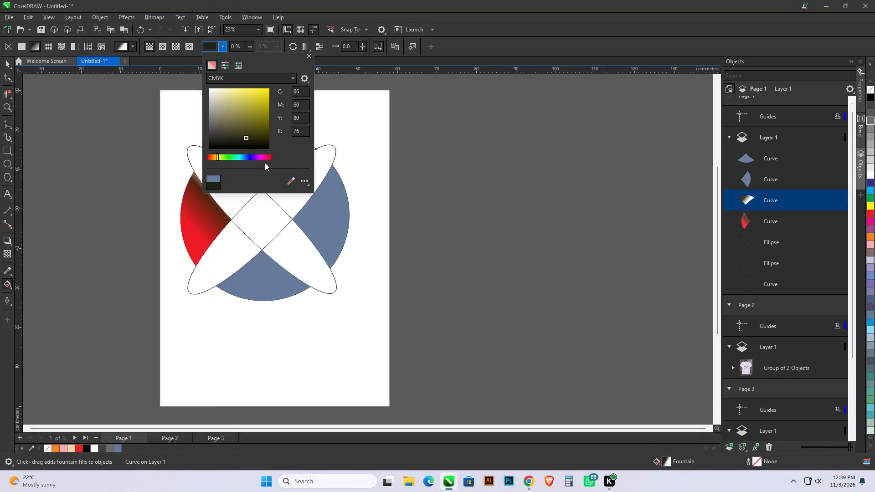
{"action": "left_click", "coordinate": [308, 184]}
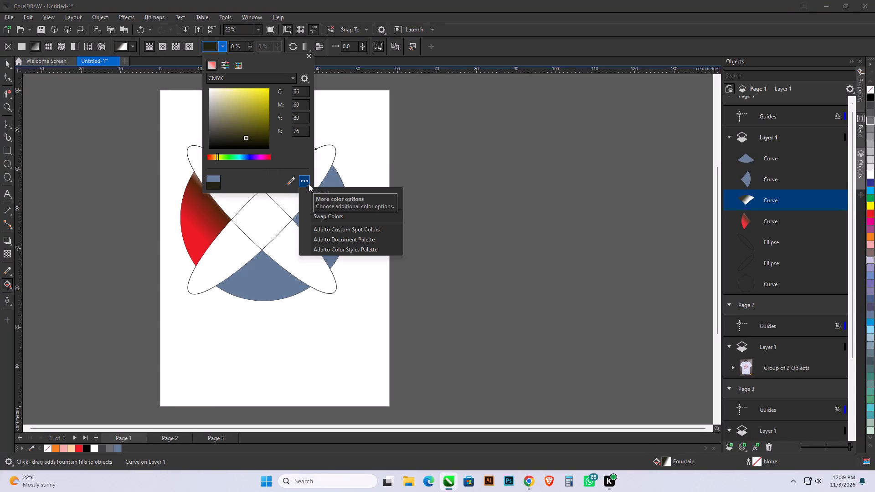
{"action": "left_click", "coordinate": [211, 156]}
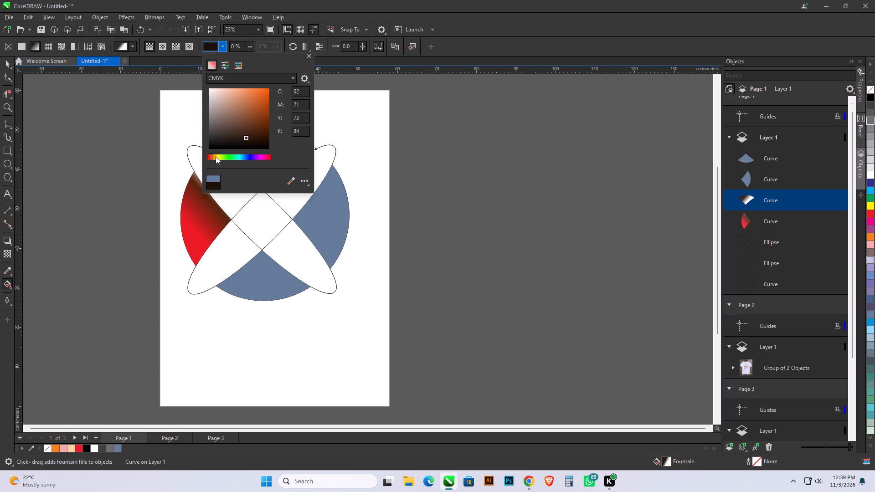
{"action": "left_click", "coordinate": [216, 156]}
{"action": "left_click", "coordinate": [217, 156]}
{"action": "left_click", "coordinate": [219, 156]}
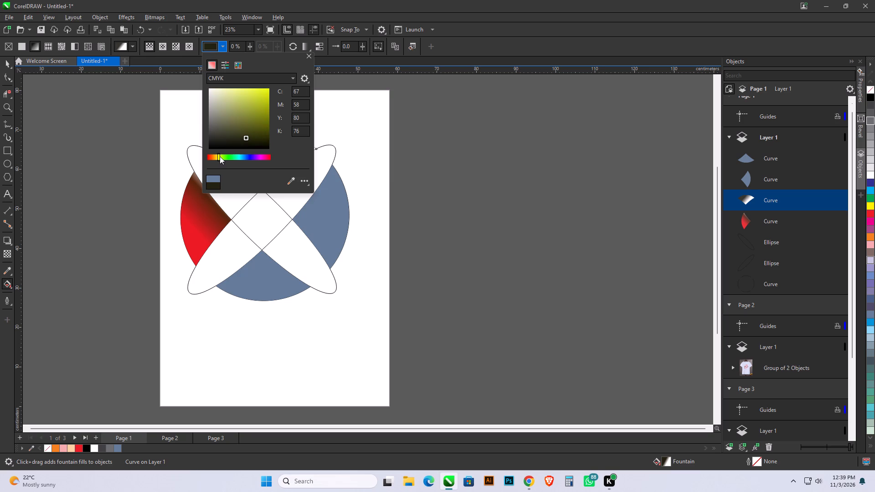
{"action": "left_click", "coordinate": [216, 156]}
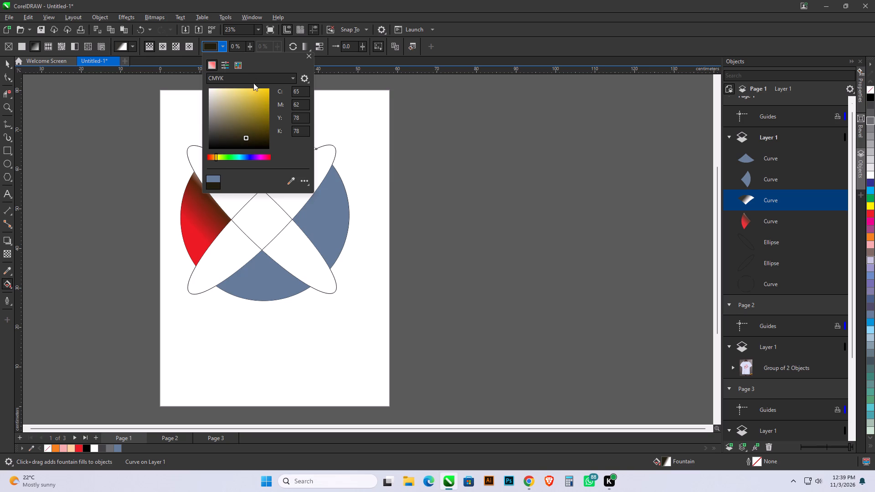
{"action": "left_click", "coordinate": [254, 91]}
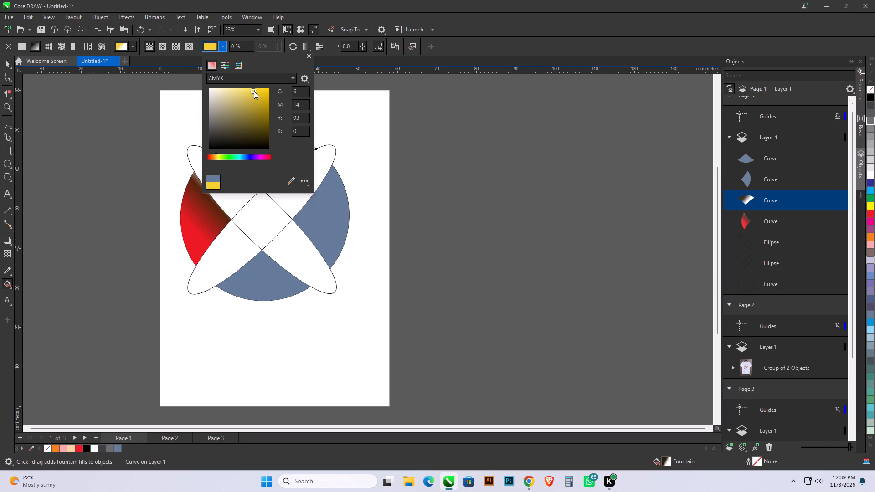
{"action": "left_click", "coordinate": [309, 57]}
{"action": "left_click", "coordinate": [252, 145]}
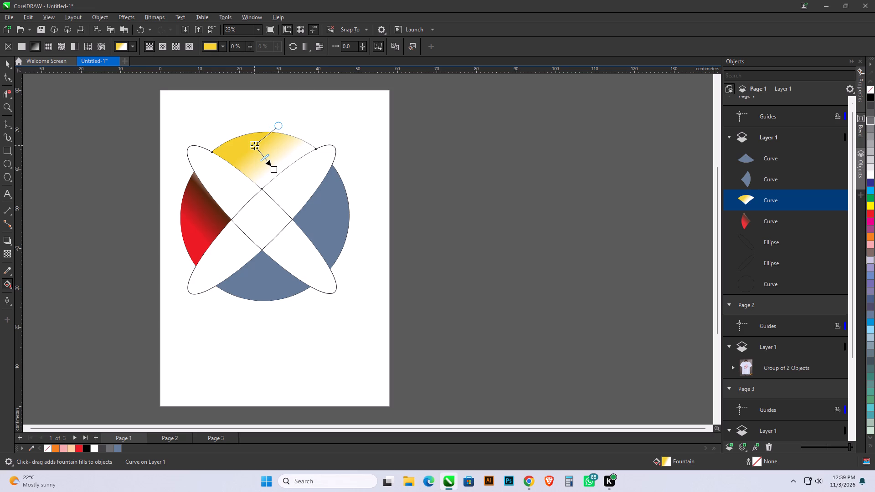
Recolour the white end of the top segment's fountain fill to dark maroon #421C1C.
{"action": "left_click", "coordinate": [275, 169]}
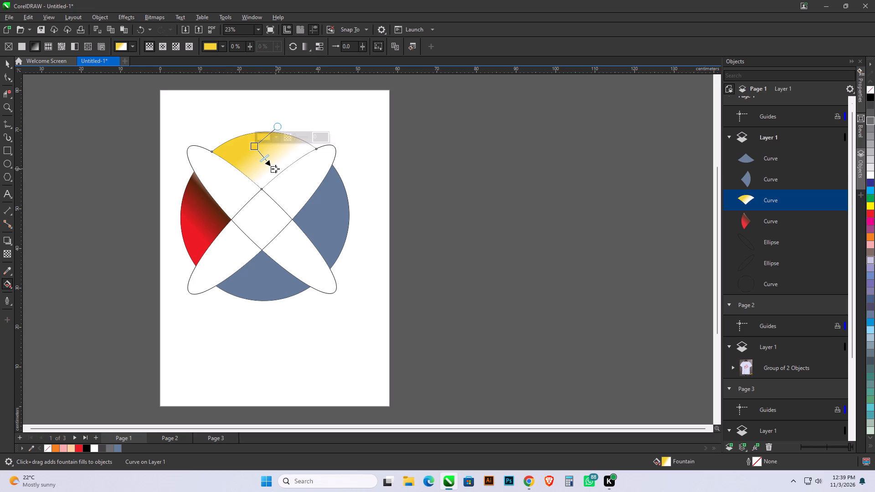
{"action": "left_click", "coordinate": [293, 159]}
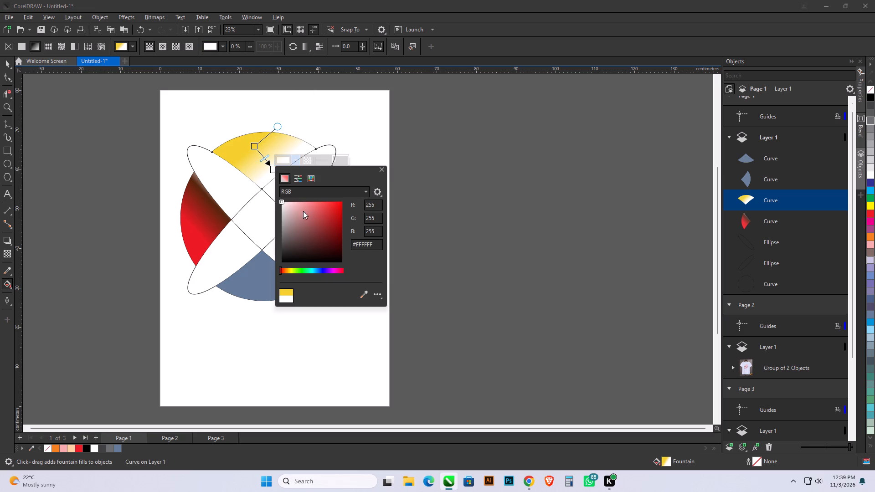
{"action": "left_click", "coordinate": [317, 245]}
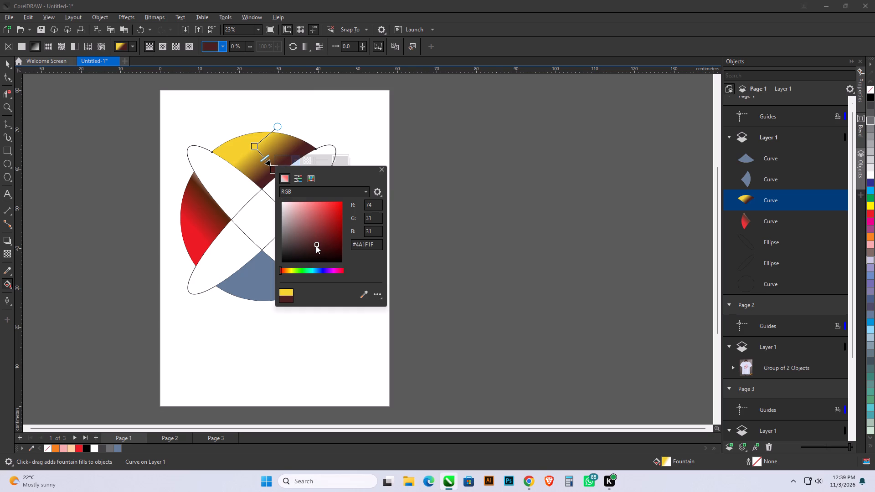
{"action": "left_click", "coordinate": [311, 245]}
{"action": "left_click", "coordinate": [319, 234]}
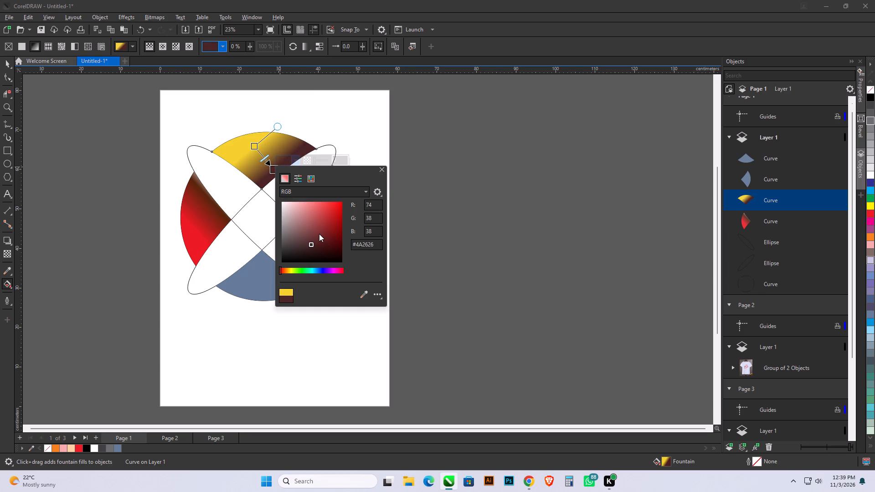
{"action": "left_click", "coordinate": [316, 242]}
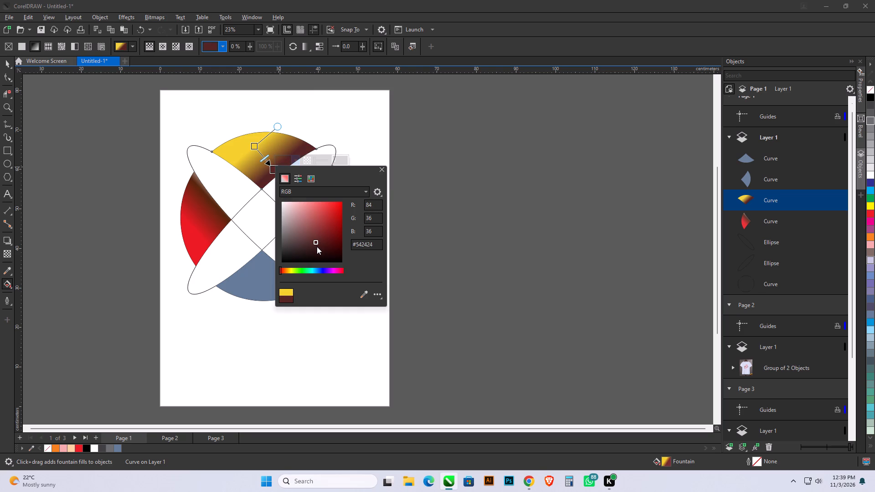
{"action": "left_click", "coordinate": [316, 247]}
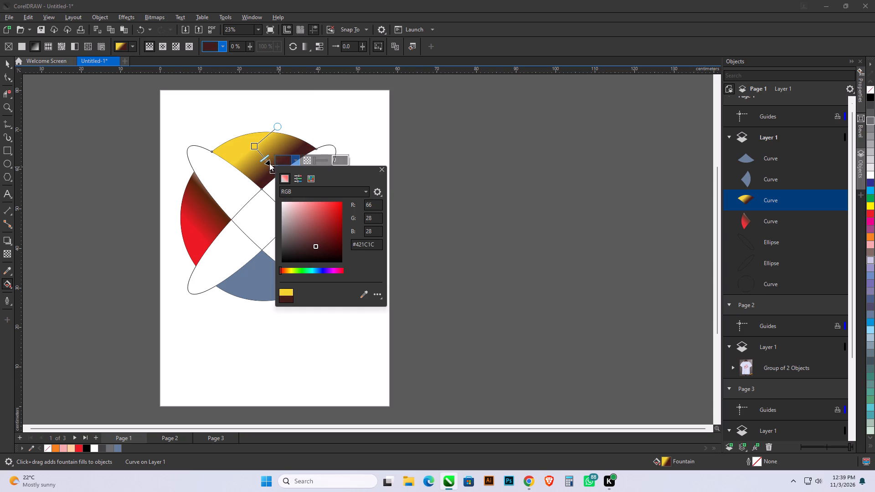
{"action": "left_click", "coordinate": [385, 169]}
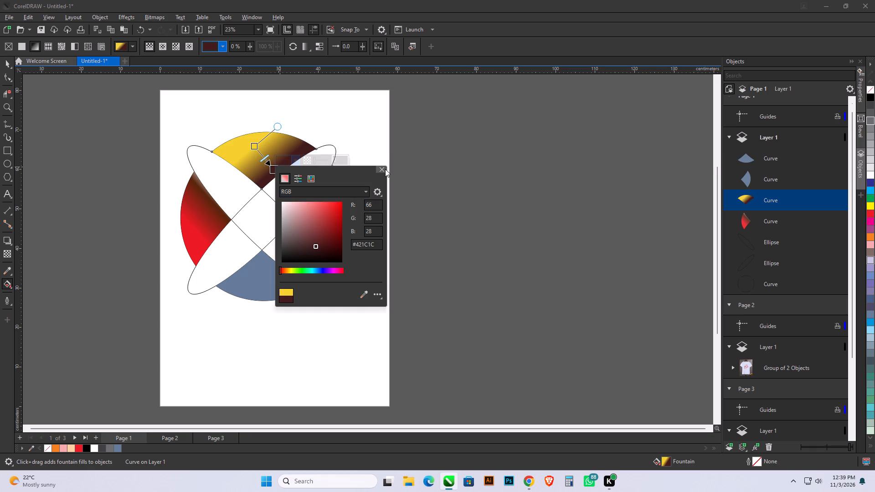
Move the maroon end point of the top segment's gradient slightly farther toward the lower right.
{"action": "left_click", "coordinate": [272, 170]}
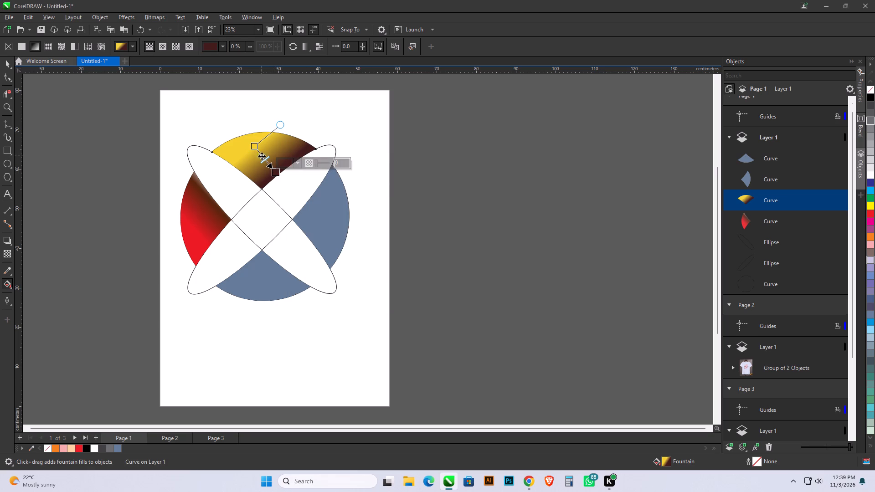
{"action": "left_click", "coordinate": [264, 159]}
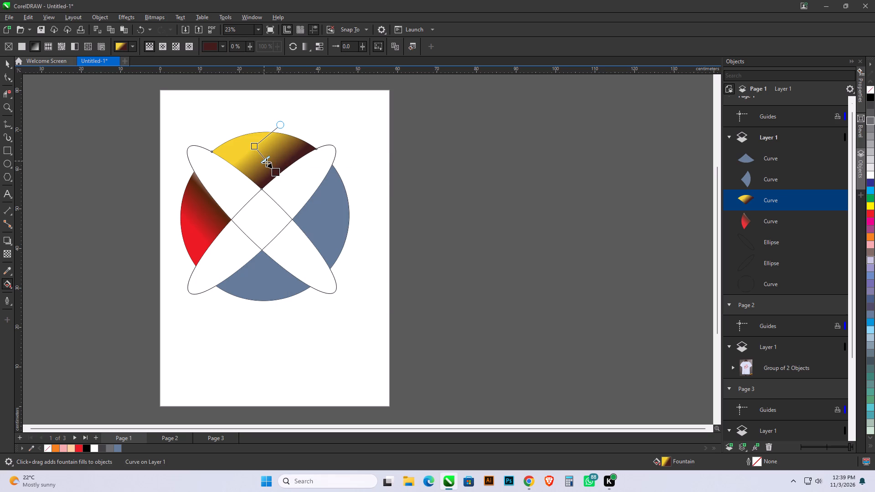
{"action": "left_click", "coordinate": [242, 114]}
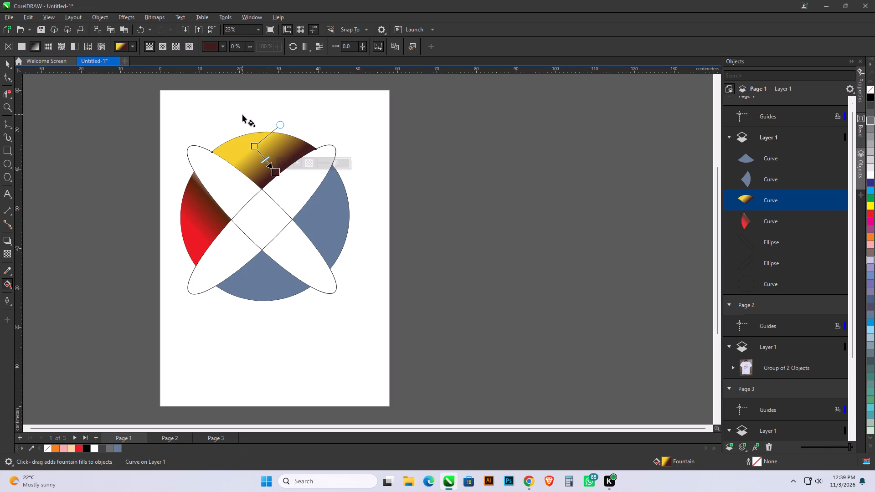
Apply a blue-grey to white linear fountain fill to the circle's right segment, running diagonally from its middle toward the lower left.
{"action": "left_click_drag", "start_coordinate": [322, 214], "coordinate": [322, 213]}
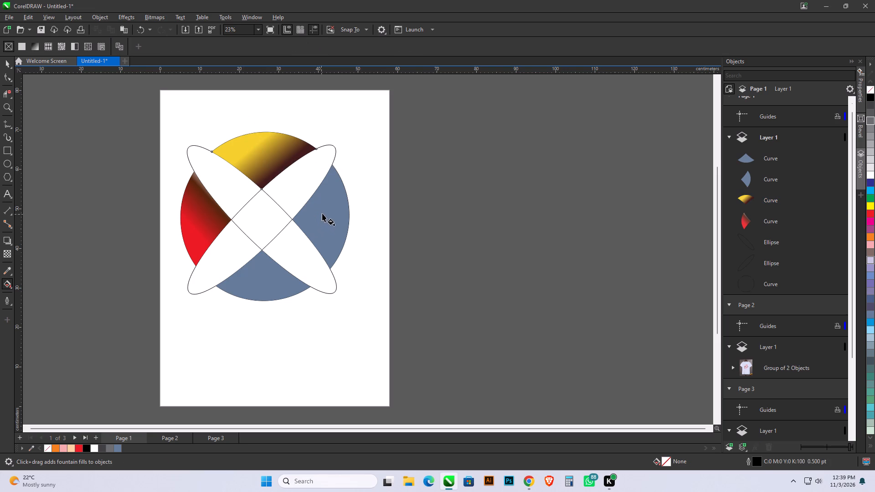
{"action": "left_click_drag", "start_coordinate": [322, 213], "coordinate": [330, 231]}
{"action": "left_click_drag", "start_coordinate": [322, 220], "coordinate": [339, 230]}
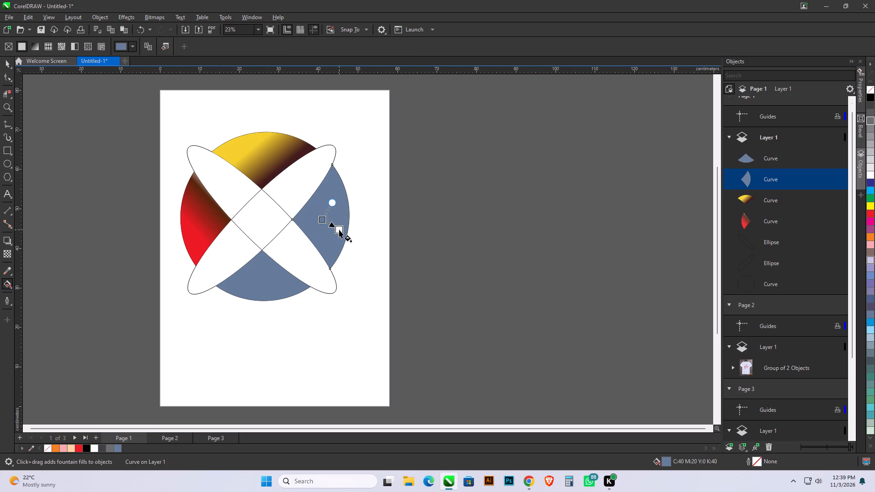
{"action": "left_click_drag", "start_coordinate": [339, 230], "coordinate": [310, 245]}
{"action": "left_click_drag", "start_coordinate": [310, 245], "coordinate": [310, 248]}
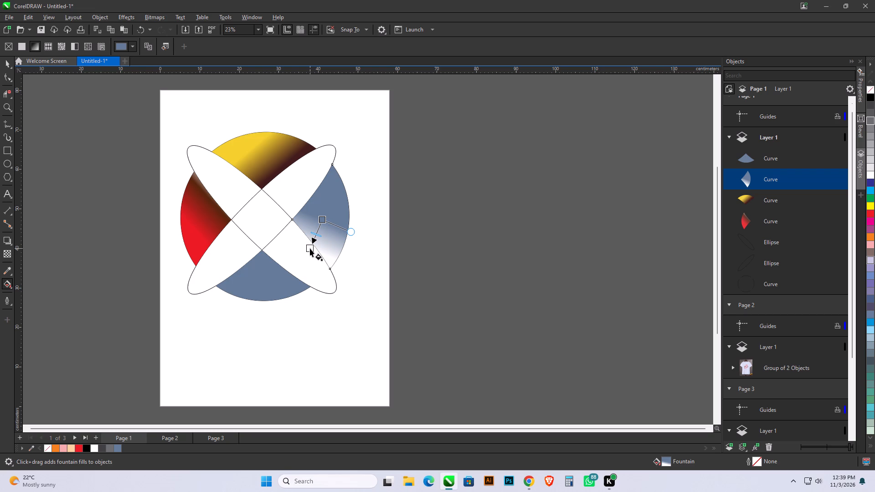
{"action": "left_click_drag", "start_coordinate": [310, 248], "coordinate": [303, 251]}
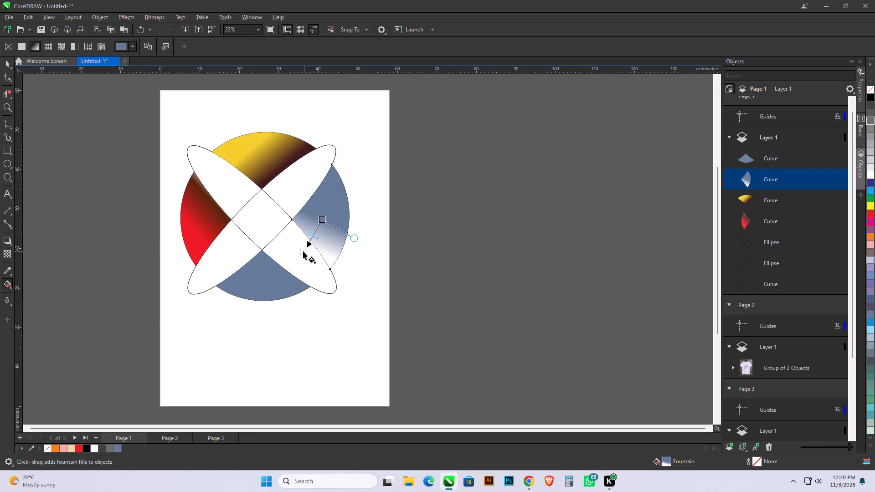
{"action": "left_click_drag", "start_coordinate": [303, 251], "coordinate": [286, 243]}
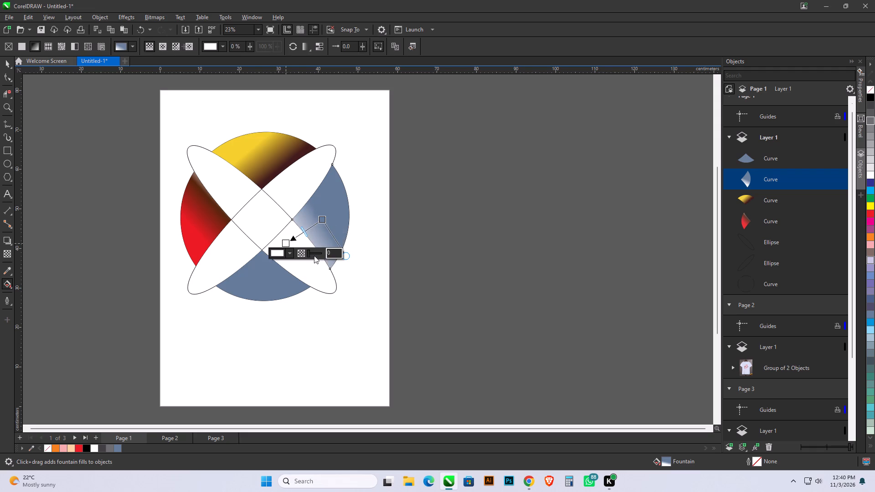
Shift the right segment's gradient start up toward the circle's outer edge and bring its white end point closer to the segment's inner edge.
{"action": "left_click_drag", "start_coordinate": [321, 219], "coordinate": [328, 213]}
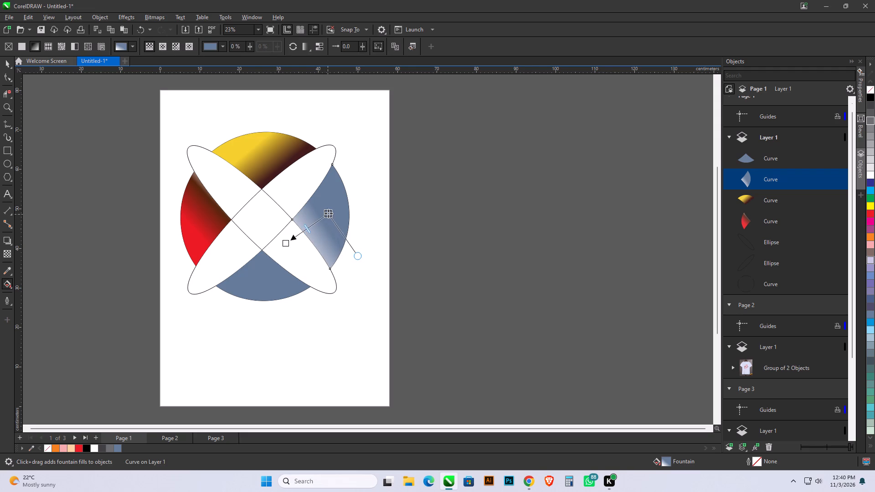
{"action": "left_click_drag", "start_coordinate": [328, 213], "coordinate": [330, 213]}
{"action": "left_click_drag", "start_coordinate": [287, 246], "coordinate": [299, 236]}
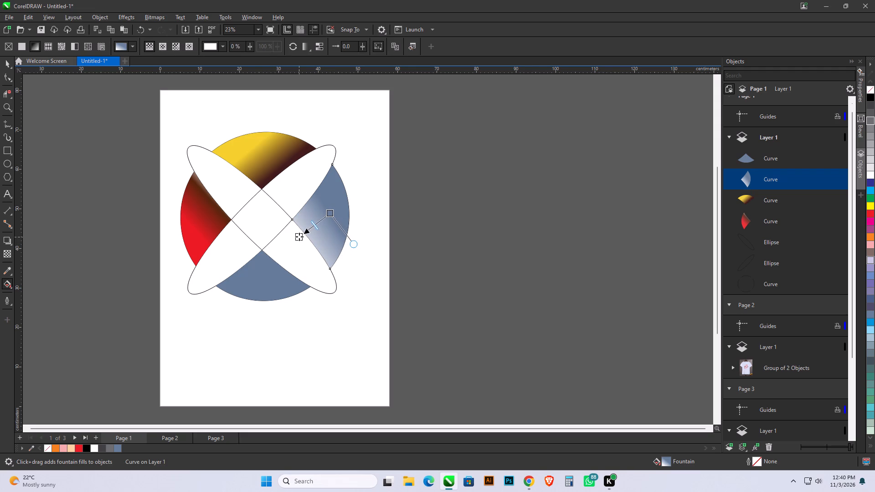
{"action": "left_click_drag", "start_coordinate": [299, 236], "coordinate": [299, 236]}
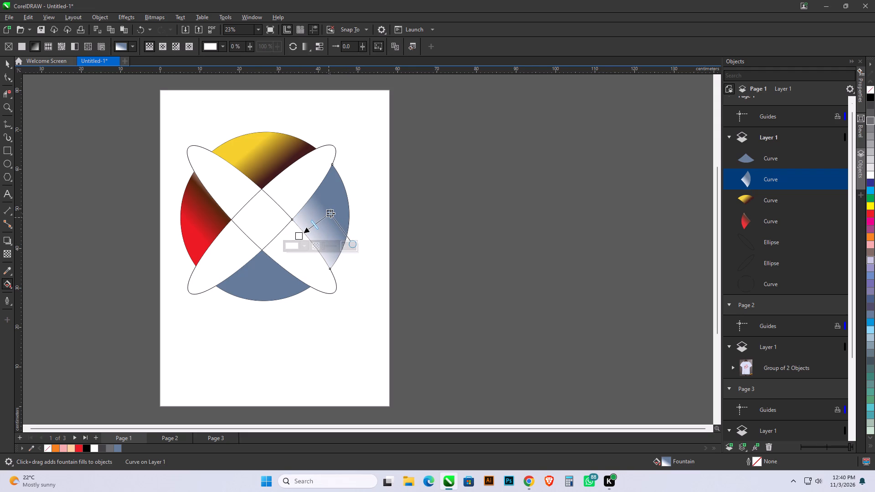
{"action": "left_click_drag", "start_coordinate": [330, 213], "coordinate": [335, 214]}
{"action": "left_click", "coordinate": [356, 250]}
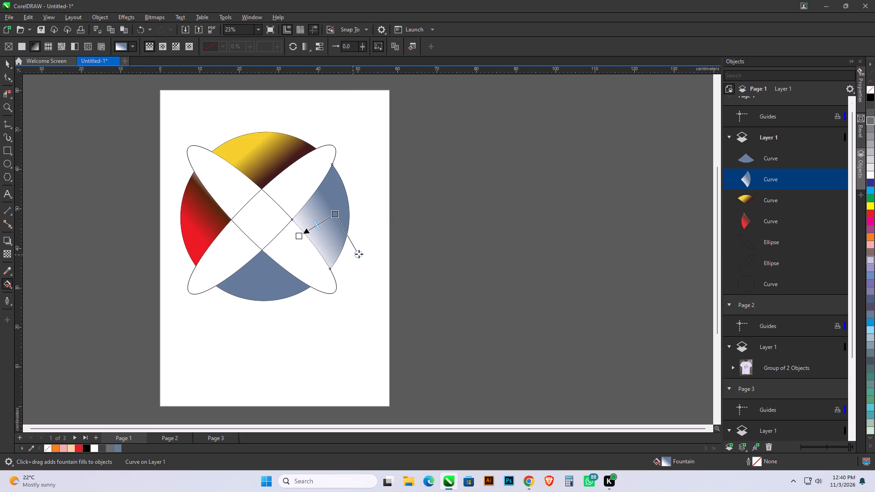
{"action": "left_click", "coordinate": [334, 213]}
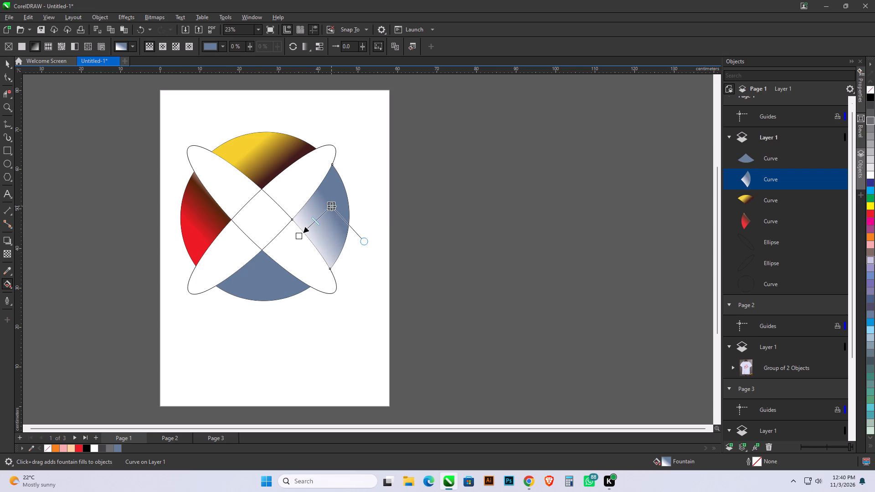
{"action": "left_click_drag", "start_coordinate": [299, 238], "coordinate": [304, 236]}
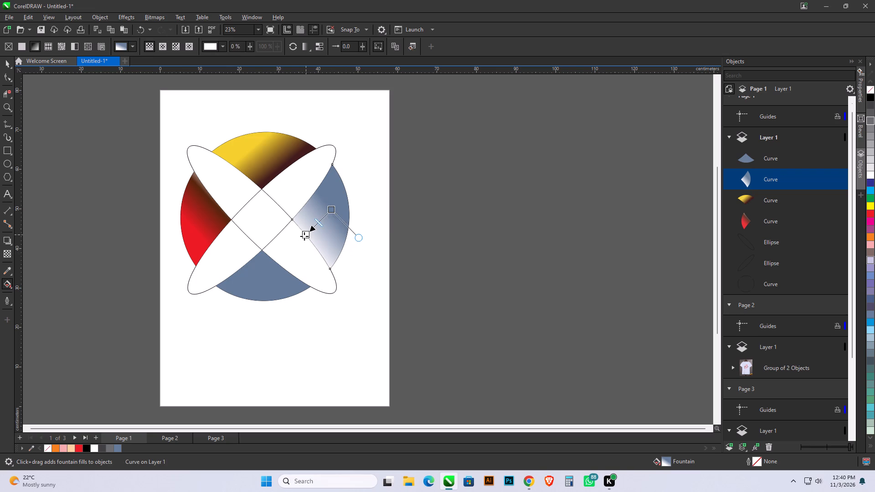
{"action": "left_click_drag", "start_coordinate": [304, 236], "coordinate": [303, 234]}
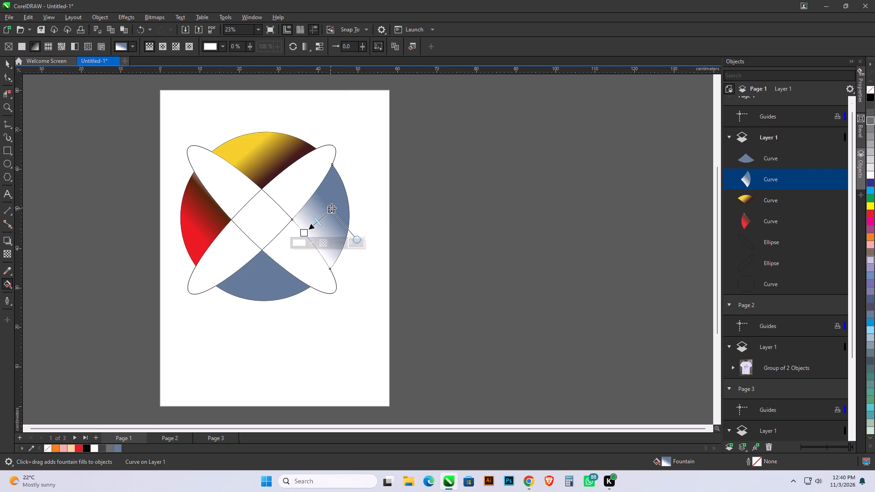
Recolour the blue-grey start of the right segment's gradient to green C65 M0 Y100 K0 and slightly nudge its skew handle.
{"action": "left_click", "coordinate": [331, 208]}
{"action": "left_click", "coordinate": [221, 47]}
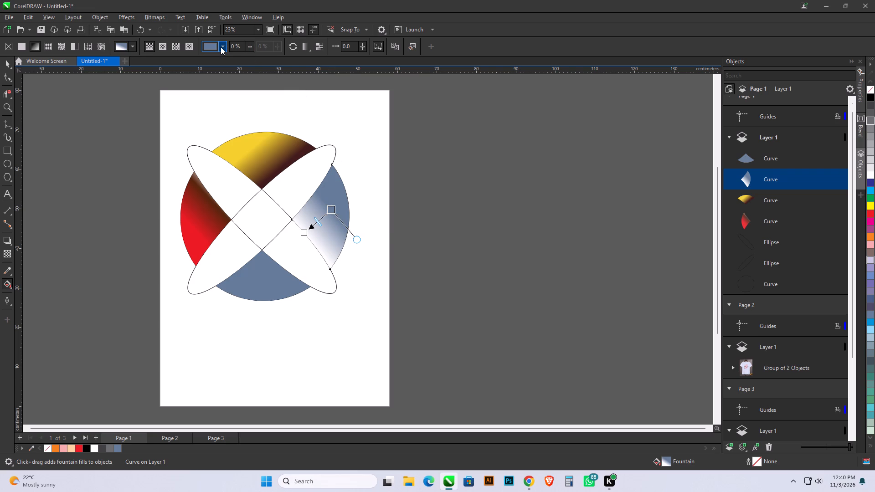
{"action": "left_click", "coordinate": [226, 157]}
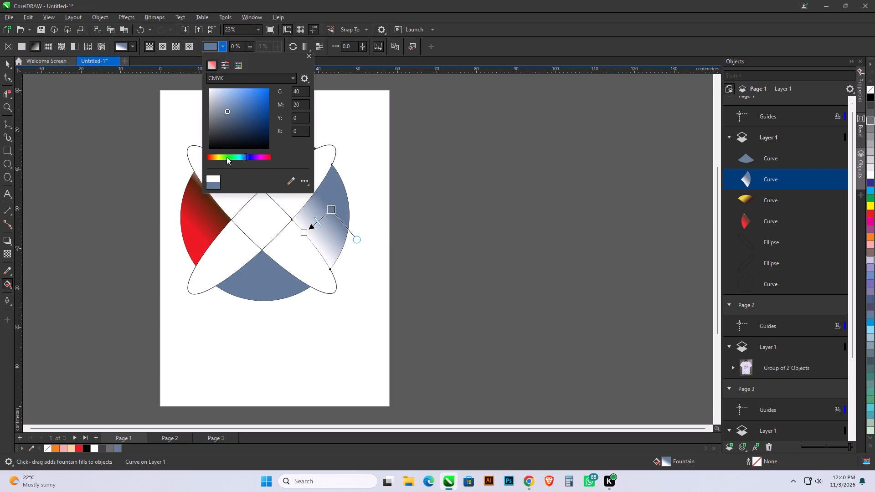
{"action": "left_click", "coordinate": [265, 93]}
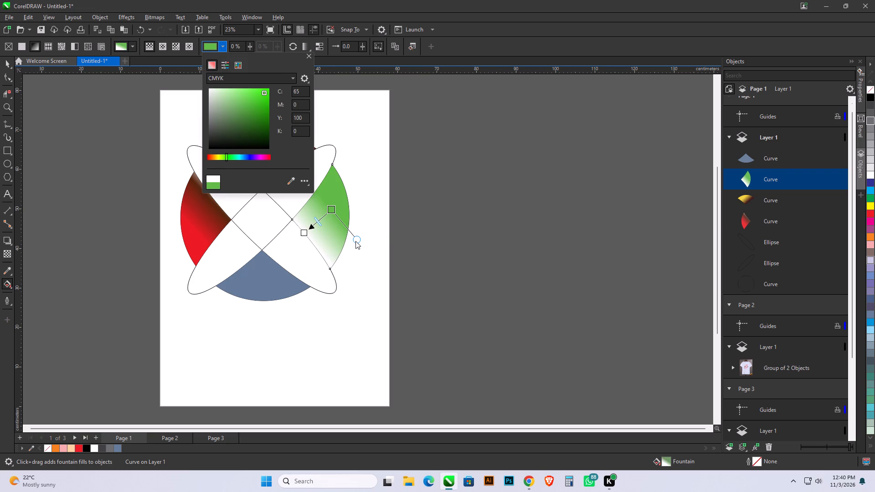
{"action": "left_click_drag", "start_coordinate": [355, 241], "coordinate": [351, 244]}
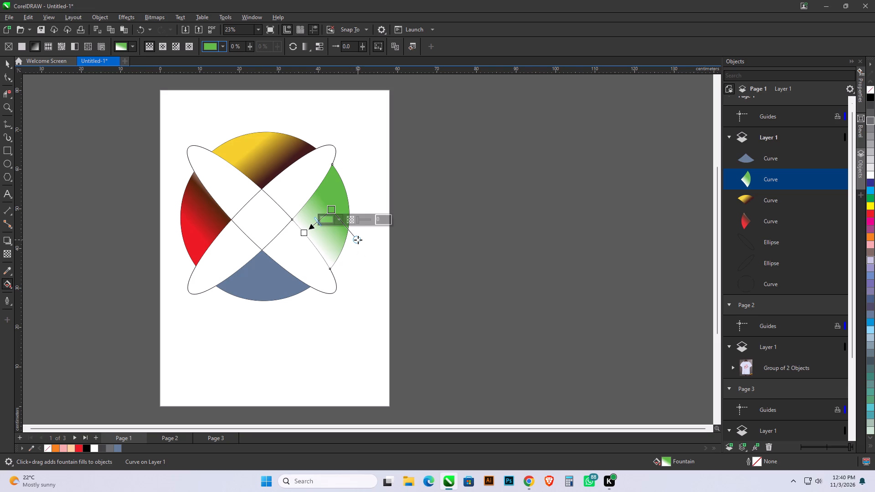
{"action": "left_click", "coordinate": [358, 240]}
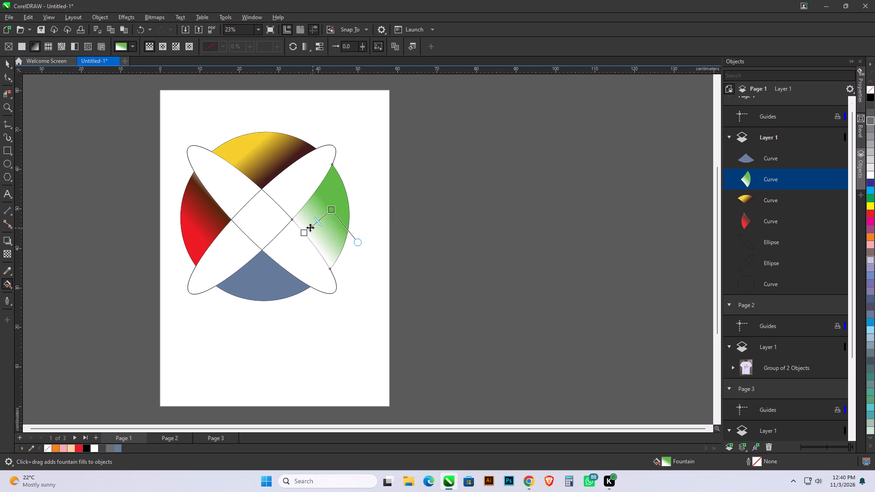
Recolour the white end of the right segment's fountain fill to near-black maroon #2B1414.
{"action": "left_click", "coordinate": [303, 233]}
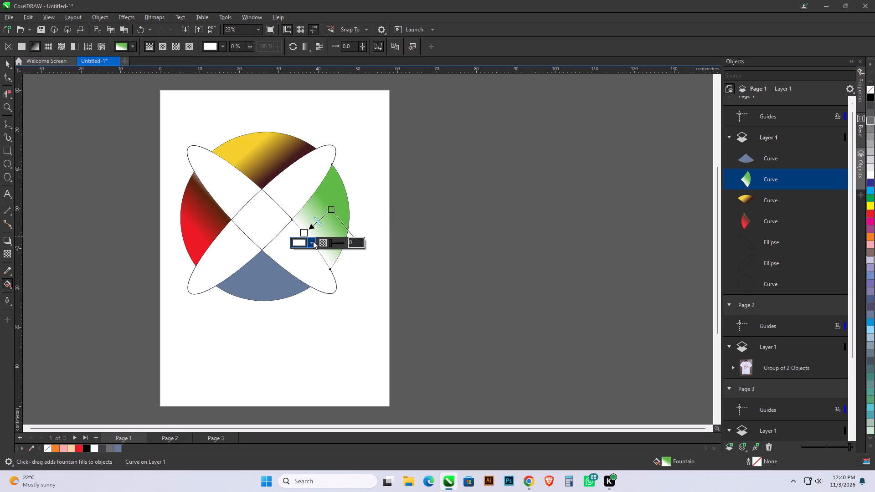
{"action": "left_click", "coordinate": [313, 241]}
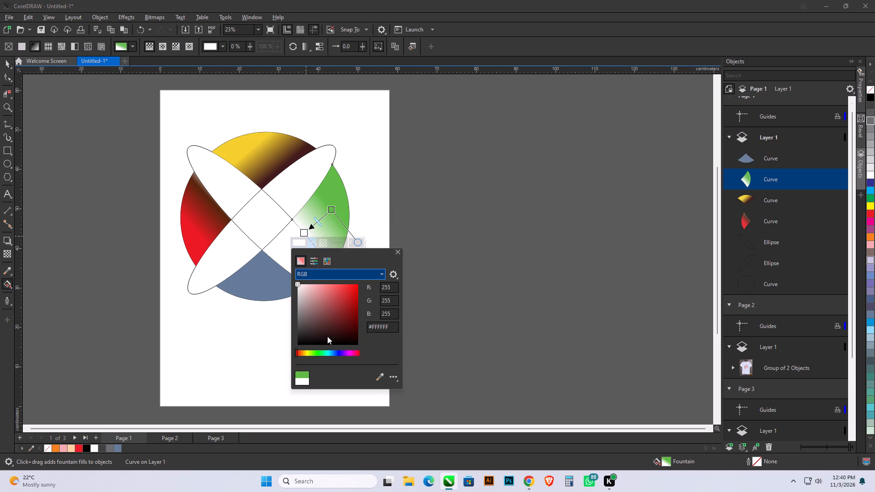
{"action": "left_click", "coordinate": [325, 334]}
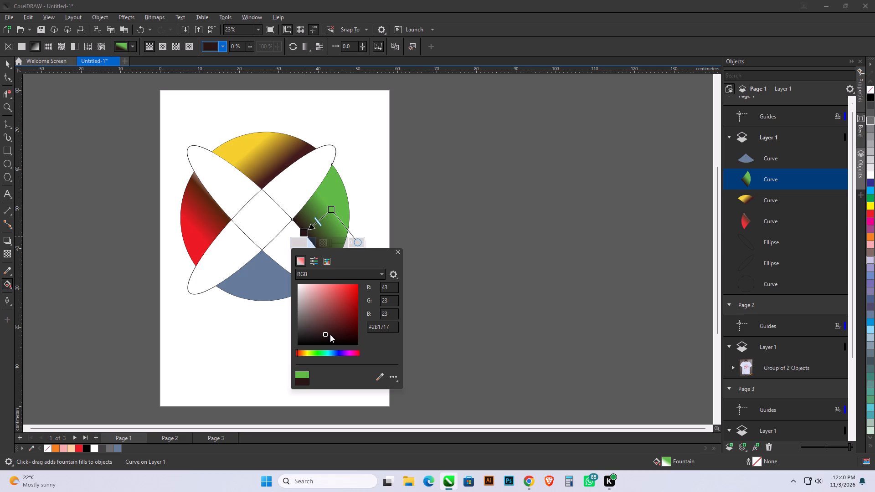
{"action": "left_click", "coordinate": [330, 334]}
{"action": "left_click", "coordinate": [402, 251]}
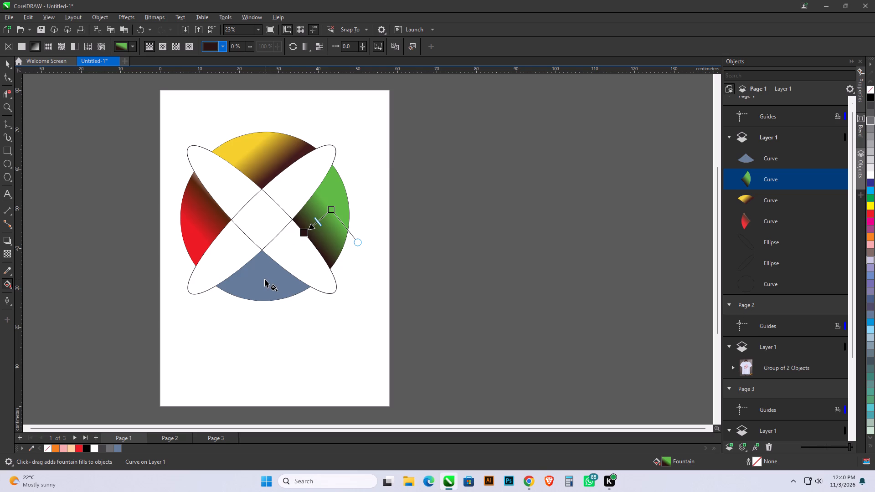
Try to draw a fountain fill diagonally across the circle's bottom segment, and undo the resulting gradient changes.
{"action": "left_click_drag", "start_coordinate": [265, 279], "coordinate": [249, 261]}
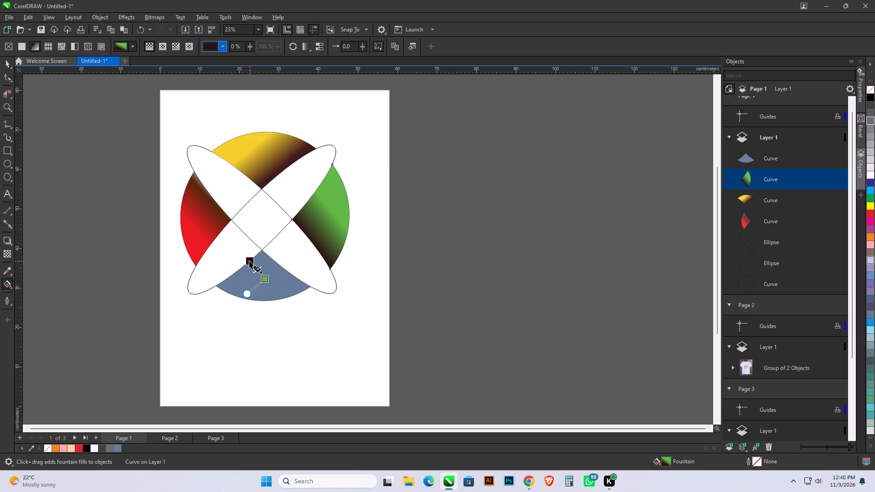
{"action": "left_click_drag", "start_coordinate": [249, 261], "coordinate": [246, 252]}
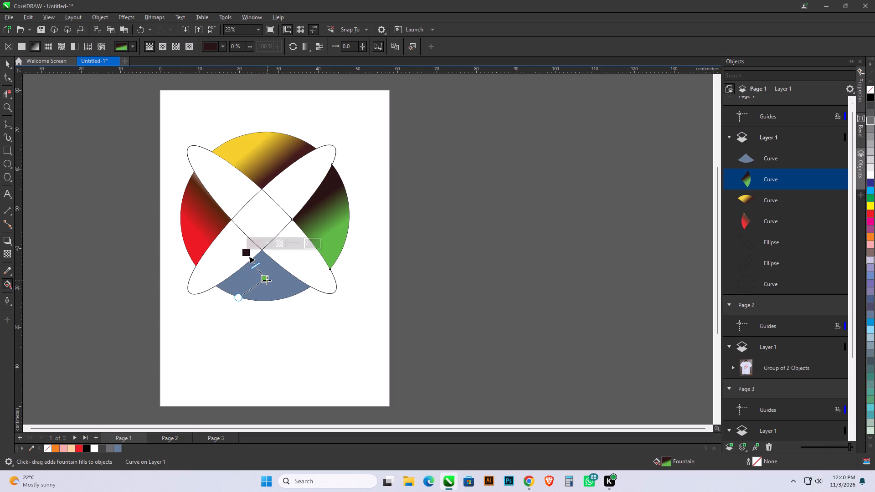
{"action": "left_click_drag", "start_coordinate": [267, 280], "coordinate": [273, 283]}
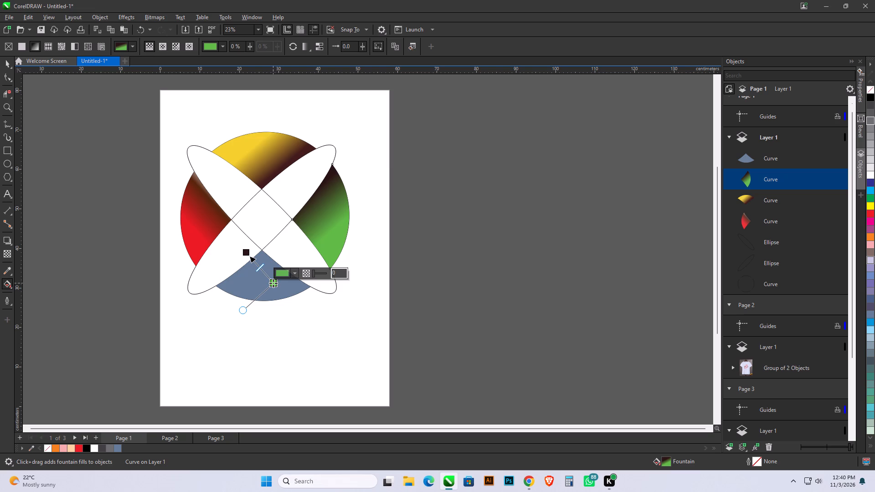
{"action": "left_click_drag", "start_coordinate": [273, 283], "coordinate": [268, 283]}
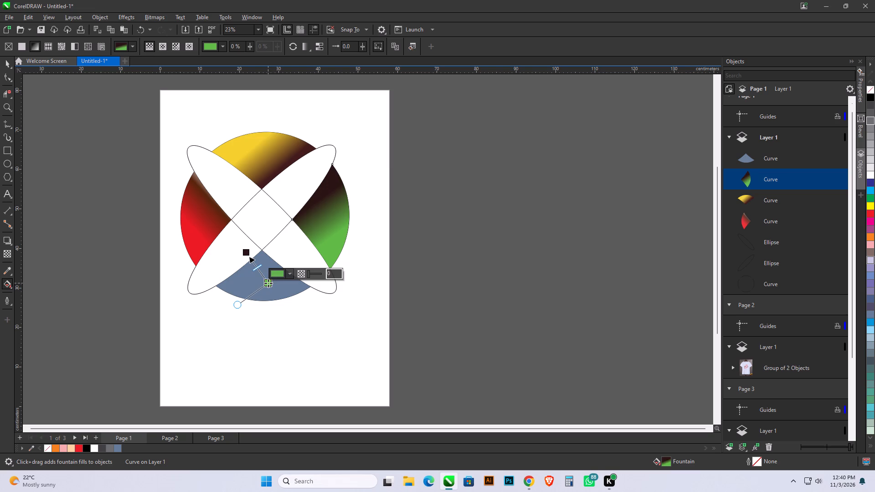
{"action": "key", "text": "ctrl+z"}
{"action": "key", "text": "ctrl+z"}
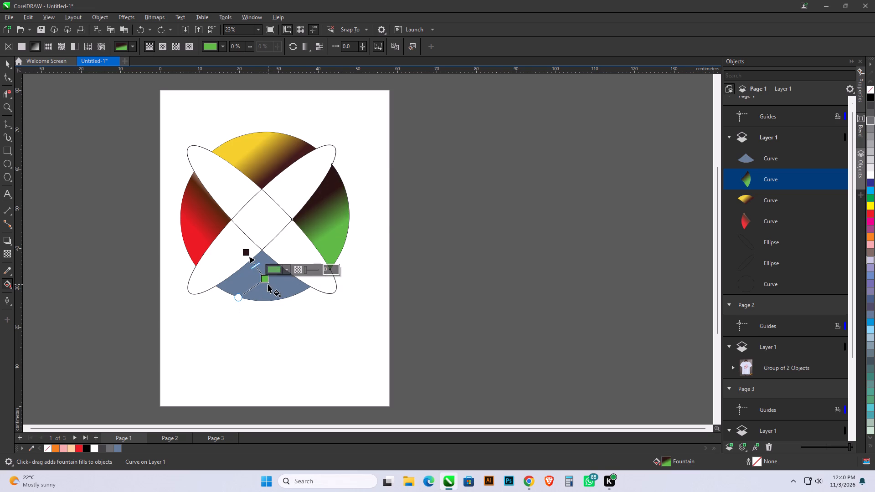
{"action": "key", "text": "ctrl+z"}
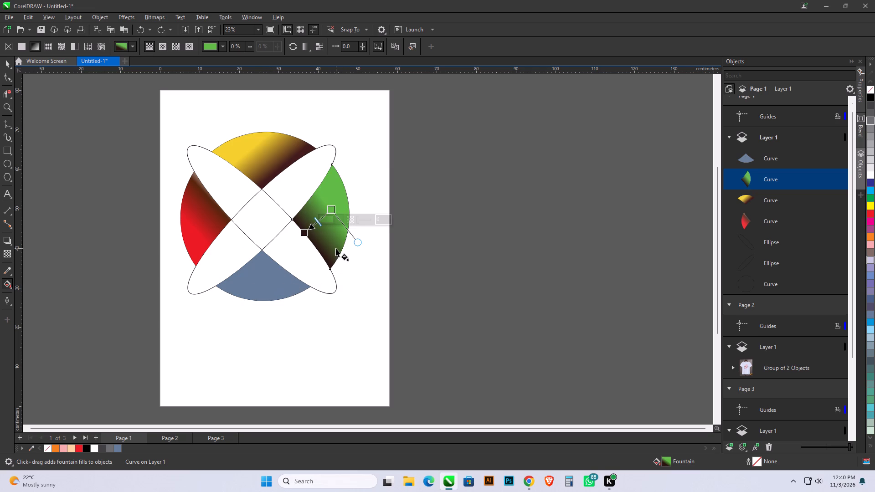
Apply a blue-grey to white linear fountain fill to the circle's bottom segment, running diagonally from its lower middle toward the upper left.
{"action": "left_click", "coordinate": [263, 266]}
{"action": "left_click_drag", "start_coordinate": [269, 274], "coordinate": [239, 263]}
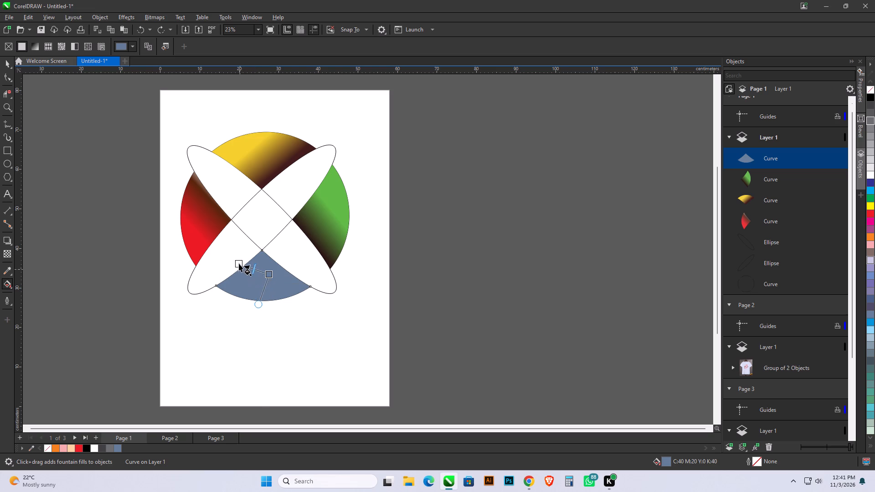
{"action": "left_click_drag", "start_coordinate": [239, 263], "coordinate": [237, 259]}
{"action": "left_click_drag", "start_coordinate": [268, 274], "coordinate": [268, 285]}
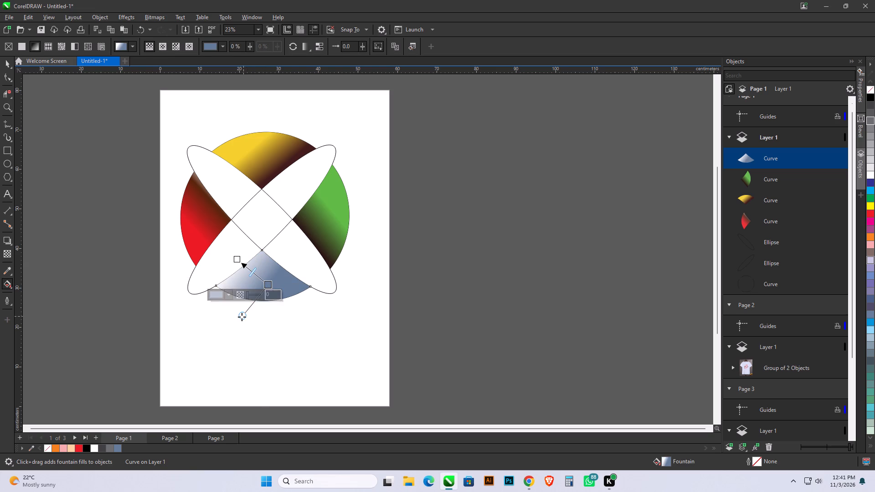
Shift the bottom segment's gradient start and white end points slightly toward the lower right and fine-tune its skew handle below the circle.
{"action": "left_click", "coordinate": [267, 283]}
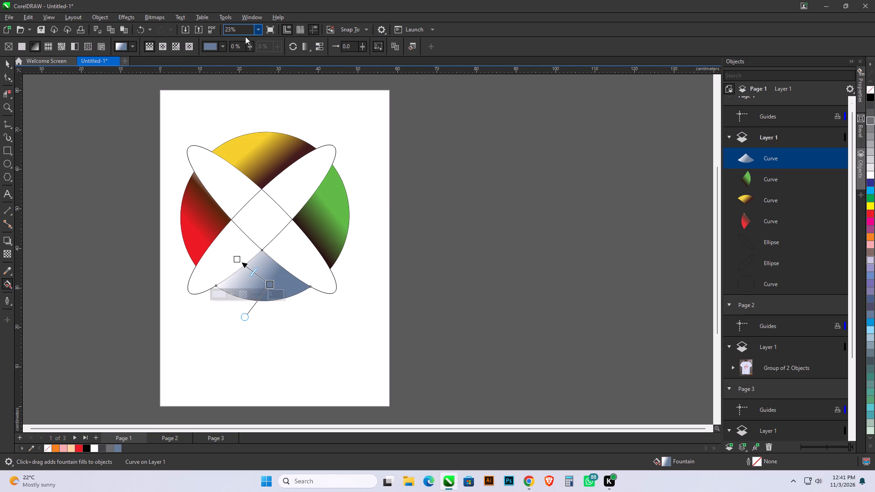
{"action": "left_click", "coordinate": [221, 42]}
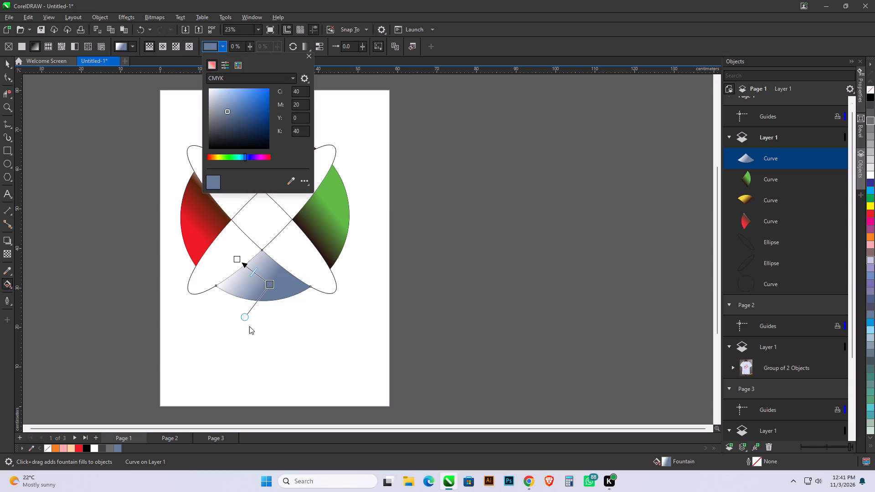
{"action": "left_click", "coordinate": [244, 318]}
{"action": "left_click_drag", "start_coordinate": [244, 318], "coordinate": [243, 318]}
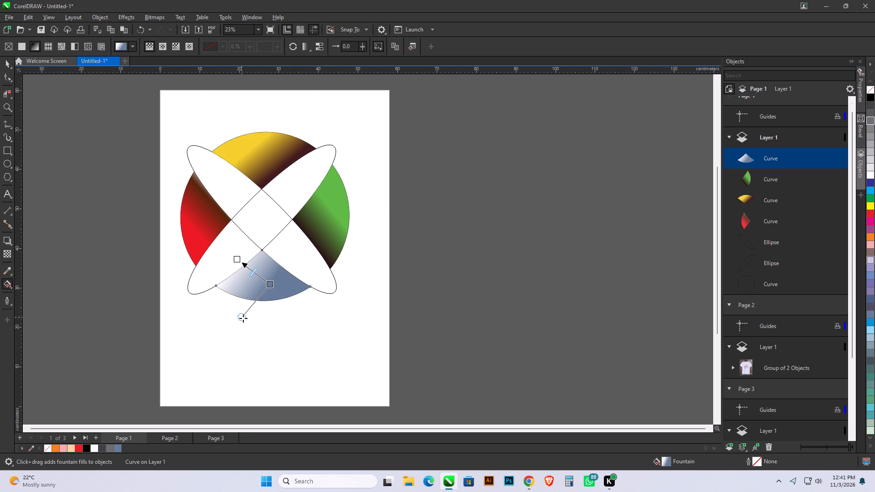
{"action": "left_click_drag", "start_coordinate": [243, 318], "coordinate": [247, 323]}
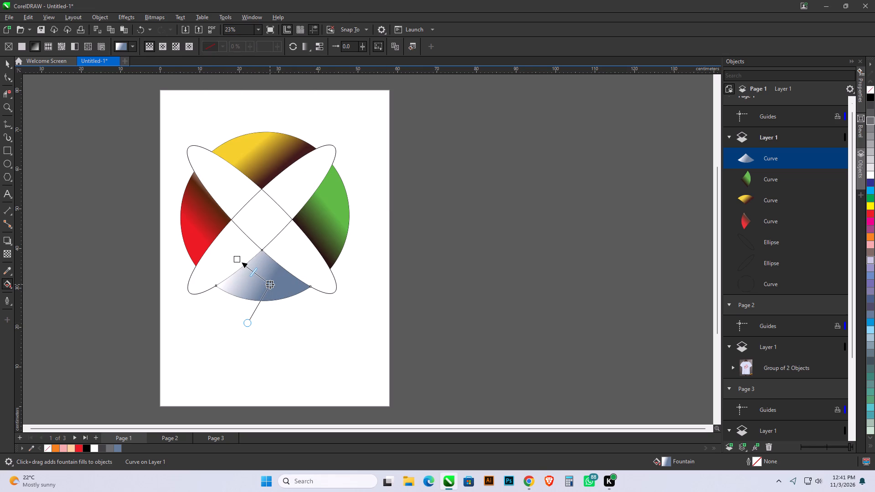
{"action": "left_click", "coordinate": [270, 284]}
{"action": "left_click_drag", "start_coordinate": [236, 259], "coordinate": [240, 261]}
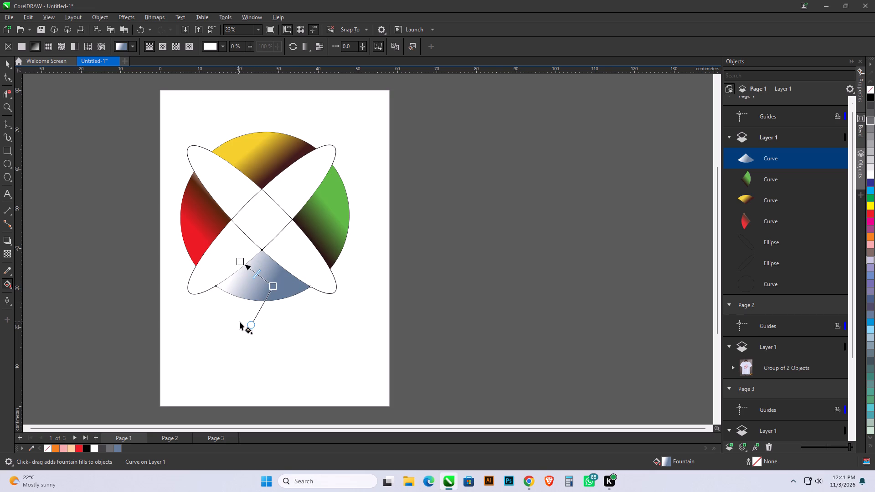
{"action": "left_click_drag", "start_coordinate": [249, 324], "coordinate": [245, 323]}
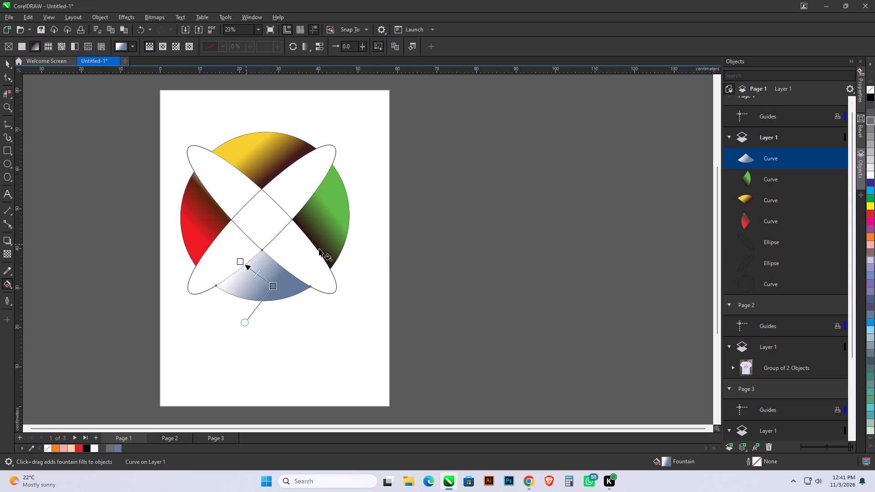
Recolour the blue-grey start of the bottom segment's gradient to blue C91 M82 Y0 K0.
{"action": "left_click", "coordinate": [273, 287]}
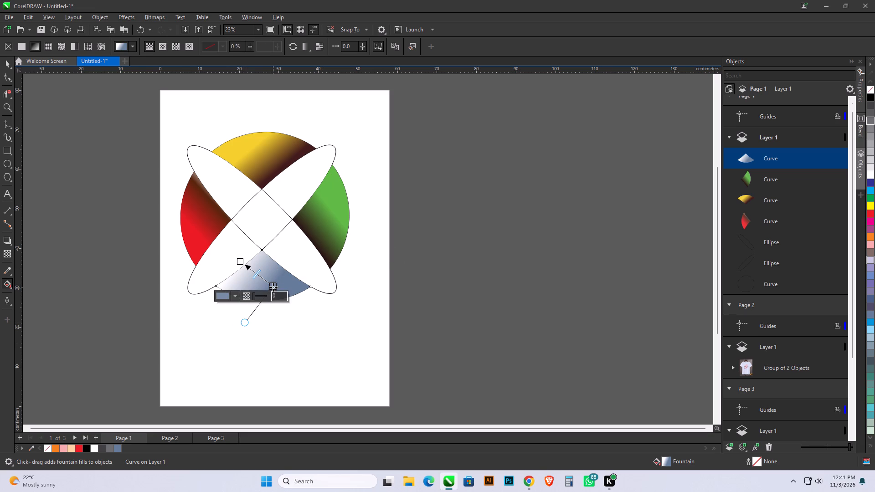
{"action": "left_click", "coordinate": [237, 295]}
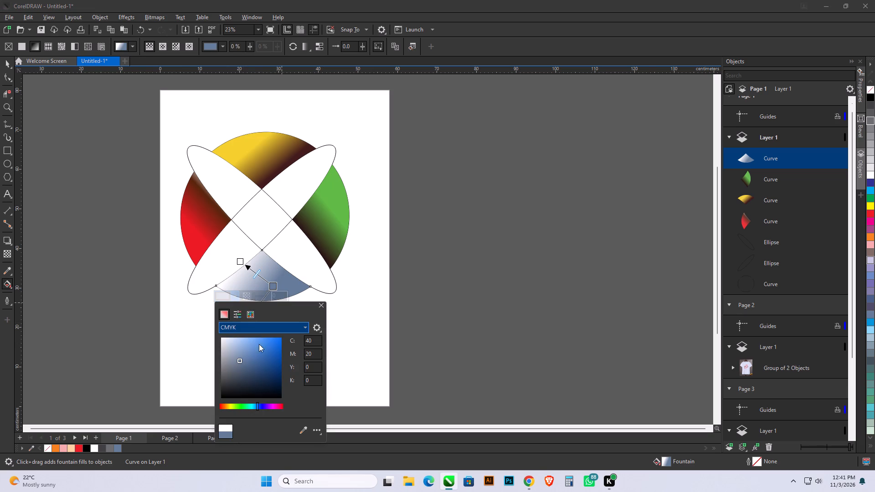
{"action": "left_click", "coordinate": [263, 406]}
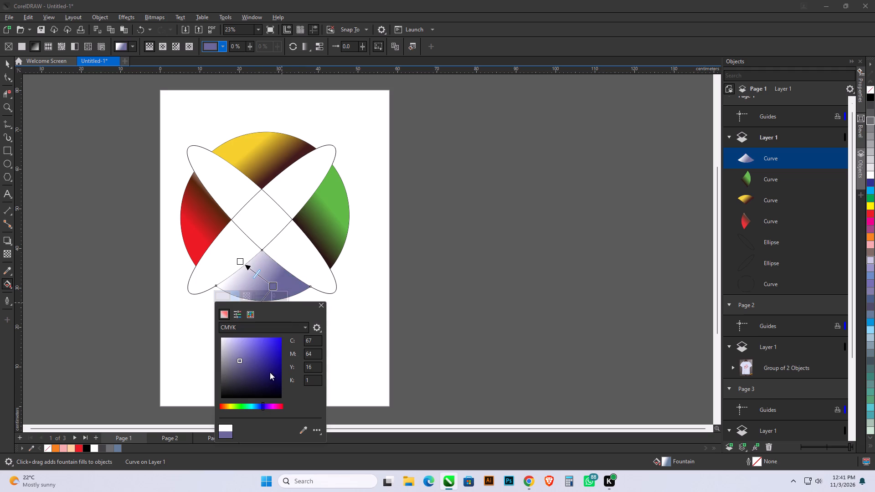
{"action": "left_click", "coordinate": [275, 343]}
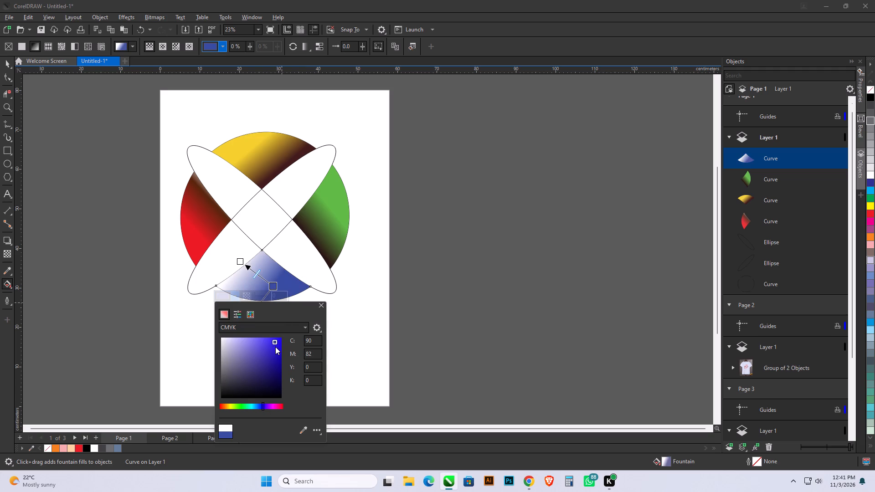
{"action": "left_click", "coordinate": [275, 347]}
{"action": "left_click", "coordinate": [269, 341]}
{"action": "left_click", "coordinate": [278, 341]}
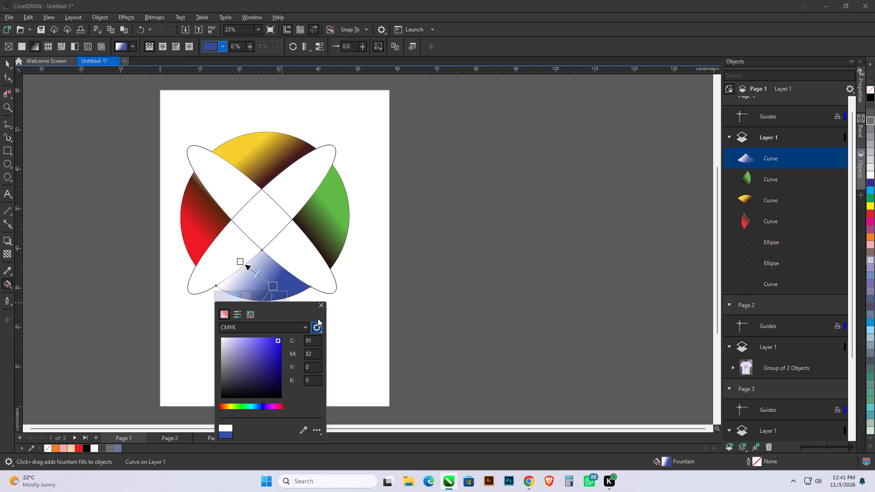
{"action": "left_click", "coordinate": [320, 304]}
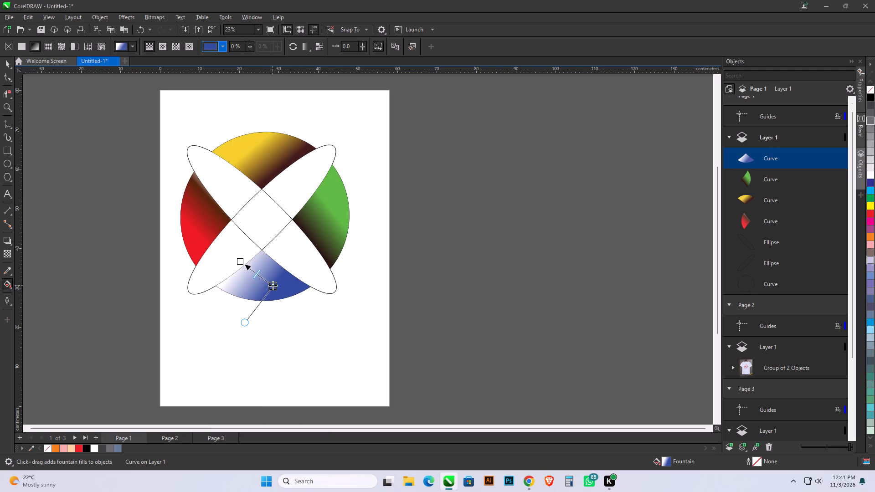
Recolour the white end of the bottom segment's fountain fill to near-black maroon #240F0F.
{"action": "left_click", "coordinate": [240, 261]}
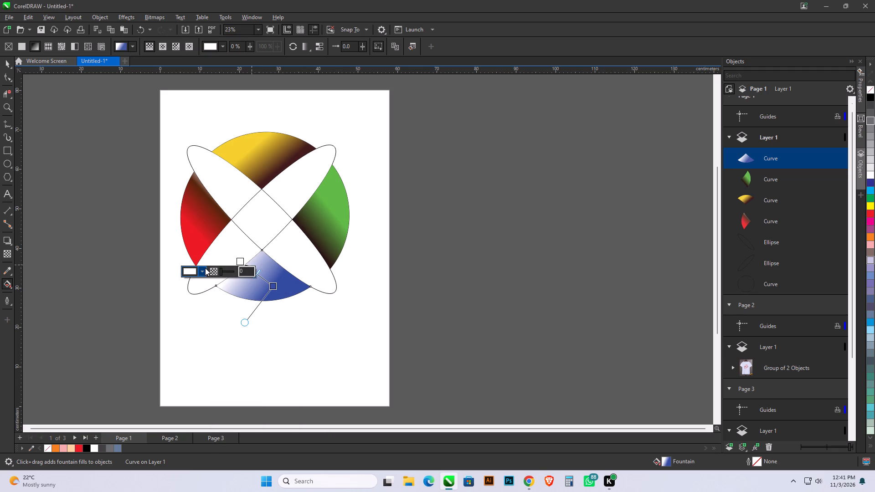
{"action": "left_click", "coordinate": [203, 268]}
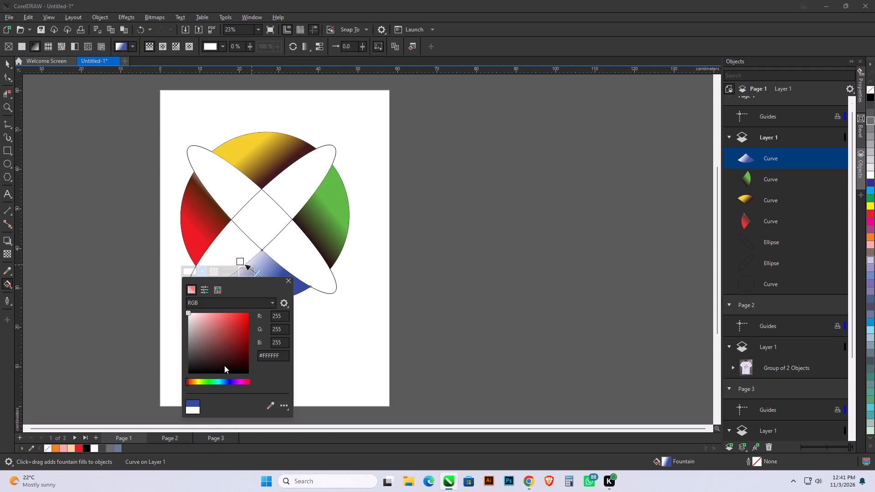
{"action": "left_click", "coordinate": [224, 365]}
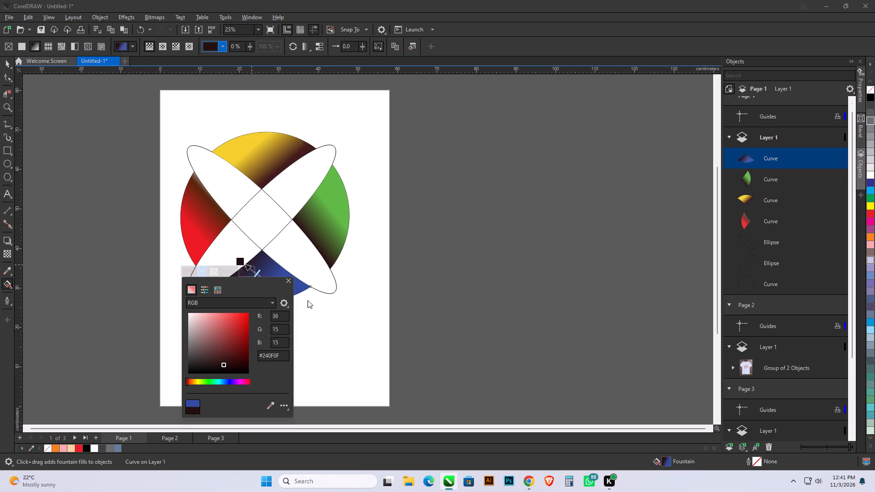
{"action": "left_click", "coordinate": [289, 279]}
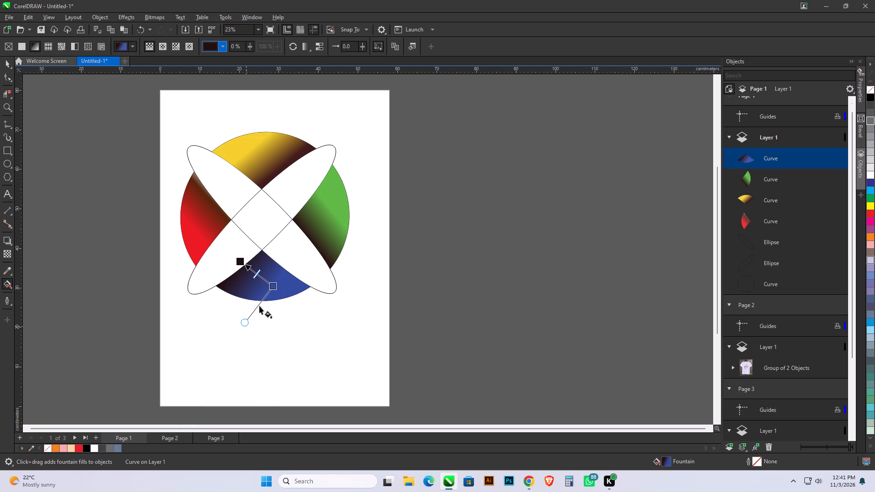
Nudge the blue start point of the bottom segment's gradient slightly toward the lower right and deselect the segment.
{"action": "left_click", "coordinate": [273, 286]}
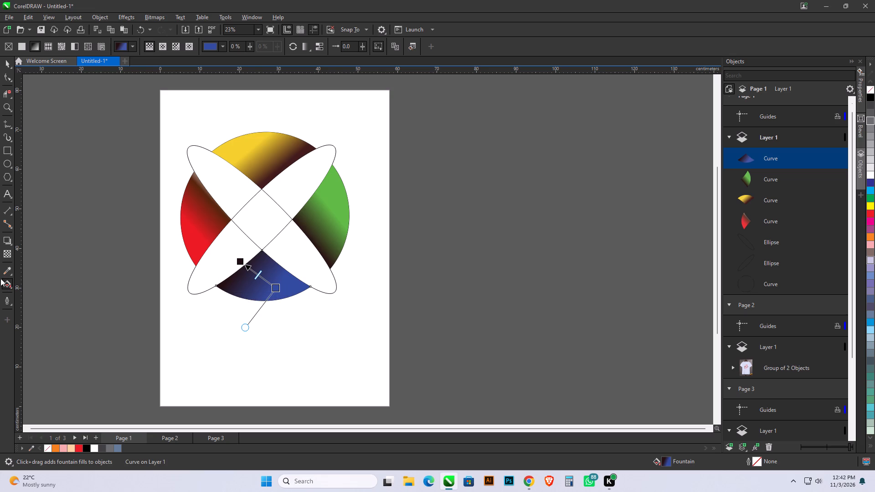
{"action": "left_click", "coordinate": [4, 75]}
{"action": "left_click", "coordinate": [72, 164]}
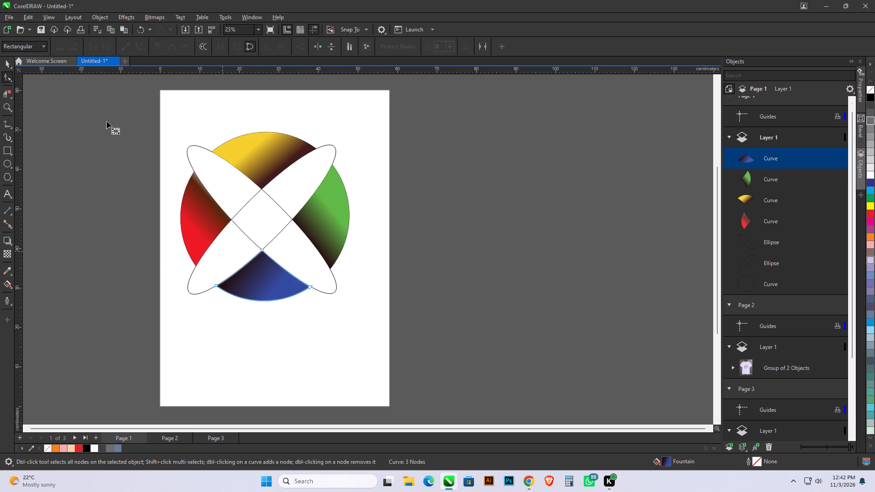
{"action": "left_click", "coordinate": [8, 59]}
{"action": "left_click", "coordinate": [106, 198]}
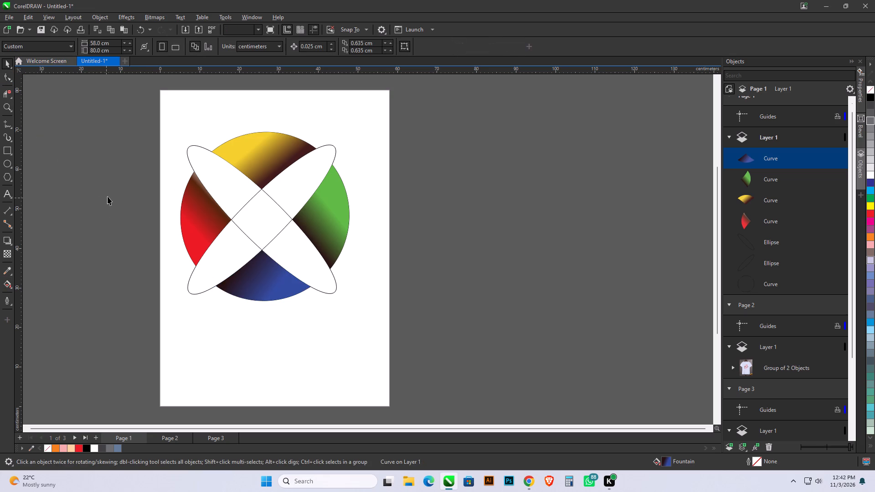
Smart Fill the four outer petals of the crossed ellipses with blue-grey C40 M20 Y0 K40 and no outline, repeating the upper-left petal.
{"action": "left_click", "coordinate": [231, 254]}
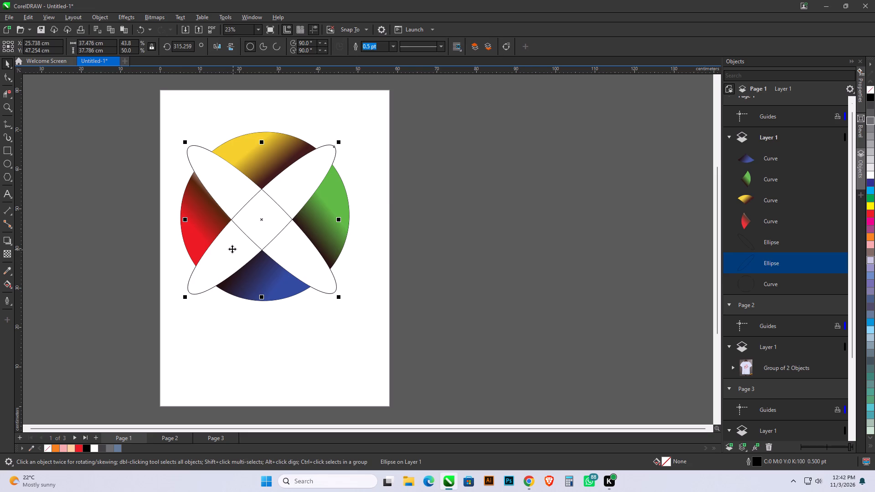
{"action": "left_click", "coordinate": [82, 239]}
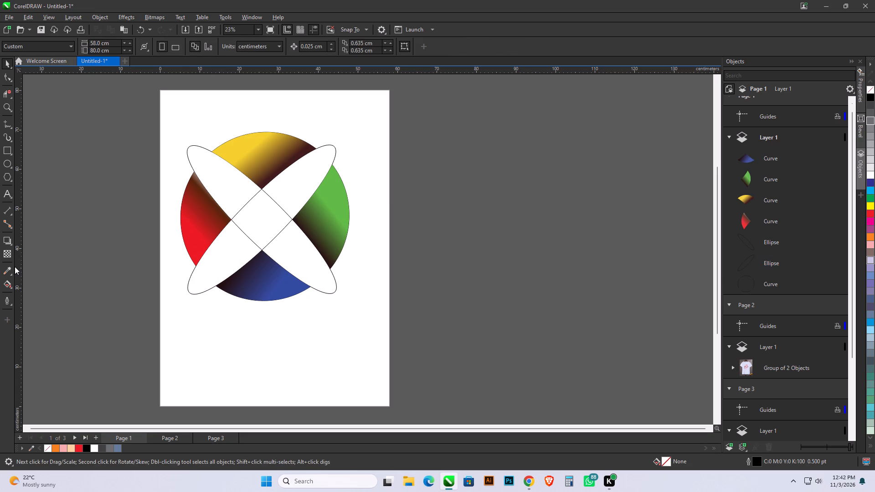
{"action": "left_click", "coordinate": [11, 287]}
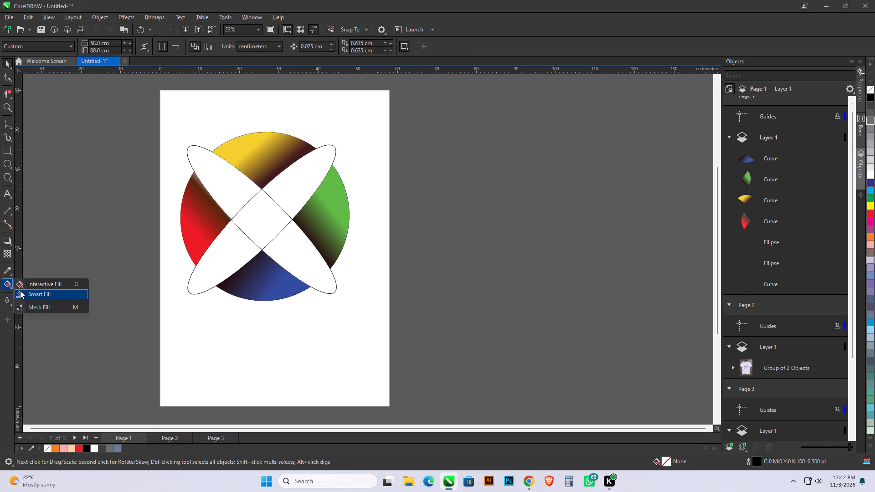
{"action": "left_click", "coordinate": [20, 291]}
{"action": "left_click", "coordinate": [222, 268]}
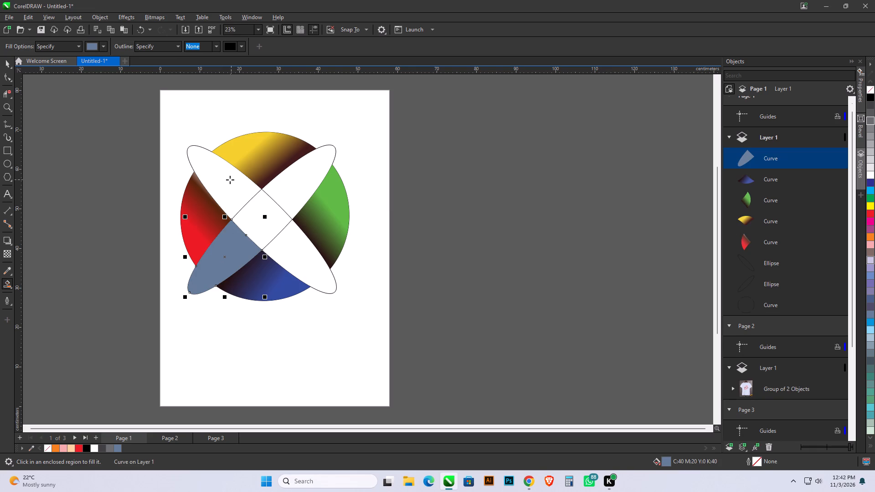
{"action": "left_click", "coordinate": [230, 179]}
{"action": "left_click", "coordinate": [293, 192]}
{"action": "left_click", "coordinate": [293, 251]}
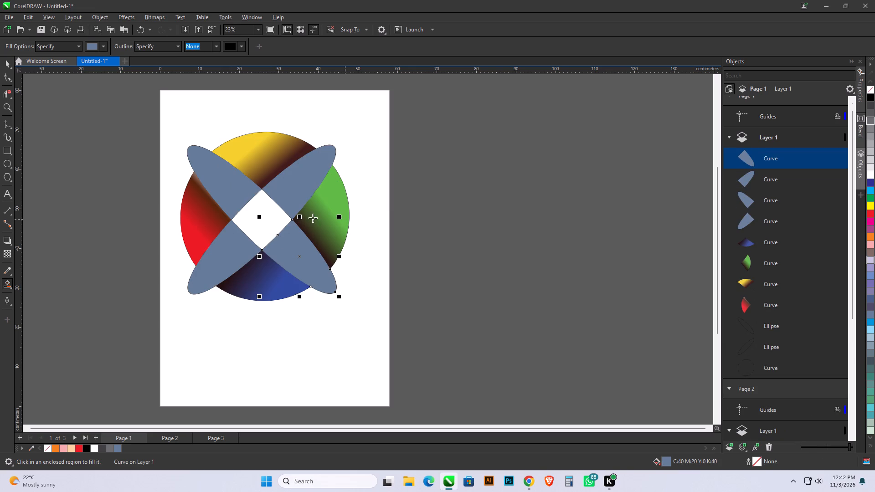
{"action": "left_click", "coordinate": [223, 187]}
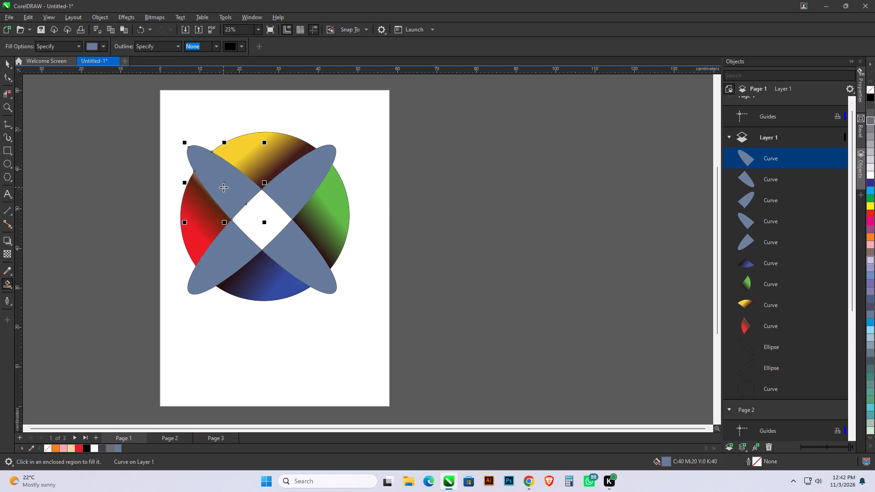
Sample green C65 M0 Y100 K0 from the circle's right segment and apply it to the upper-left petal.
{"action": "left_click", "coordinate": [9, 269]}
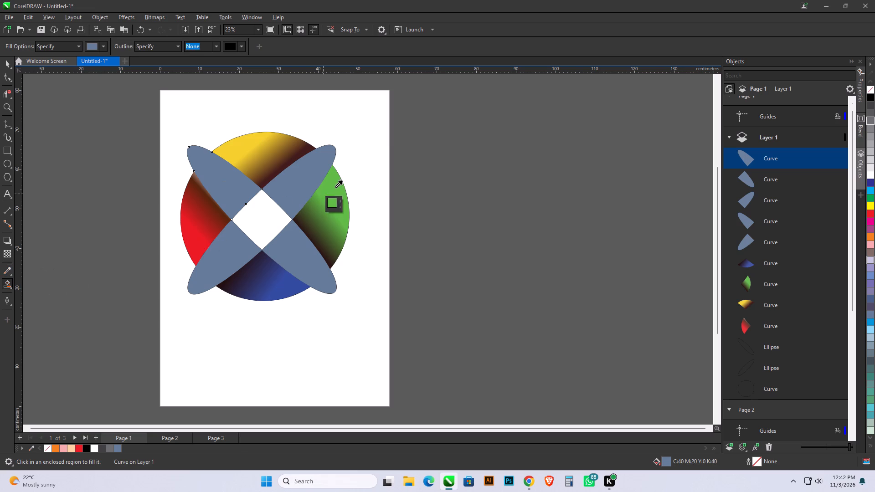
{"action": "left_click", "coordinate": [332, 191]}
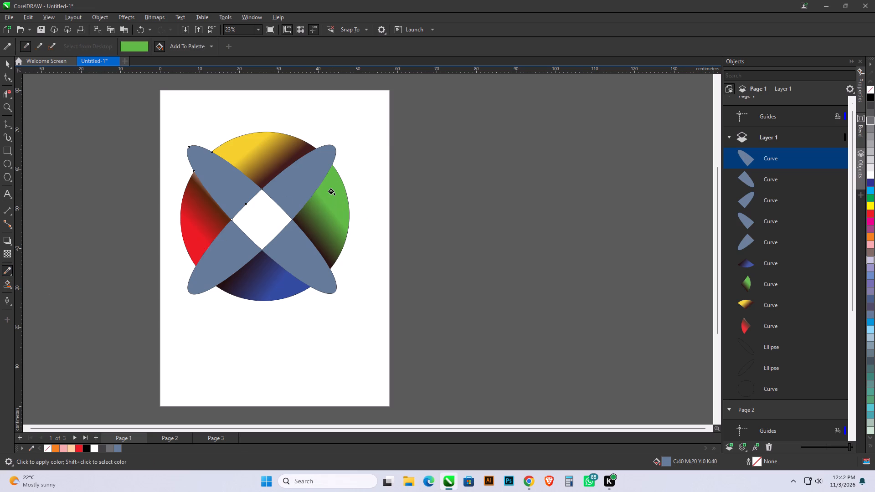
{"action": "left_click", "coordinate": [219, 180]}
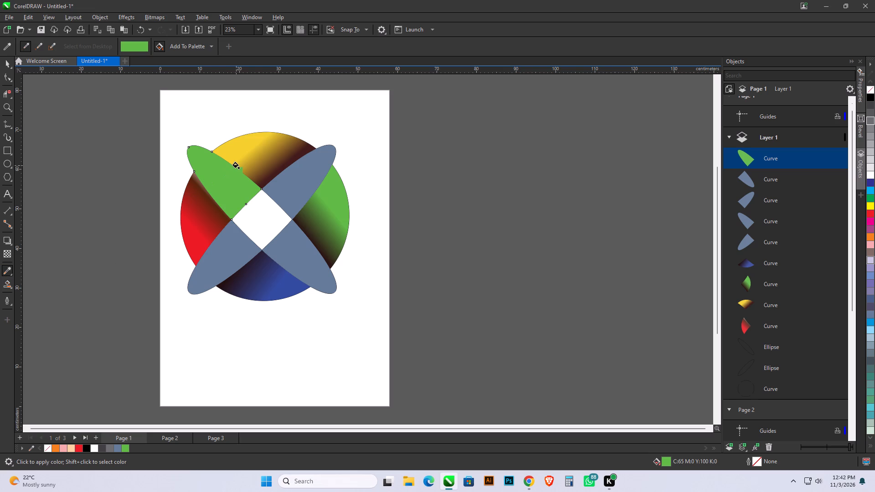
Sample yellow C6 M14 Y93 K0 from the circle's top segment and apply it to the lower-right petal.
{"action": "key", "text": "ctrl+space"}
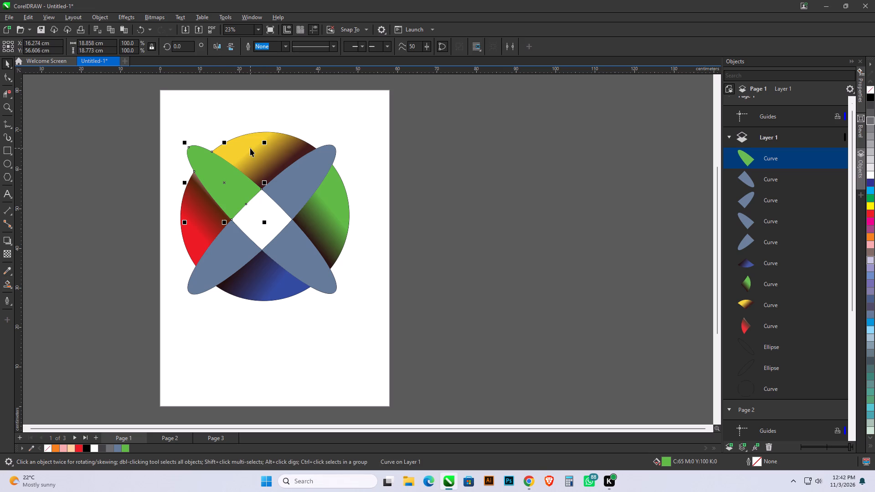
{"action": "key", "text": "ctrl+space"}
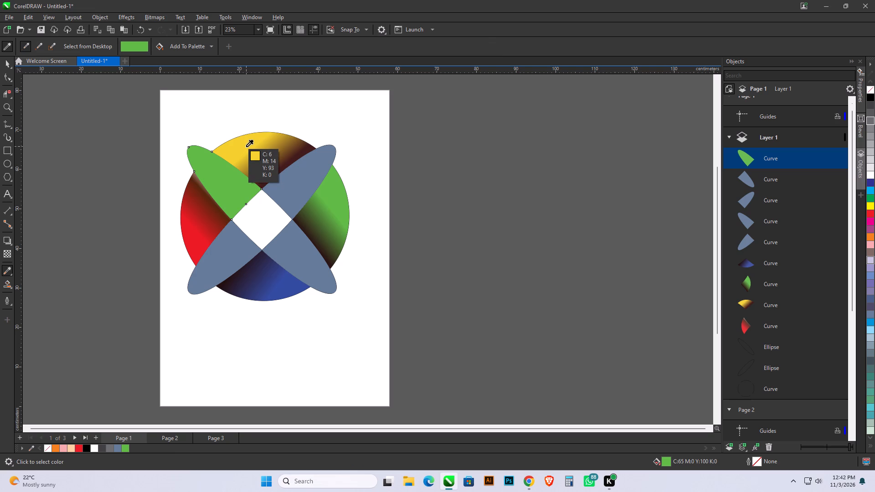
{"action": "left_click", "coordinate": [246, 148]}
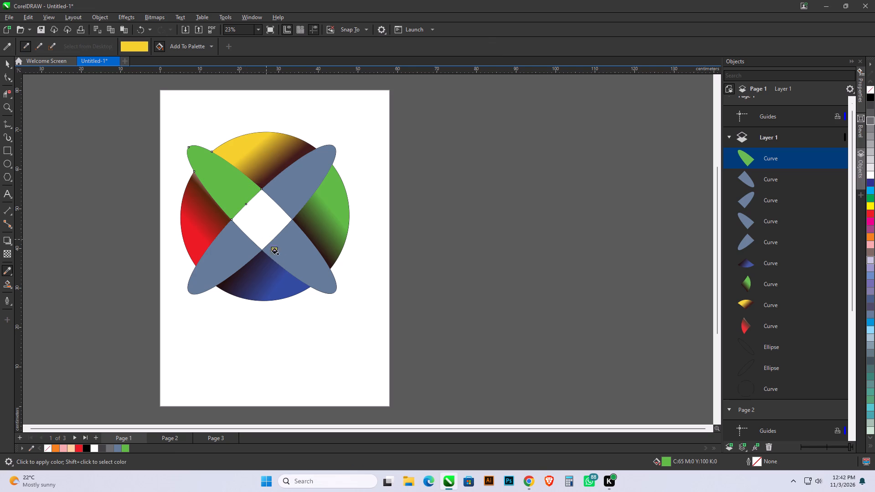
{"action": "left_click", "coordinate": [292, 258]}
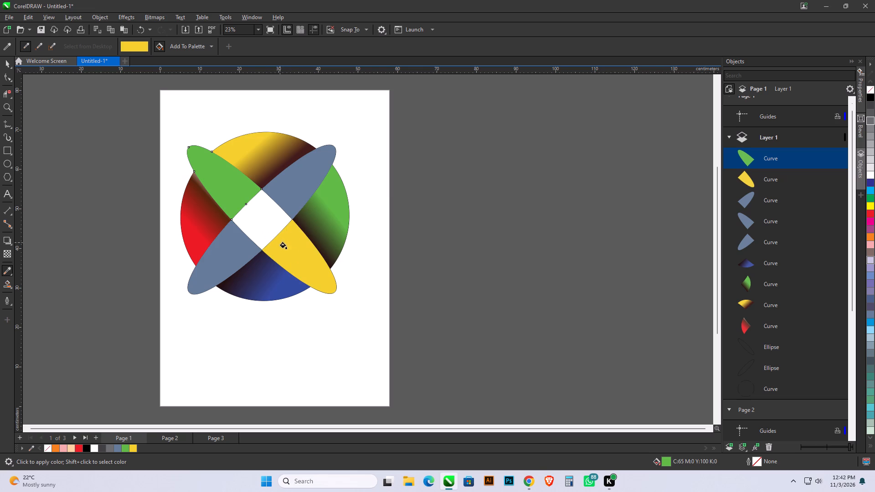
Sample green C65 M0 Y100 K0 from the upper-left petal and apply it to the lower-left petal.
{"action": "key", "text": "ctrl+space"}
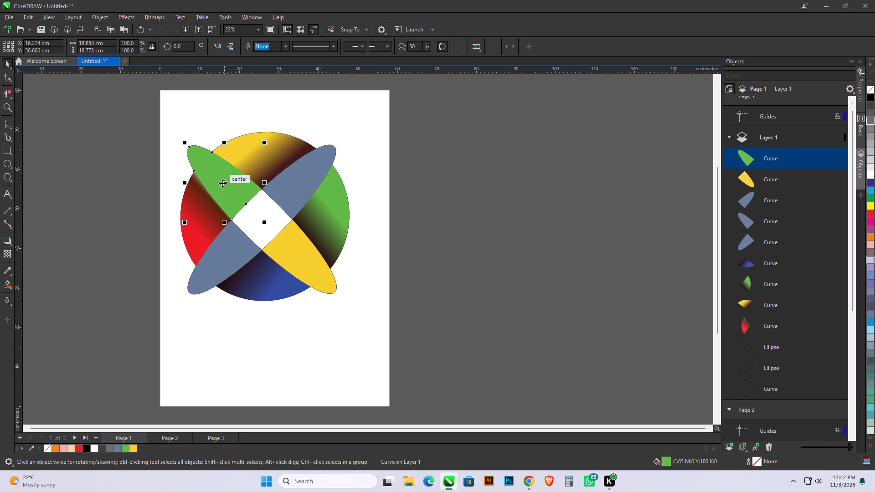
{"action": "left_click", "coordinate": [218, 259]}
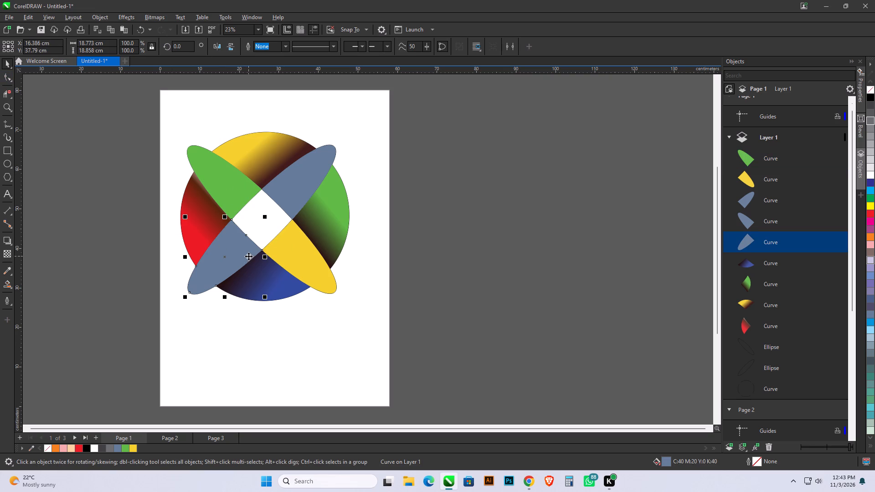
{"action": "key", "text": "ctrl+space"}
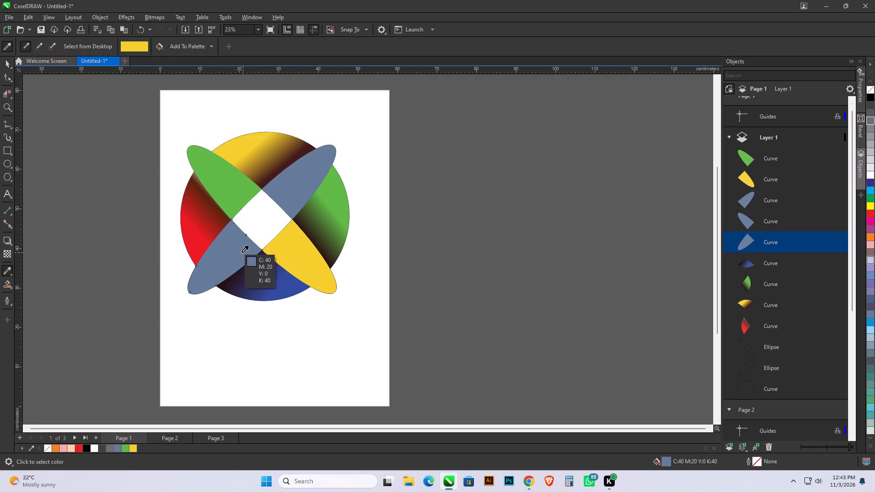
{"action": "left_click", "coordinate": [237, 191]}
{"action": "left_click", "coordinate": [224, 261]}
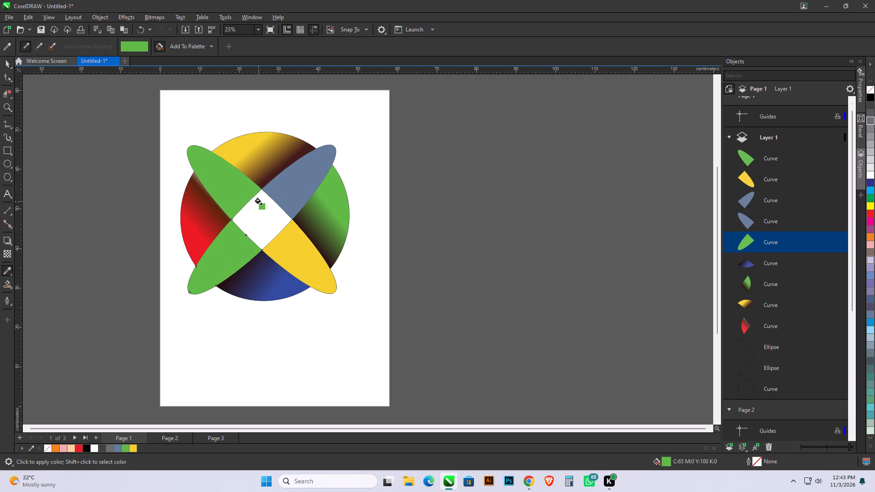
Sample pure red C0 M100 Y100 K0 from the circle's left segment and apply it to the upper-right petal.
{"action": "key", "text": "ctrl+space"}
{"action": "key", "text": "ctrl+space"}
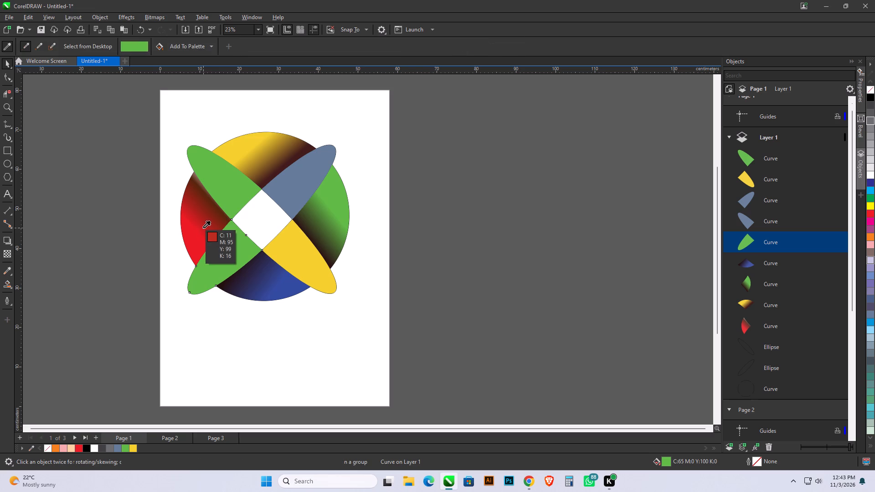
{"action": "left_click", "coordinate": [200, 231]}
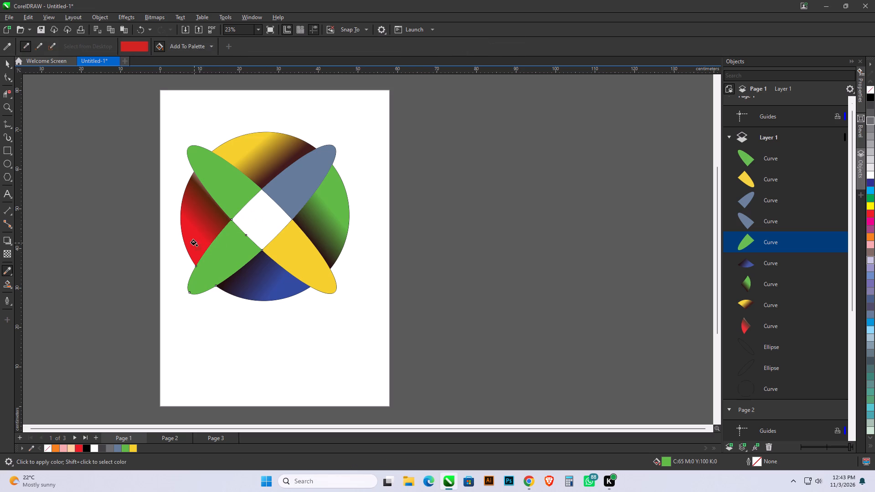
{"action": "key", "text": "ctrl+space"}
{"action": "key", "text": "ctrl+space"}
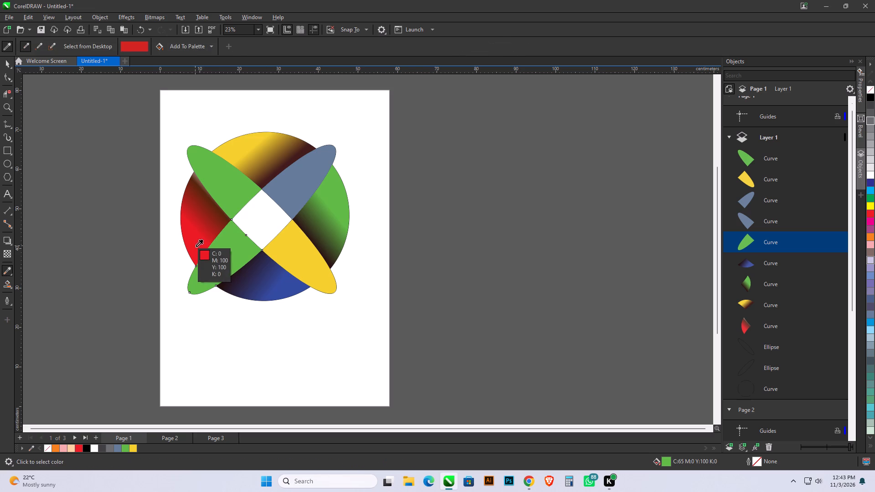
{"action": "left_click", "coordinate": [197, 247]}
{"action": "left_click", "coordinate": [307, 182]}
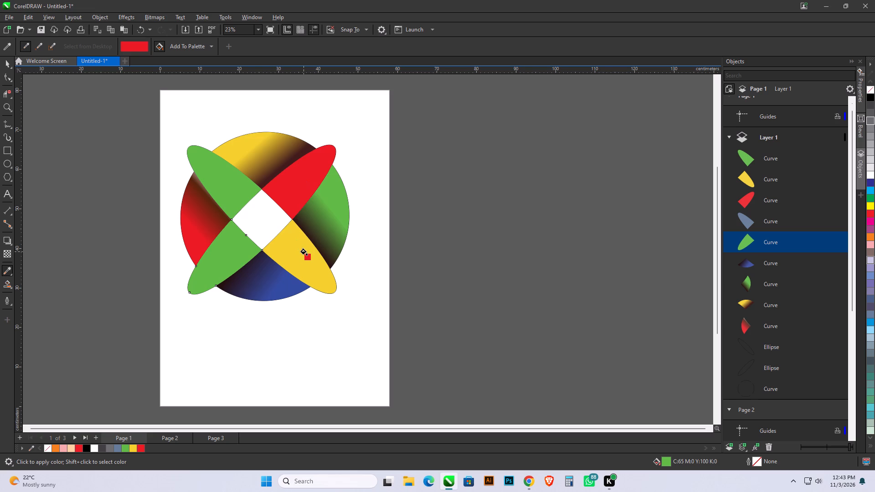
Recolour the upper-left petal with blue C91 M82 Y0 K0 sampled from the circle's bottom segment, and leave nothing selected.
{"action": "key", "text": "ctrl+space"}
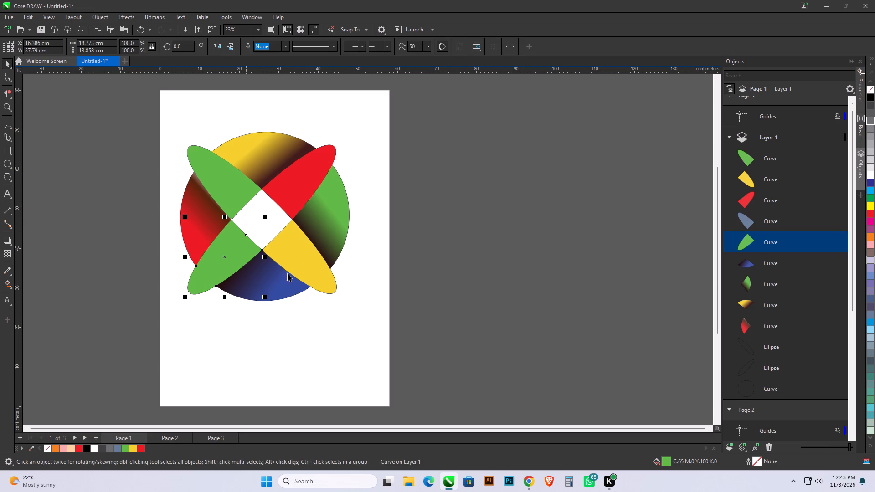
{"action": "left_click", "coordinate": [290, 290]}
{"action": "key", "text": "ctrl+space"}
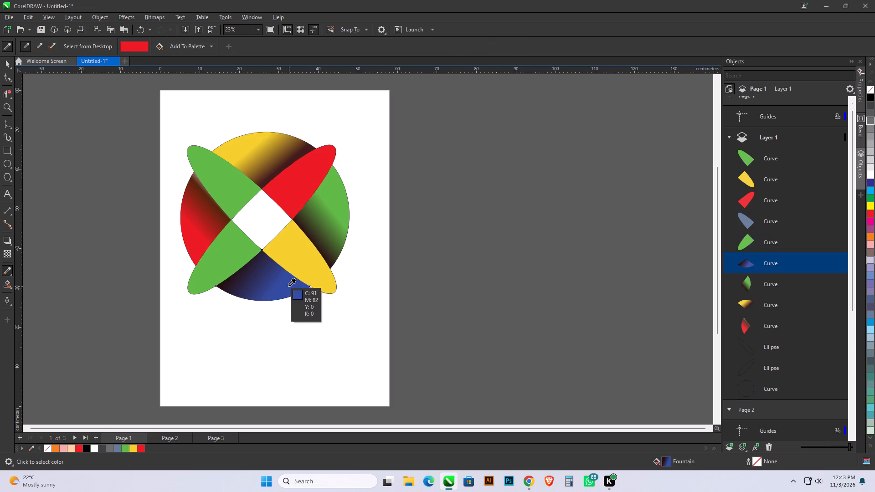
{"action": "left_click", "coordinate": [288, 286]}
{"action": "left_click", "coordinate": [228, 189]}
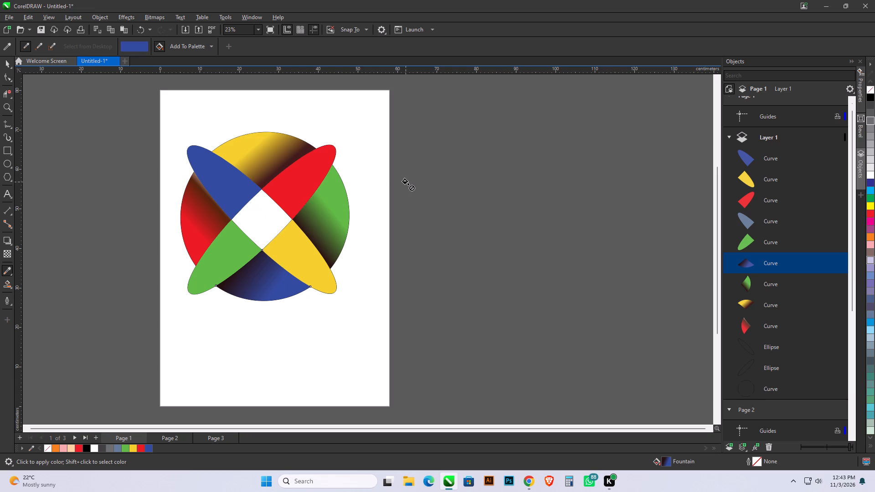
{"action": "left_click", "coordinate": [6, 63]}
{"action": "left_click", "coordinate": [460, 246]}
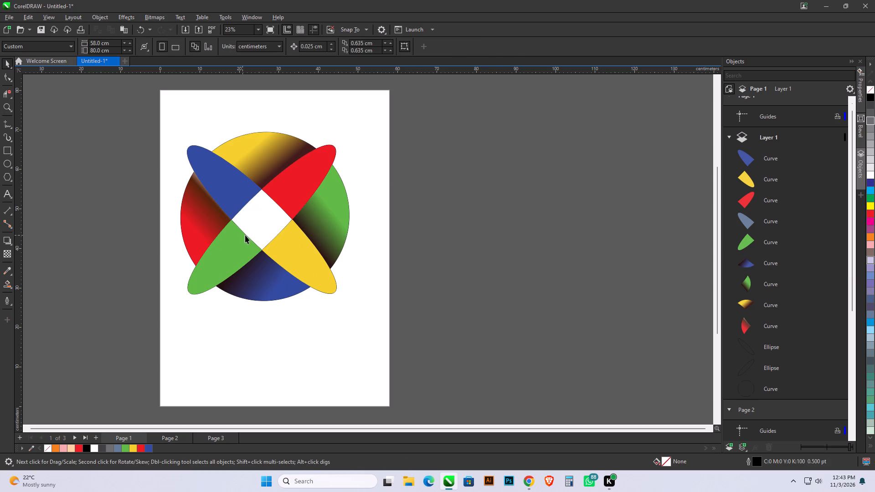
Make the middle node of the green lower-left petal's inner edge smooth and move it about 3 cm toward the centre of the white square.
{"action": "left_click", "coordinate": [246, 235]}
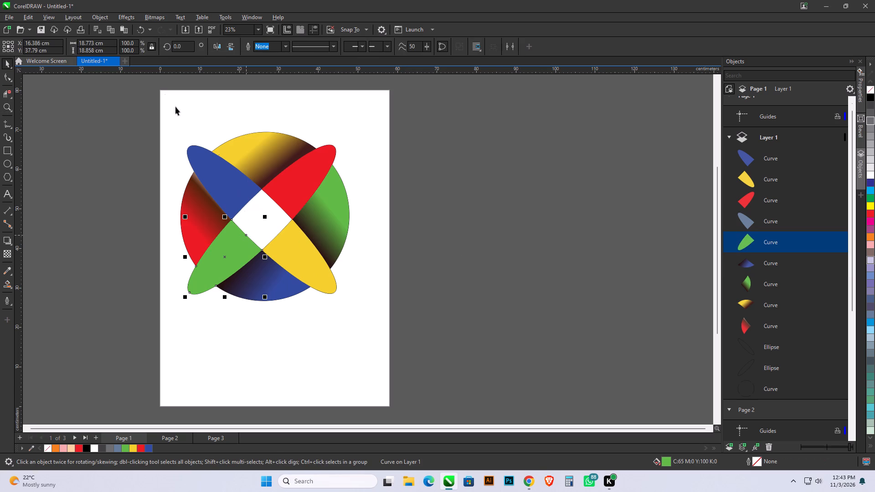
{"action": "left_click", "coordinate": [3, 75]}
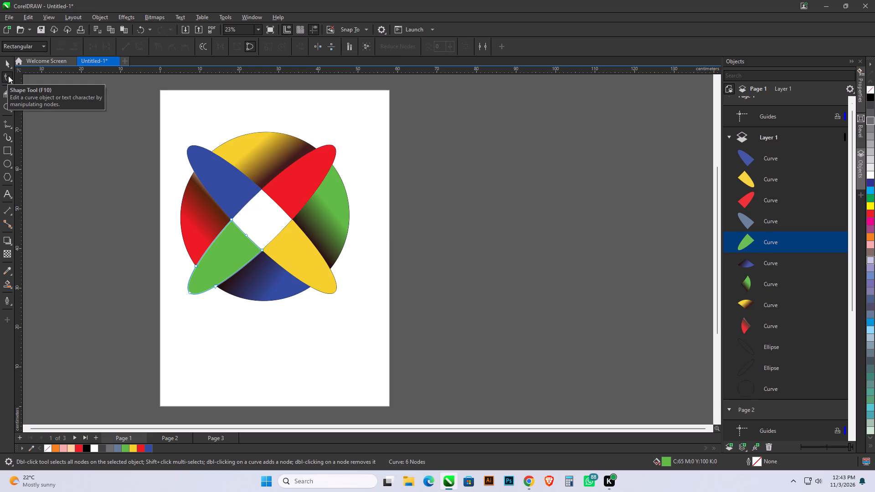
{"action": "left_click", "coordinate": [247, 236]}
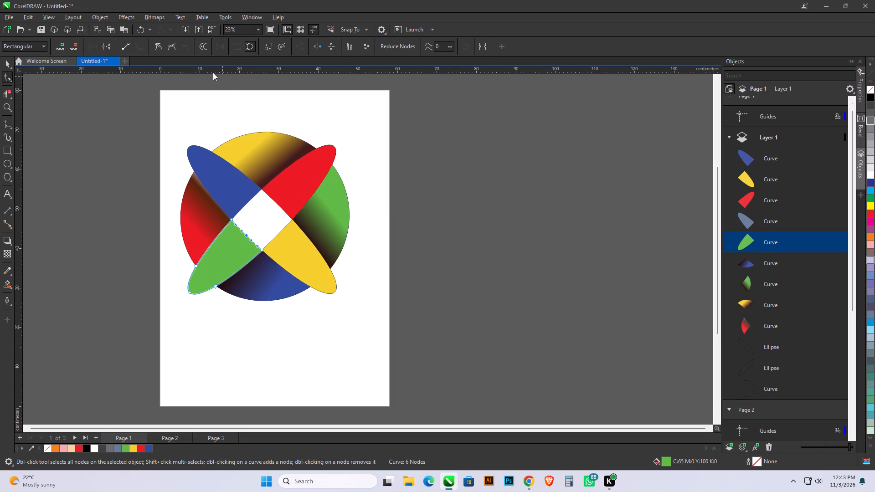
{"action": "left_click", "coordinate": [166, 47]}
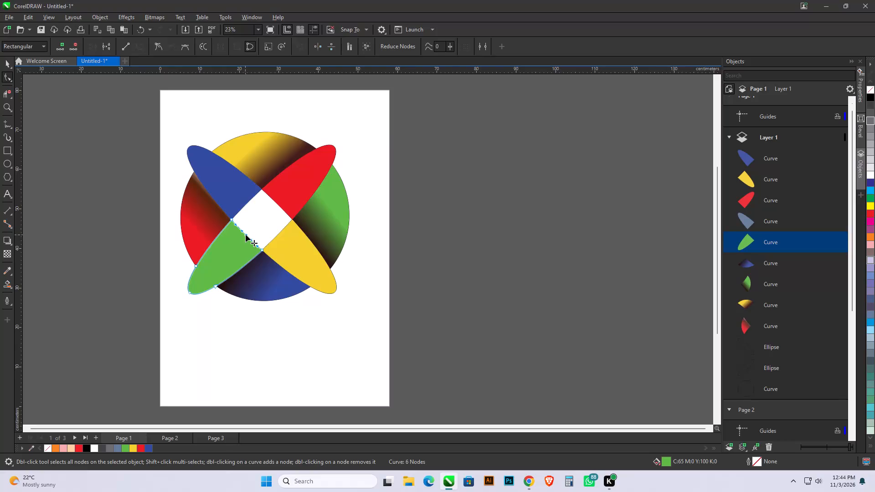
{"action": "left_click_drag", "start_coordinate": [246, 235], "coordinate": [254, 225]}
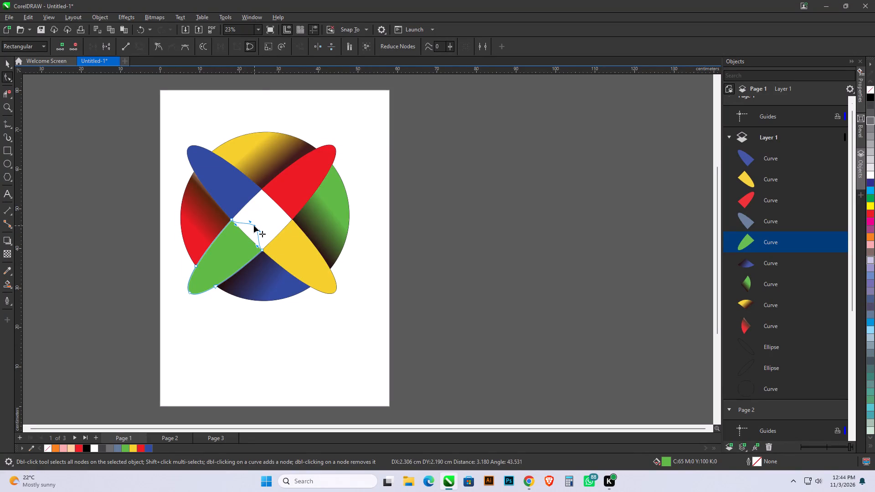
{"action": "left_click_drag", "start_coordinate": [254, 225], "coordinate": [255, 225]}
Move the middle node of the yellow lower-right petal's inner edge about 3 cm toward the centre of the white square.
{"action": "left_click", "coordinate": [276, 236]}
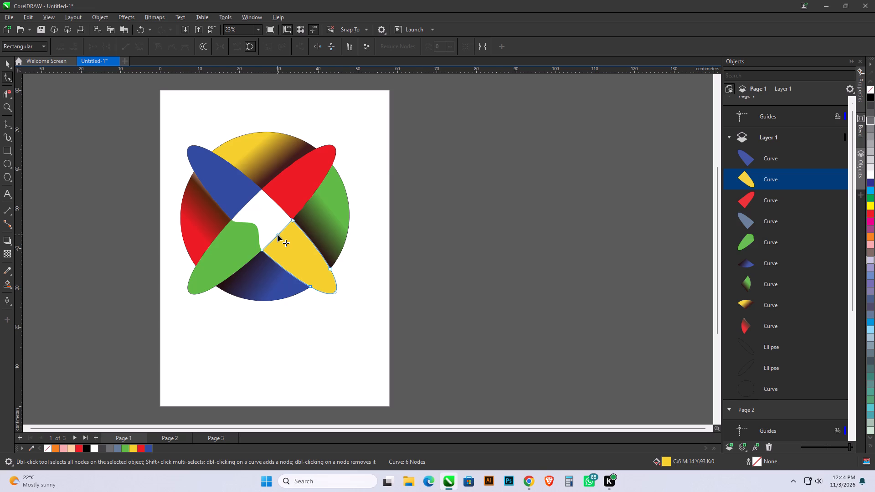
{"action": "left_click_drag", "start_coordinate": [278, 235], "coordinate": [269, 227]}
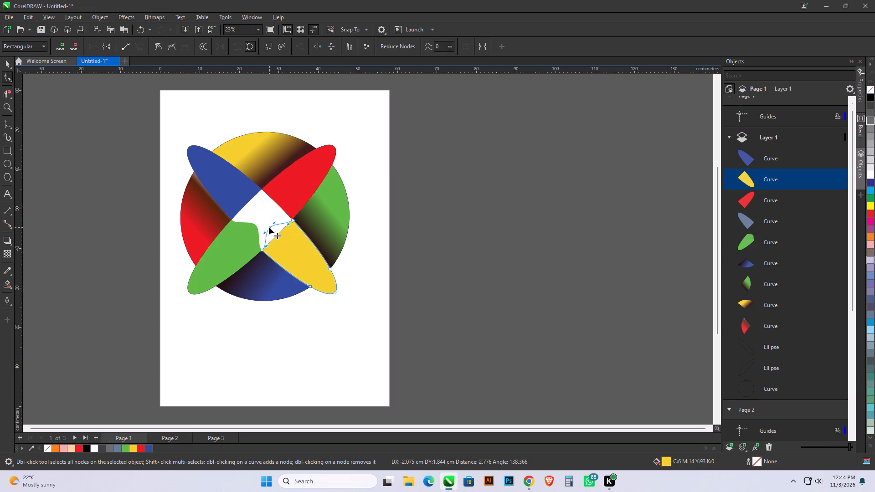
{"action": "left_click_drag", "start_coordinate": [269, 227], "coordinate": [268, 225]}
Move the middle node of the green petal's inner edge about 1.6 cm further toward the centre, close to the yellow petal.
{"action": "left_click", "coordinate": [254, 230]}
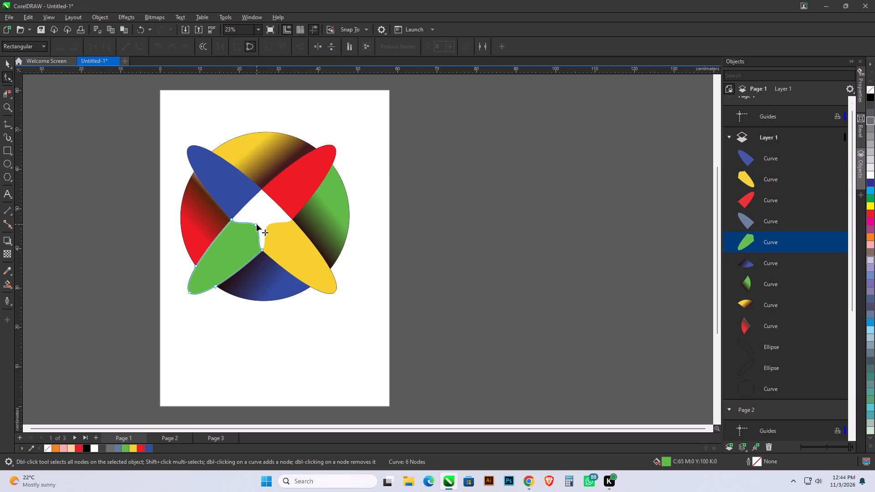
{"action": "left_click_drag", "start_coordinate": [256, 224], "coordinate": [265, 220]}
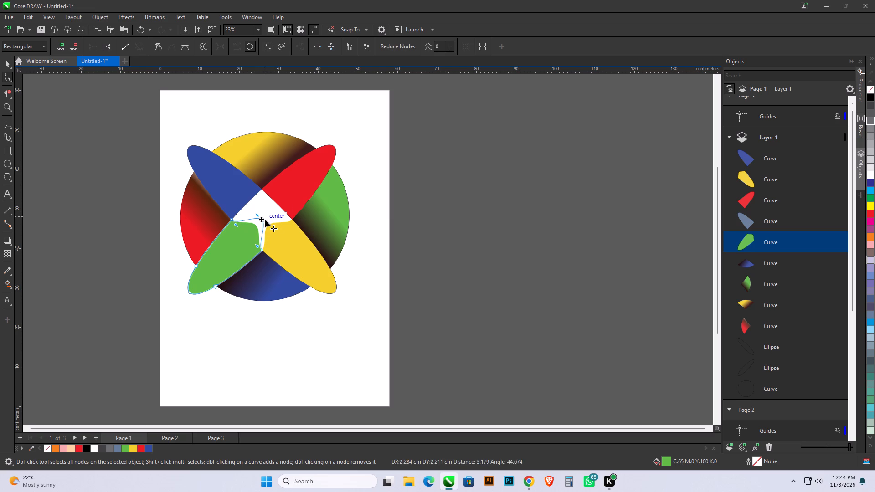
{"action": "left_click_drag", "start_coordinate": [265, 220], "coordinate": [262, 223]}
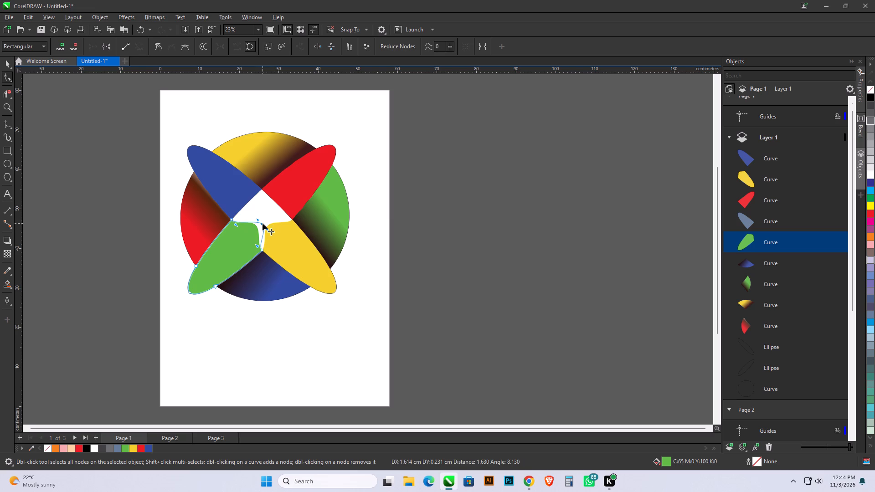
{"action": "left_click_drag", "start_coordinate": [262, 223], "coordinate": [262, 221]}
Move the yellow petal's inner corner node further toward the centre until it meets the green petal's rounded corner.
{"action": "left_click", "coordinate": [270, 225]}
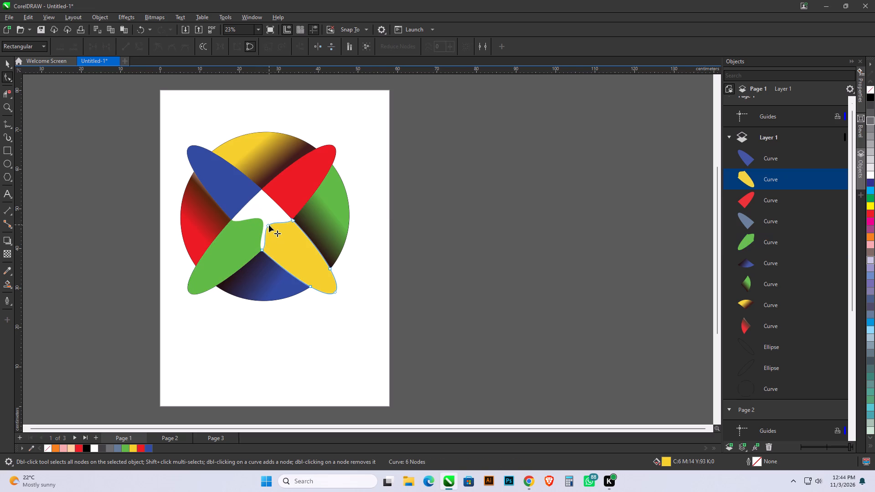
{"action": "left_click", "coordinate": [269, 225]}
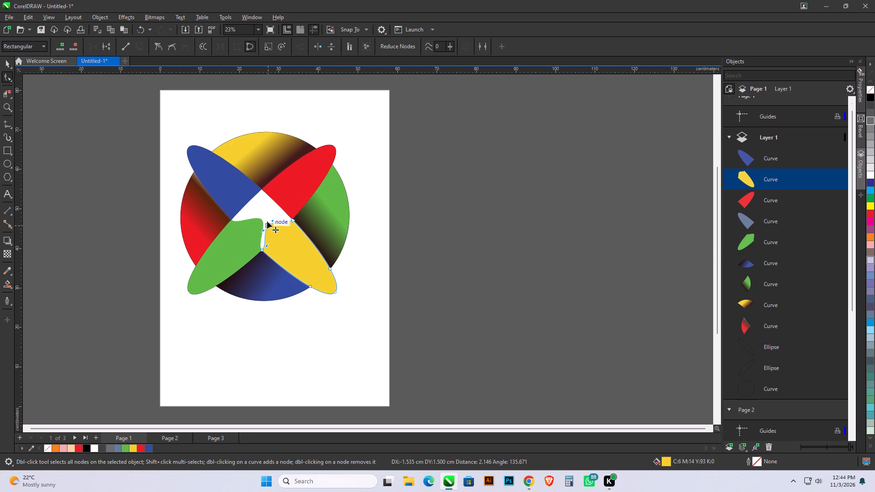
{"action": "scroll", "coordinate": [264, 223], "scroll_direction": "up", "scroll_amount": 5}
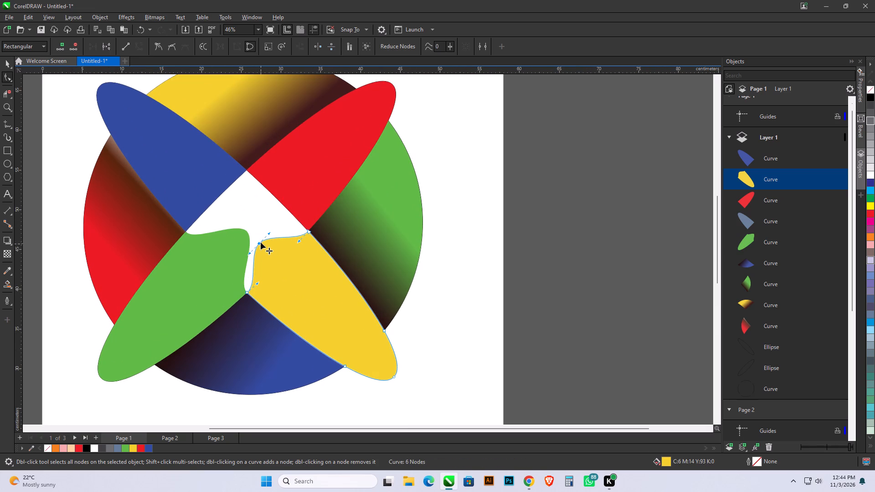
{"action": "left_click_drag", "start_coordinate": [259, 242], "coordinate": [259, 239]}
{"action": "left_click_drag", "start_coordinate": [259, 239], "coordinate": [254, 231]}
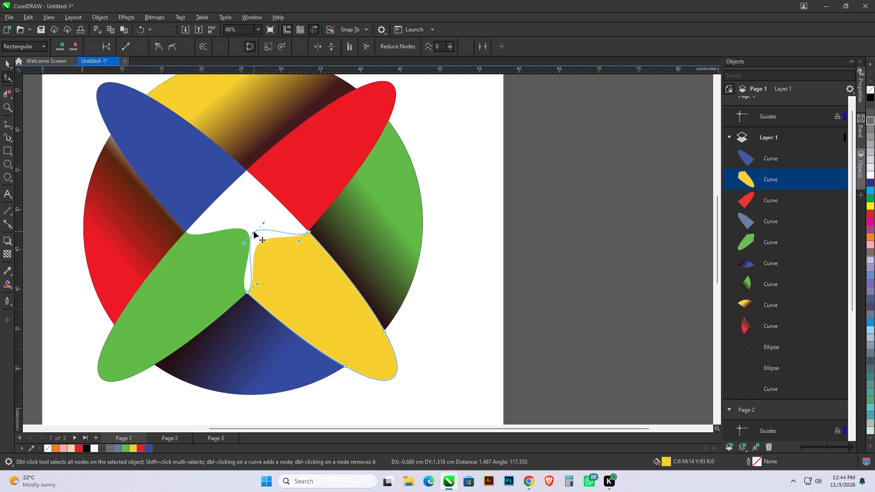
{"action": "left_click_drag", "start_coordinate": [254, 231], "coordinate": [251, 231]}
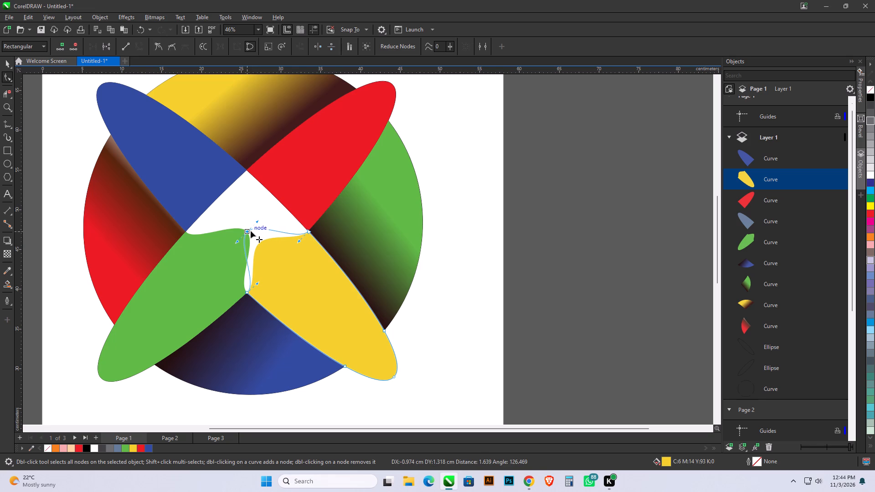
Move the middle node of the red upper-right petal's inner edge toward the centre, just above the yellow petal's corner.
{"action": "left_click", "coordinate": [277, 197]}
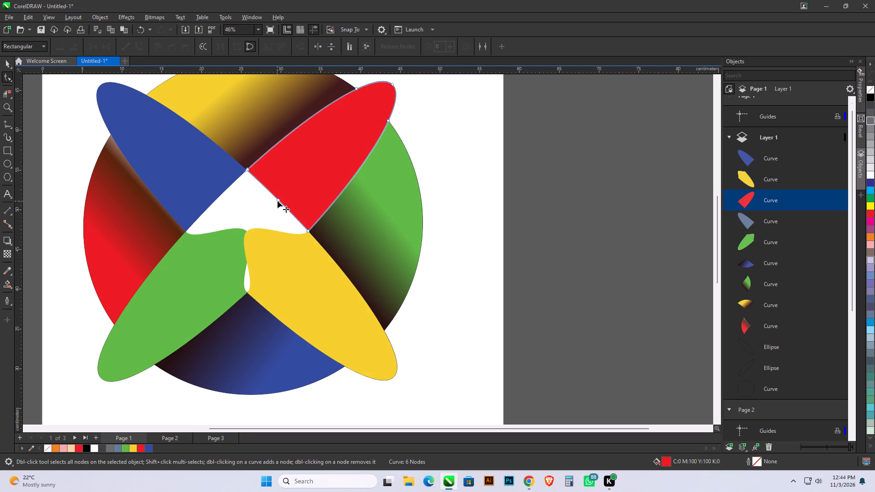
{"action": "left_click_drag", "start_coordinate": [278, 200], "coordinate": [272, 210]}
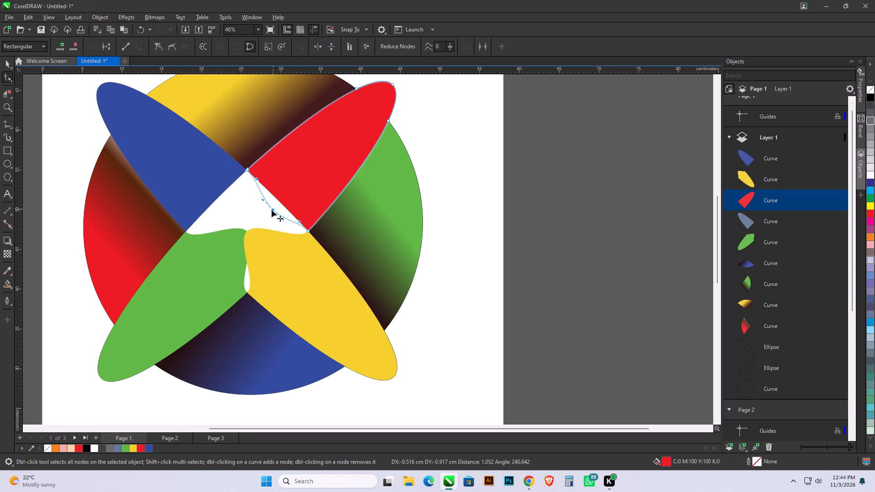
{"action": "left_click_drag", "start_coordinate": [272, 210], "coordinate": [254, 226]}
Shift the yellow petal's inner corner node slightly back from the centre so it no longer overlaps the green petal.
{"action": "left_click", "coordinate": [257, 242]}
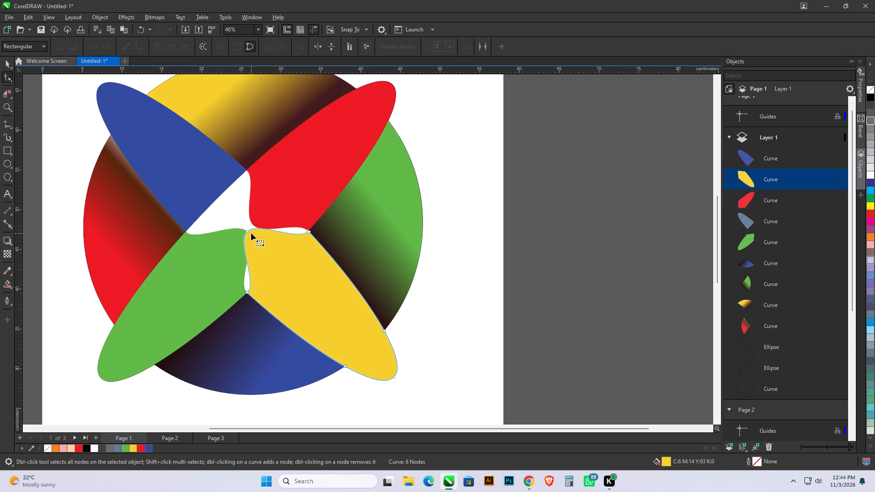
{"action": "left_click_drag", "start_coordinate": [248, 231], "coordinate": [252, 233]}
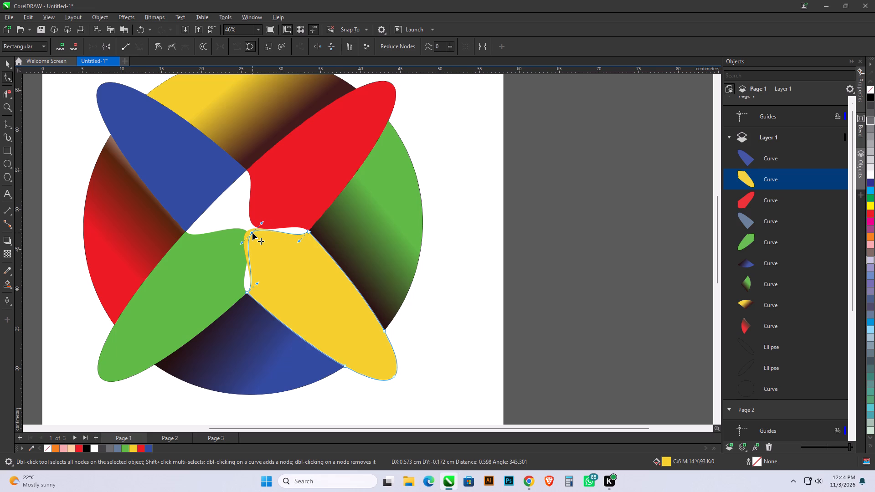
{"action": "left_click_drag", "start_coordinate": [252, 233], "coordinate": [253, 234]}
{"action": "left_click", "coordinate": [253, 234]}
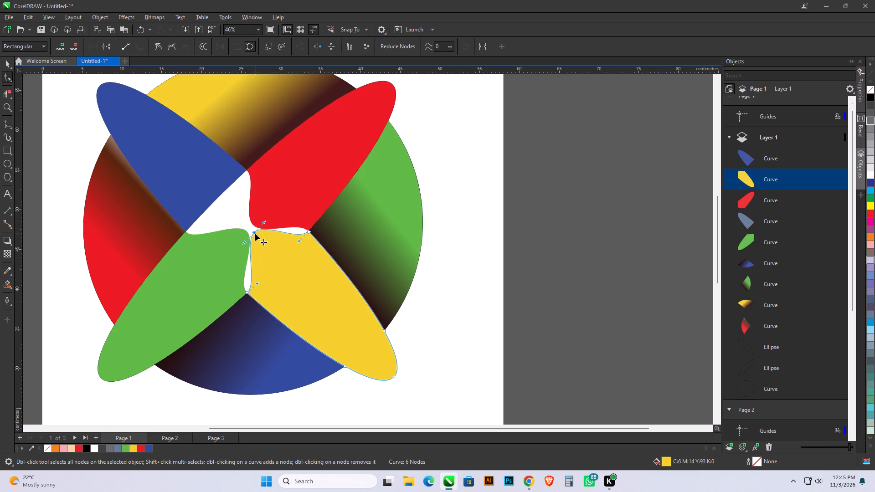
{"action": "left_click", "coordinate": [254, 233]}
{"action": "scroll", "coordinate": [254, 235], "scroll_direction": "up", "scroll_amount": 3}
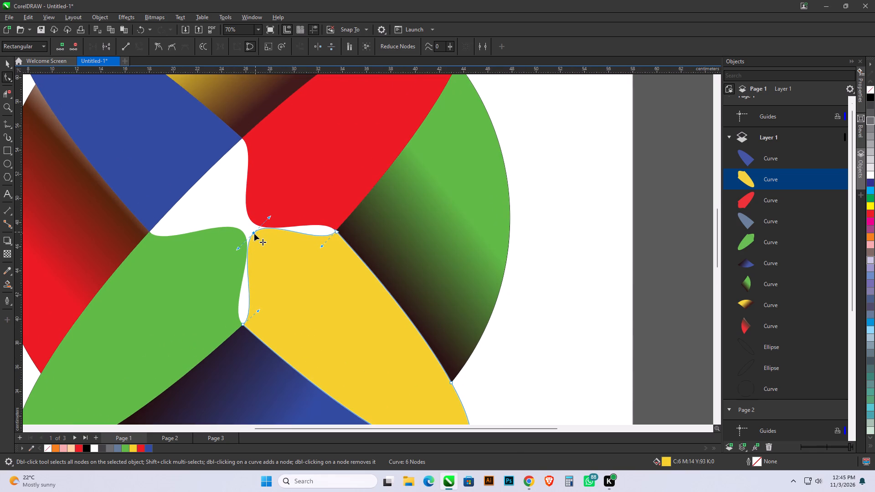
{"action": "left_click", "coordinate": [254, 233]}
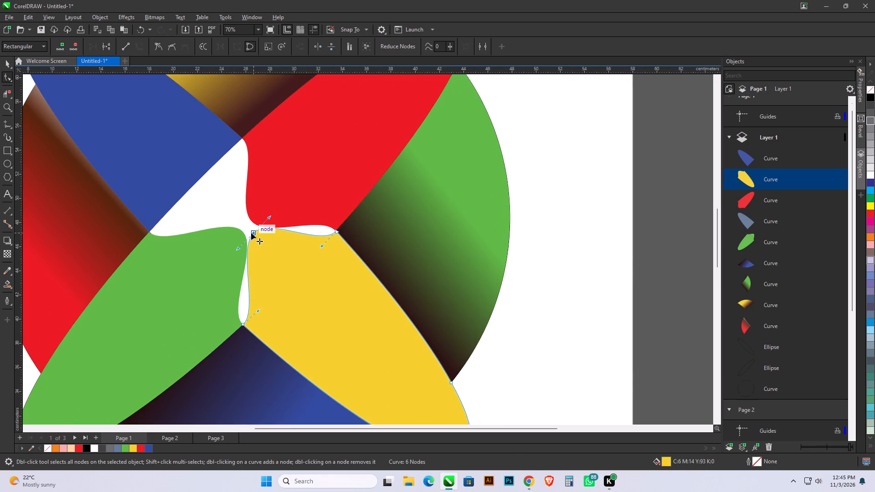
{"action": "left_click", "coordinate": [254, 235]}
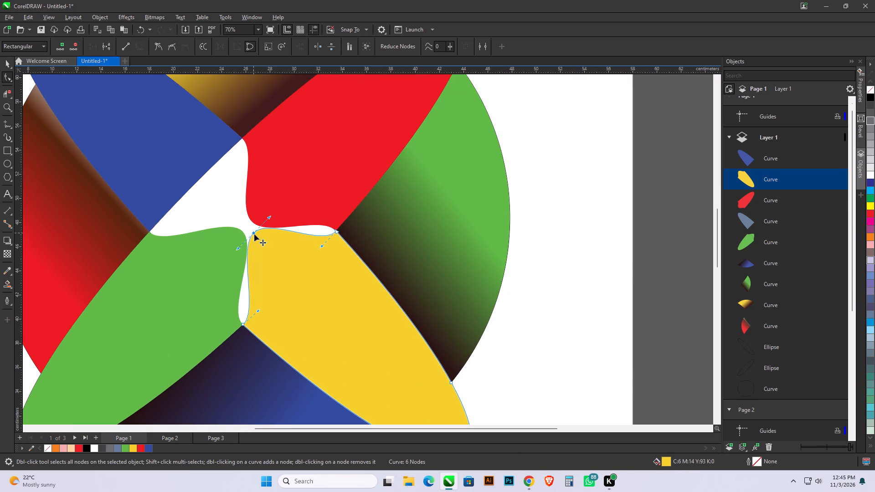
{"action": "left_click", "coordinate": [254, 233]}
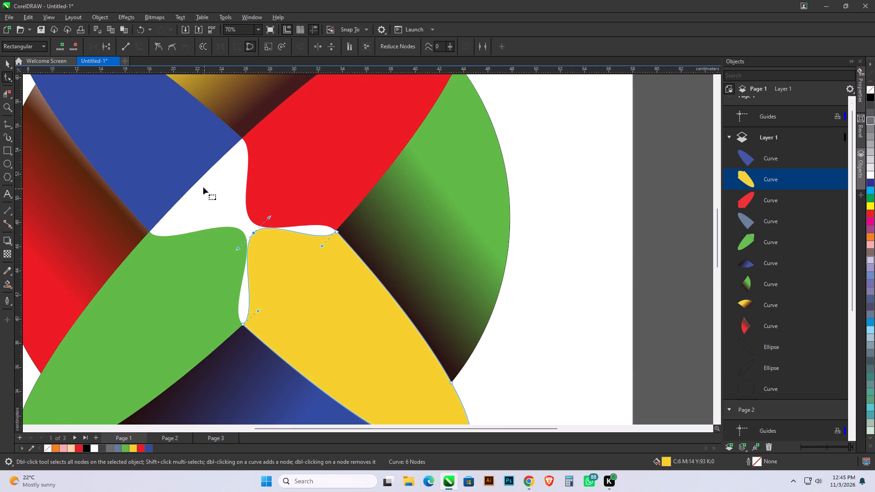
Move the middle node of the blue upper-left petal's inner edge about 4.9 cm toward the centre, next to the red and green corners.
{"action": "left_click", "coordinate": [197, 181]}
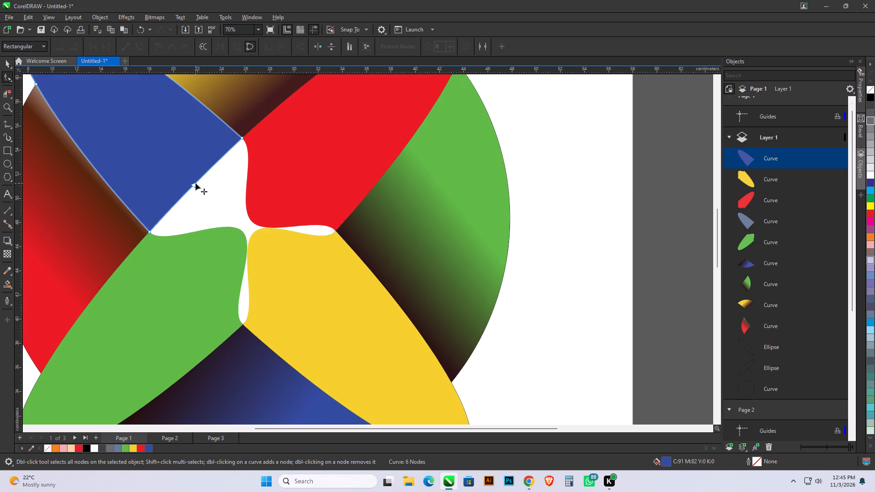
{"action": "left_click_drag", "start_coordinate": [195, 184], "coordinate": [222, 213]}
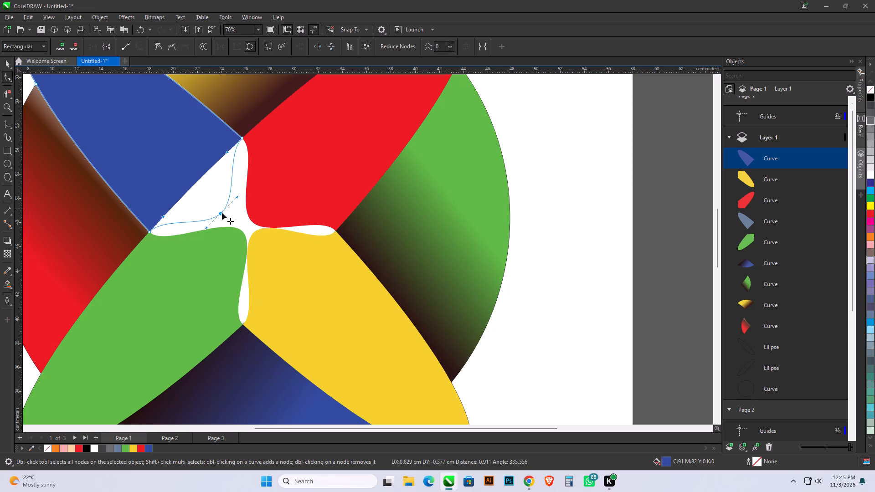
{"action": "left_click_drag", "start_coordinate": [222, 213], "coordinate": [240, 220]}
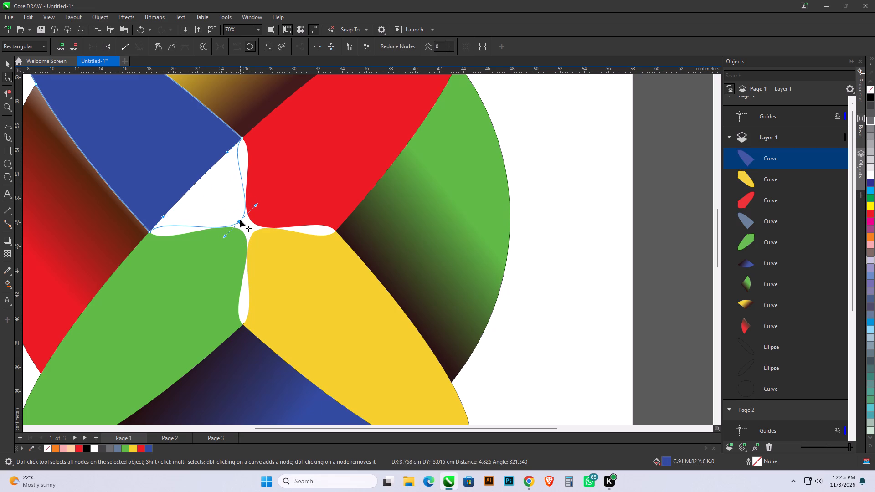
{"action": "left_click_drag", "start_coordinate": [240, 220], "coordinate": [240, 220]}
{"action": "left_click_drag", "start_coordinate": [240, 220], "coordinate": [240, 222]}
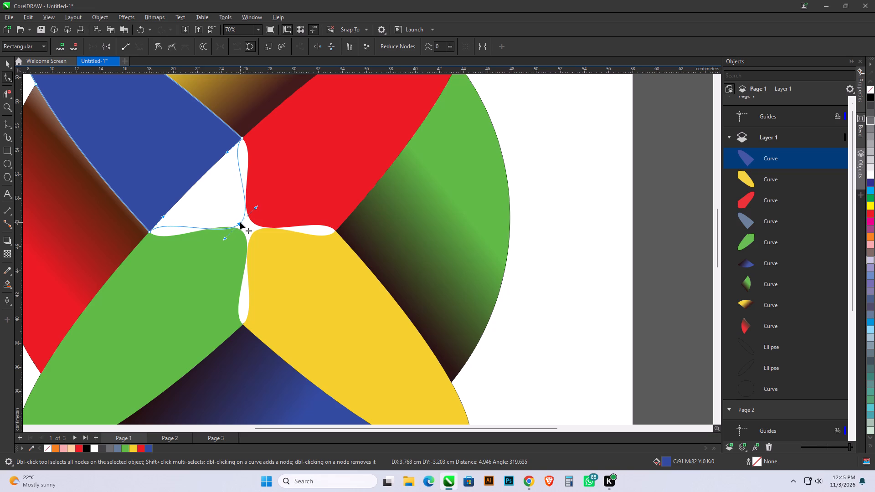
{"action": "left_click_drag", "start_coordinate": [240, 222], "coordinate": [241, 219]}
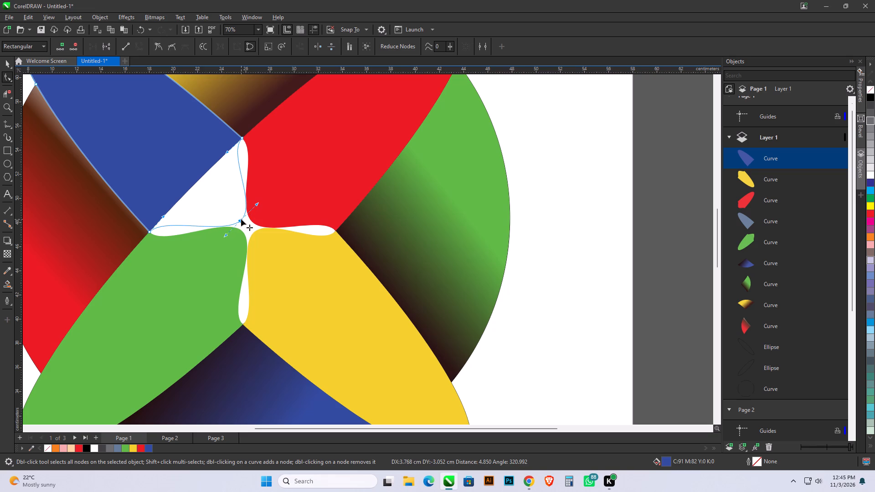
{"action": "left_click_drag", "start_coordinate": [241, 219], "coordinate": [241, 221]}
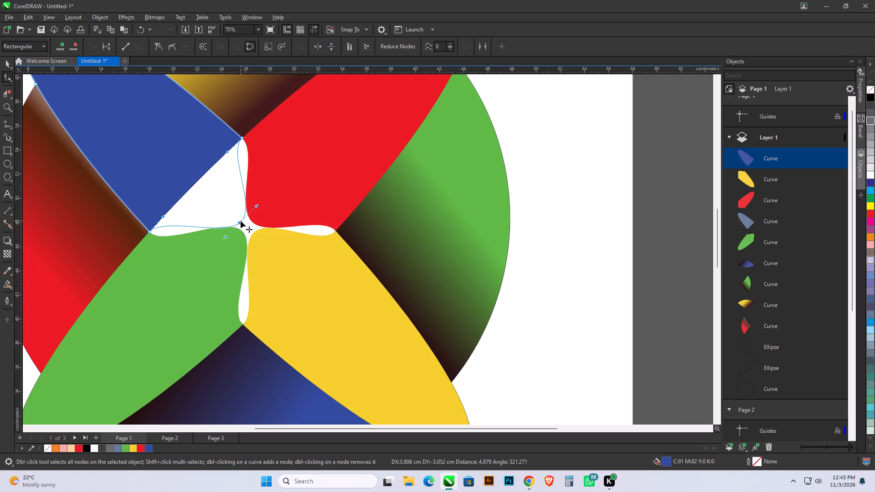
{"action": "left_click_drag", "start_coordinate": [241, 221], "coordinate": [241, 220]}
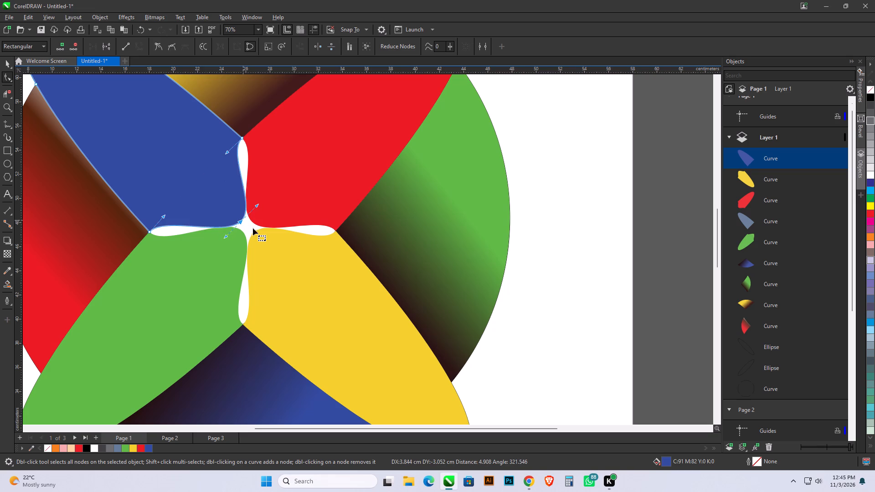
Lengthen both control handles of the yellow petal's inner corner node slightly to fine-tune its rounded corner.
{"action": "scroll", "coordinate": [236, 218], "scroll_direction": "up", "scroll_amount": 2}
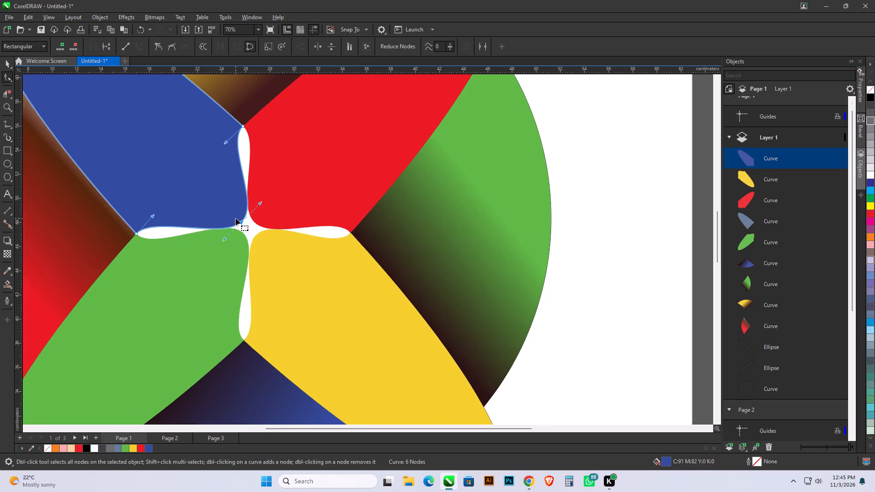
{"action": "scroll", "coordinate": [236, 218], "scroll_direction": "up", "scroll_amount": 2}
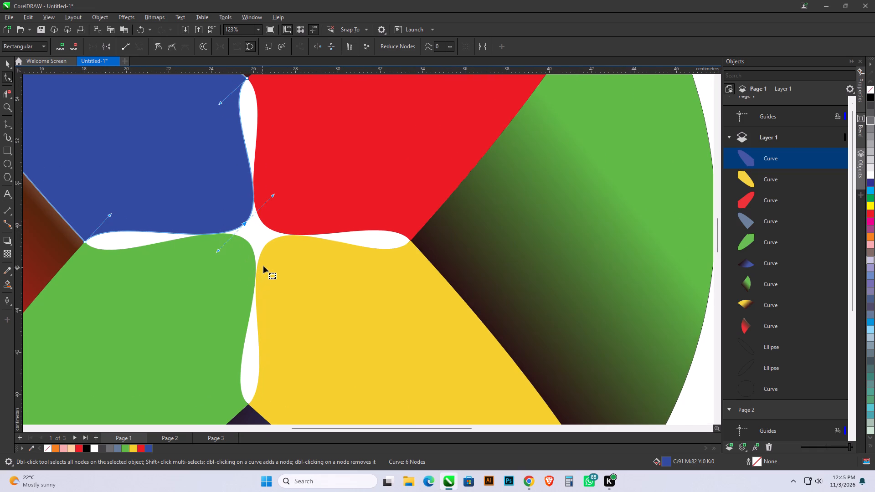
{"action": "left_click", "coordinate": [263, 247]}
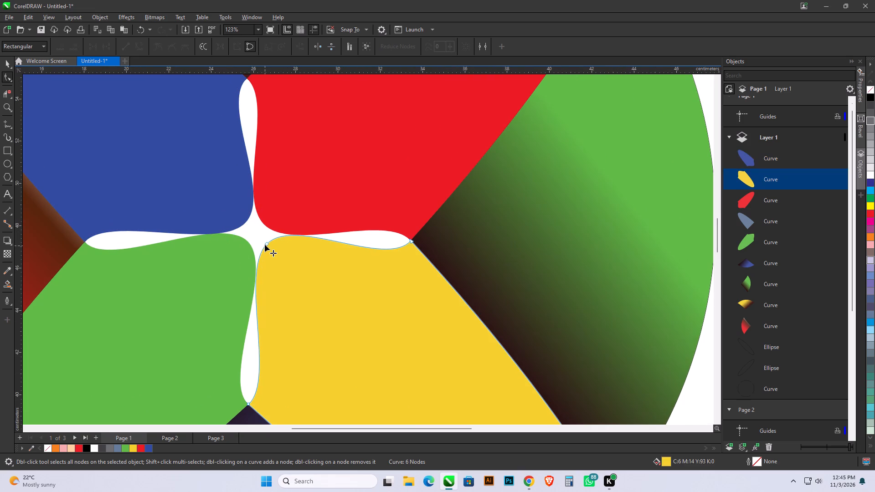
{"action": "left_click", "coordinate": [267, 243]}
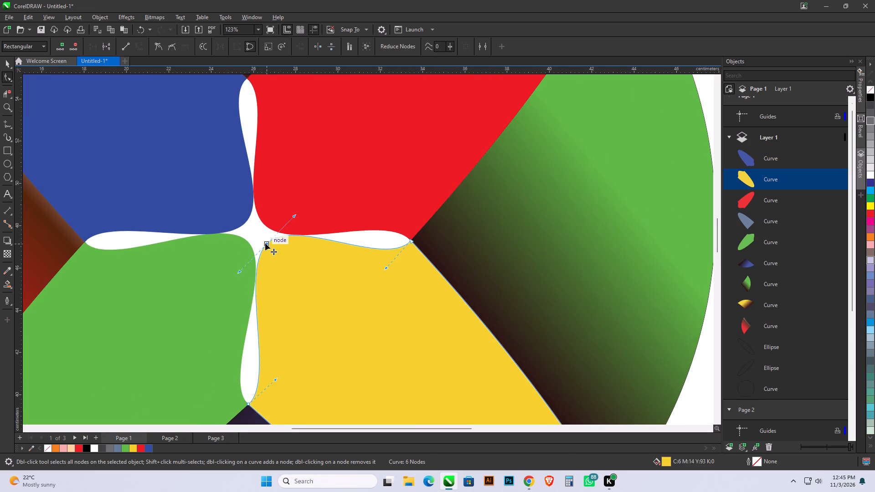
{"action": "left_click", "coordinate": [294, 215]}
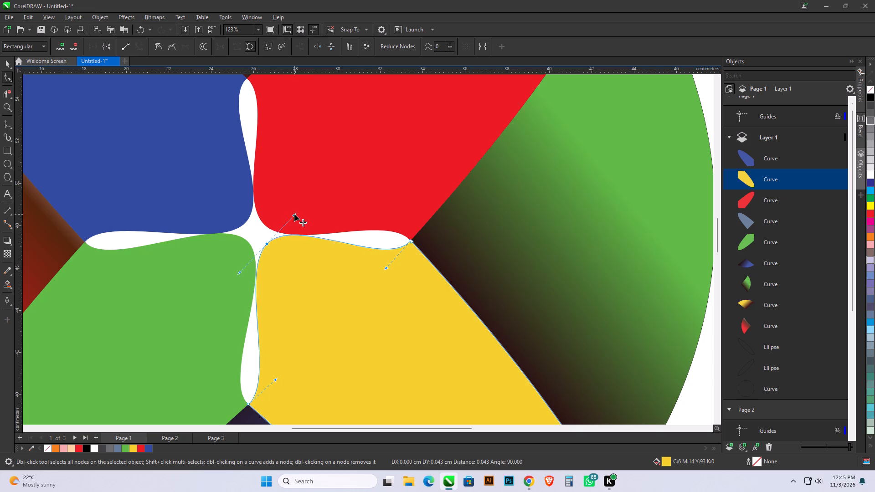
{"action": "left_click", "coordinate": [239, 273]}
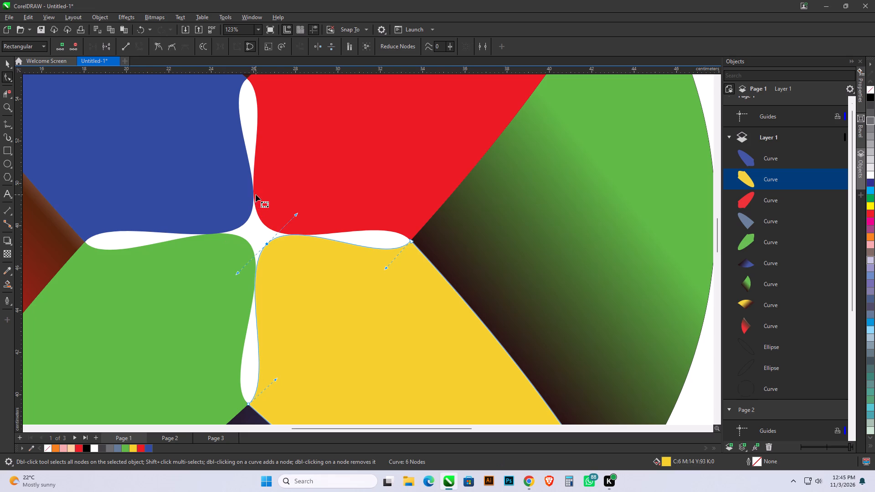
Fine-tune both control handles of the red petal's inner corner node slightly to adjust its rounded corner, and deselect the petal.
{"action": "left_click", "coordinate": [267, 201]}
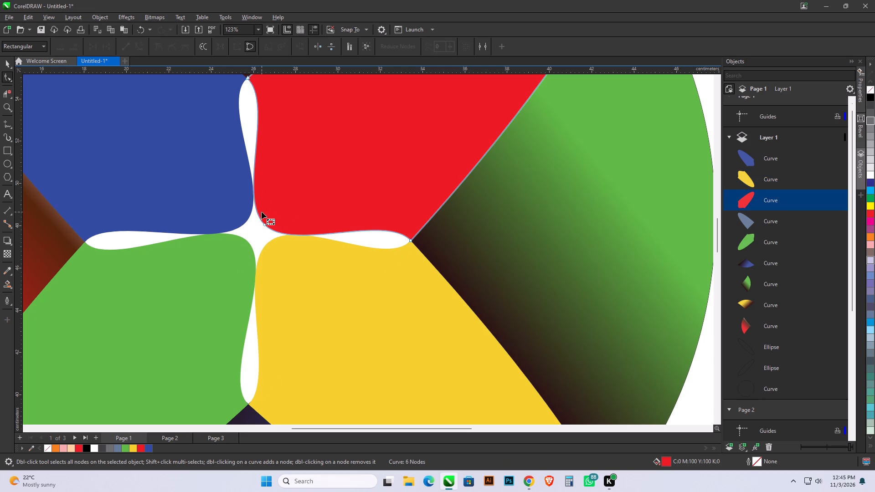
{"action": "left_click", "coordinate": [264, 224]}
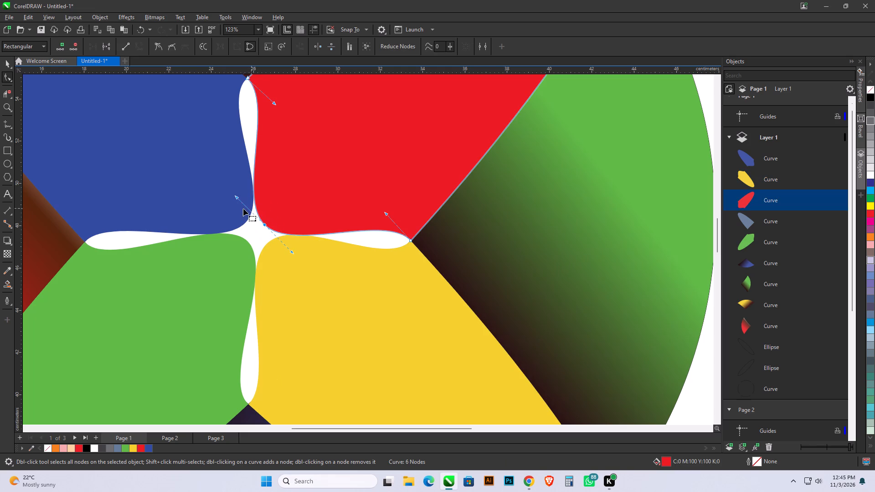
{"action": "left_click", "coordinate": [237, 197]}
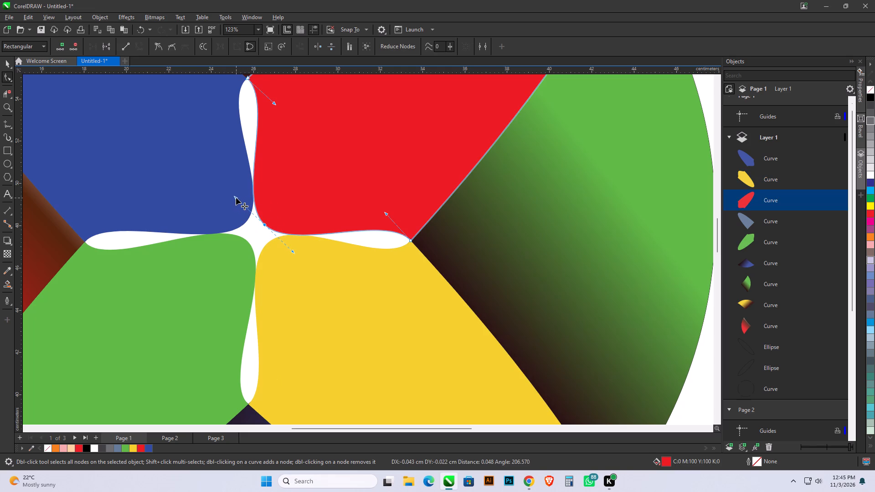
{"action": "left_click", "coordinate": [294, 252]}
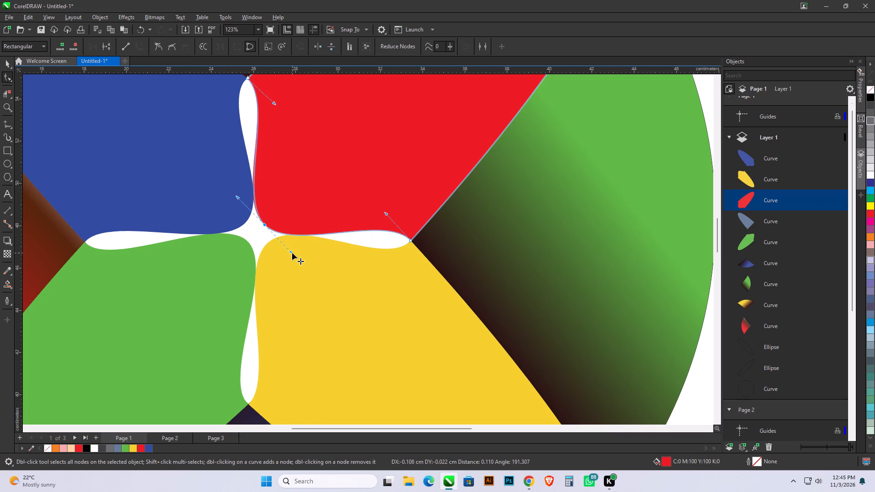
{"action": "scroll", "coordinate": [294, 246], "scroll_direction": "down", "scroll_amount": 5}
{"action": "scroll", "coordinate": [216, 266], "scroll_direction": "down", "scroll_amount": 3}
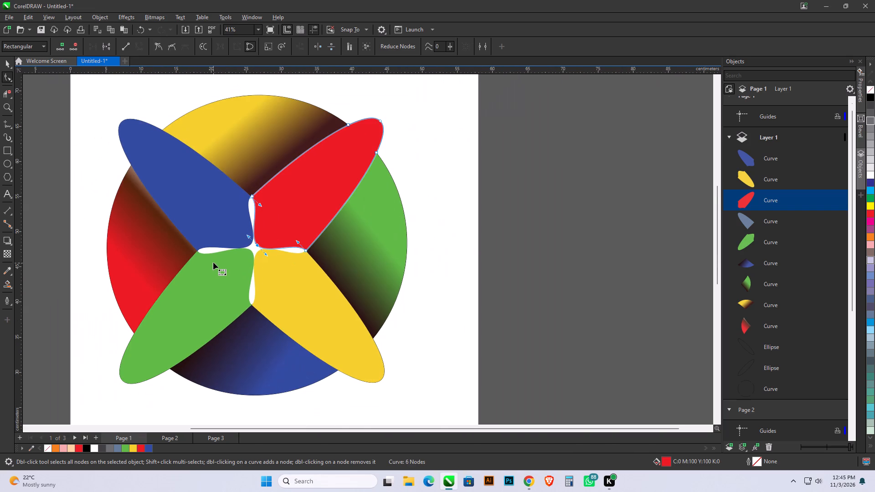
{"action": "left_click", "coordinate": [7, 66]}
{"action": "left_click", "coordinate": [527, 203]}
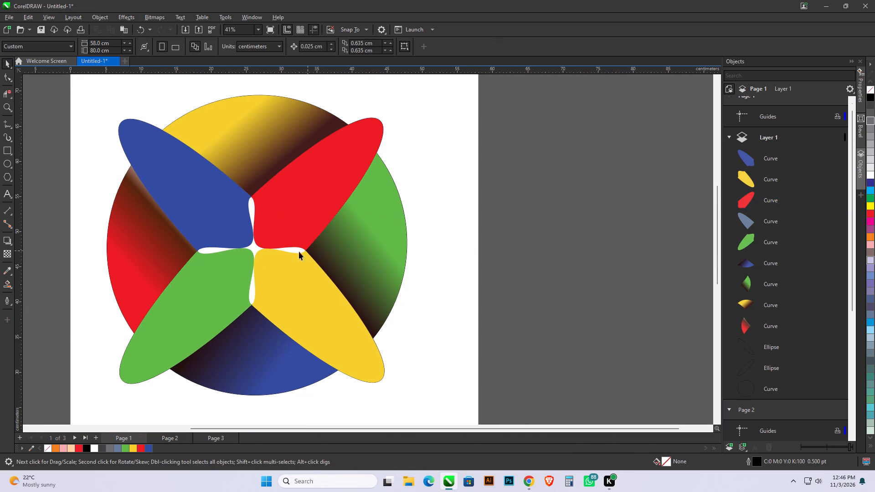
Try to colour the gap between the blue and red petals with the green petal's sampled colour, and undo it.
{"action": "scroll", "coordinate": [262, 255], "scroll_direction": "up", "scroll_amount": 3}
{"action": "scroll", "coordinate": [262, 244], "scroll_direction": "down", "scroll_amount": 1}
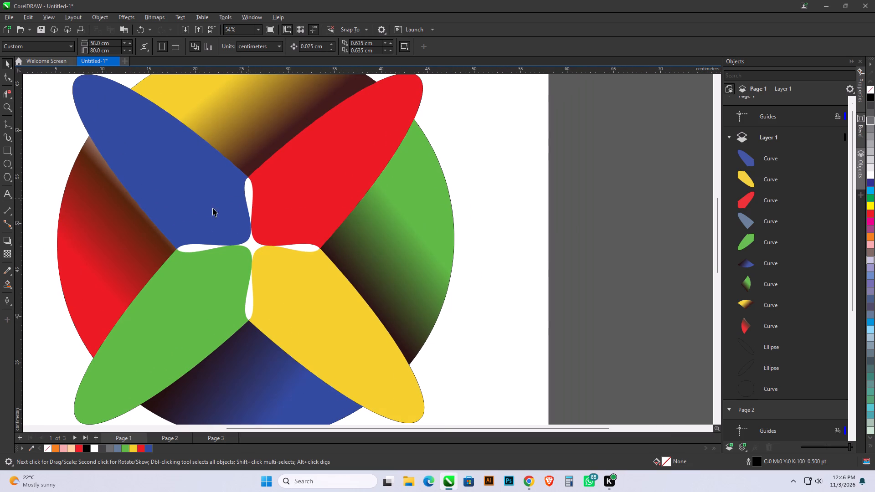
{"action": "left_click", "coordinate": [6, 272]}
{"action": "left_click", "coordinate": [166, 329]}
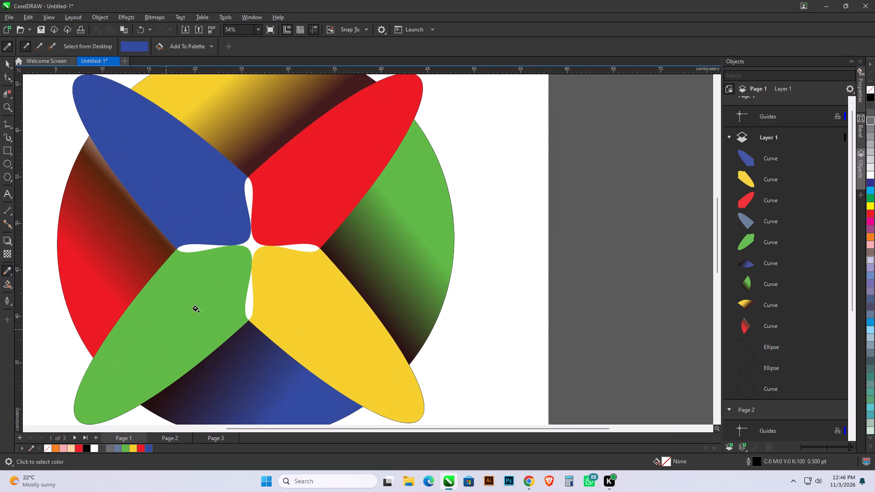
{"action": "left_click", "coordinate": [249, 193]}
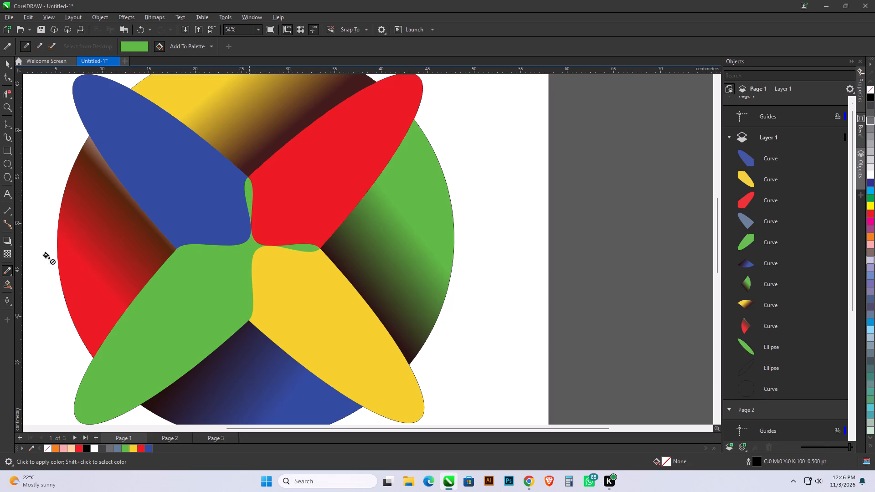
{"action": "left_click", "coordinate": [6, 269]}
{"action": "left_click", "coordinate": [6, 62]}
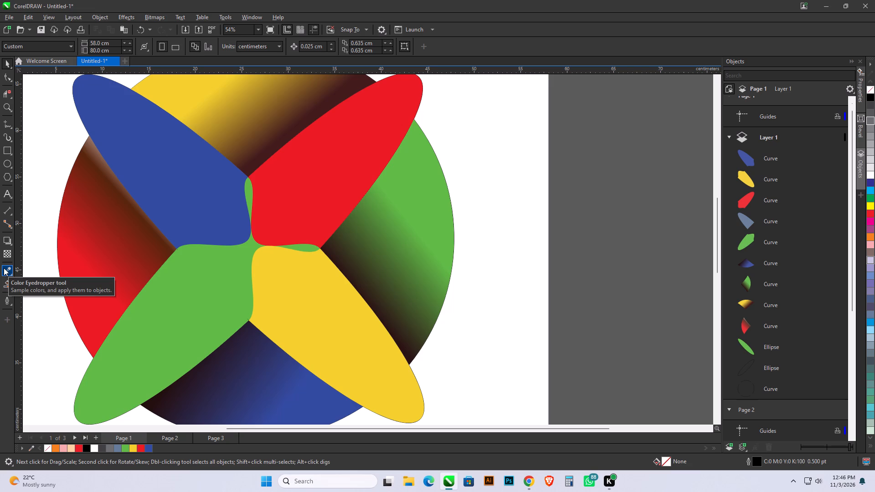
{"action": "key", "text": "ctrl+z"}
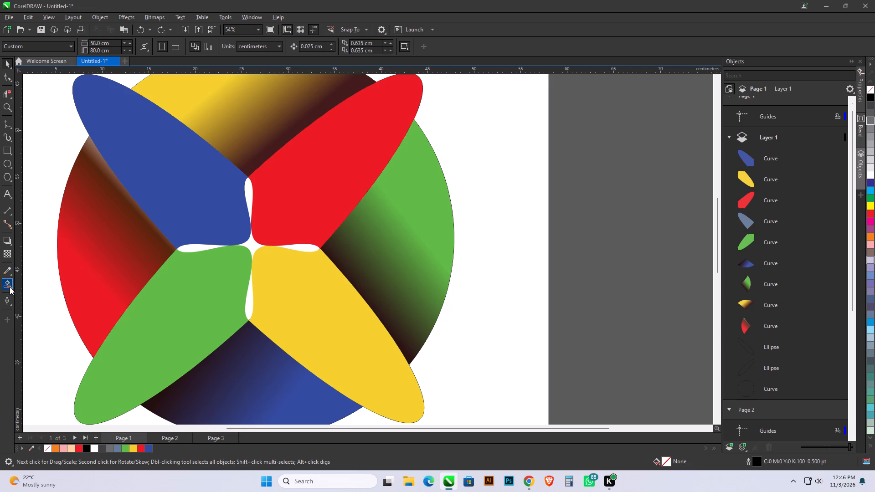
Smart Fill the gap between the blue and green petals with blue-grey (C40 M20 Y0 K40) and no outline.
{"action": "left_click", "coordinate": [10, 287]}
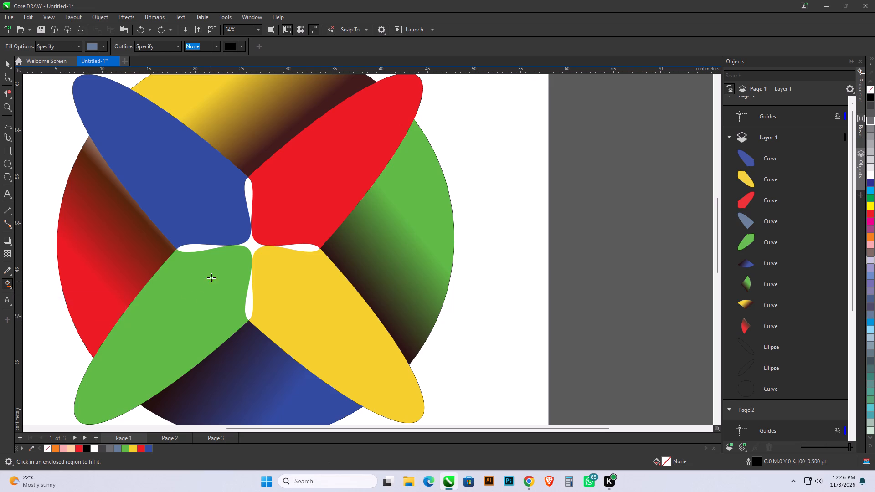
{"action": "left_click", "coordinate": [199, 249]}
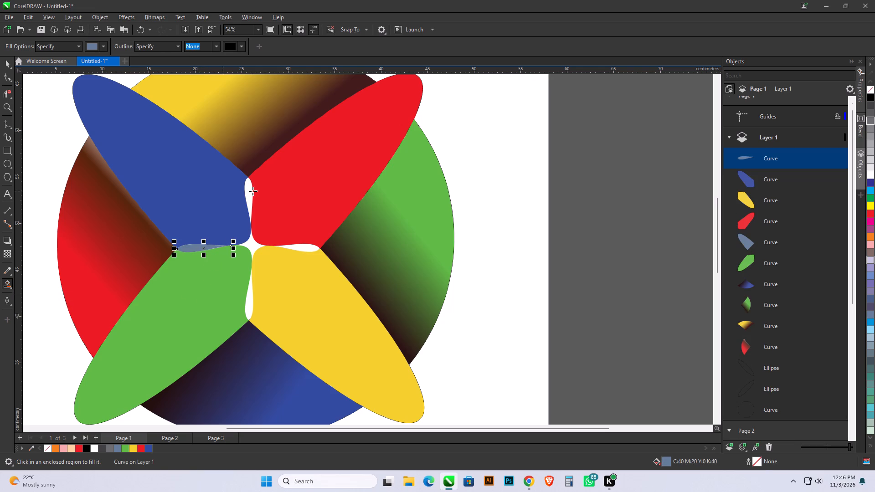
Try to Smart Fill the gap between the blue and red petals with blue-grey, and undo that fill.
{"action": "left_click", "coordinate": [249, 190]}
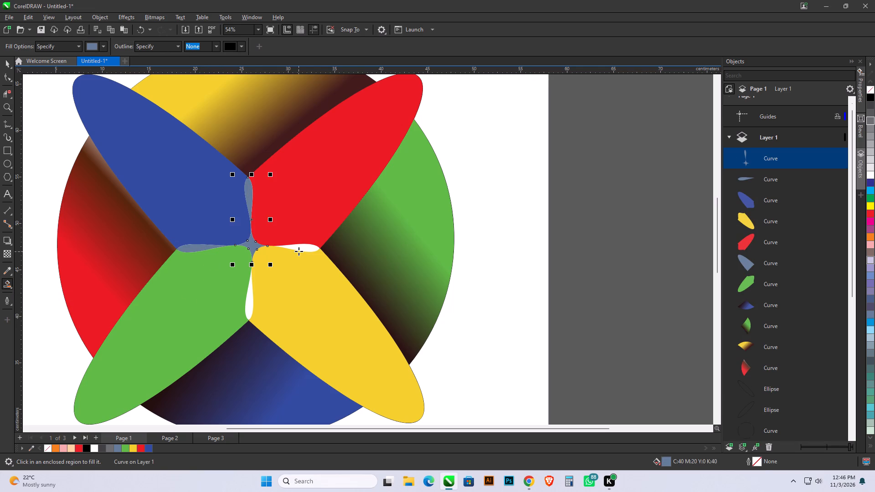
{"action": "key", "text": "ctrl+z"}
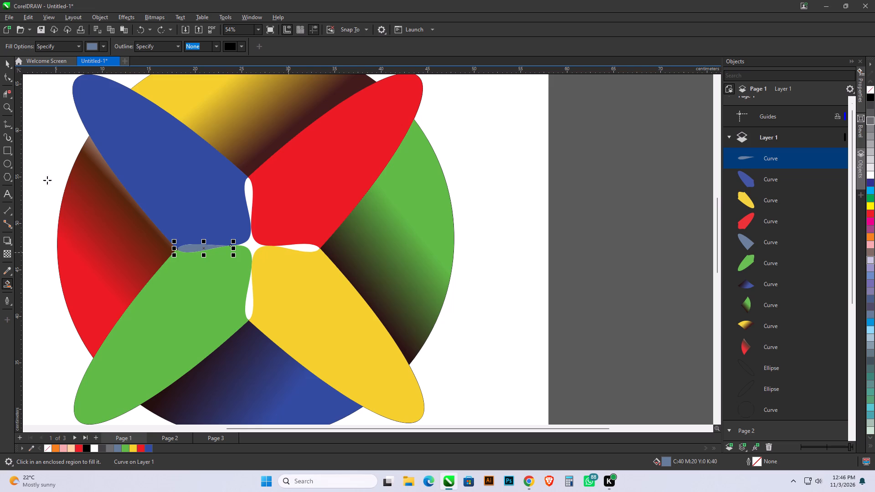
Lengthen the control handles of the blue petal's inner corner node slightly so its edge closes against the red petal.
{"action": "left_click", "coordinate": [5, 63]}
{"action": "scroll", "coordinate": [252, 235], "scroll_direction": "up", "scroll_amount": 2}
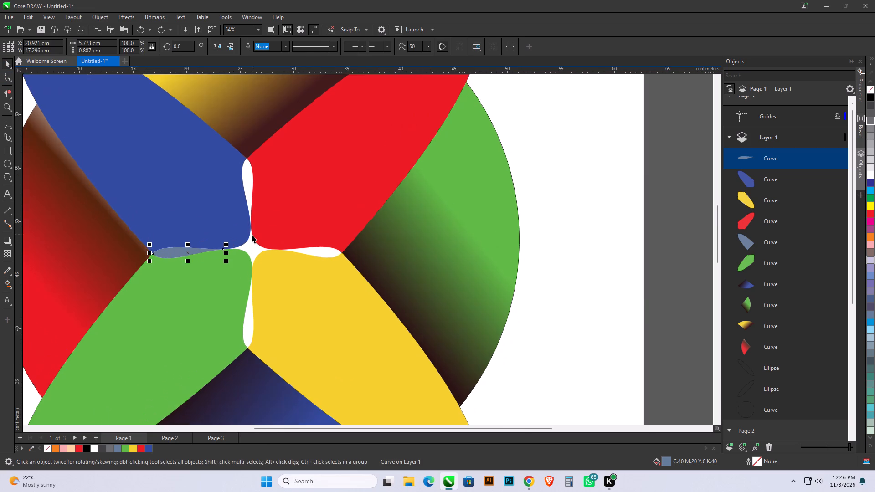
{"action": "scroll", "coordinate": [252, 235], "scroll_direction": "up", "scroll_amount": 2}
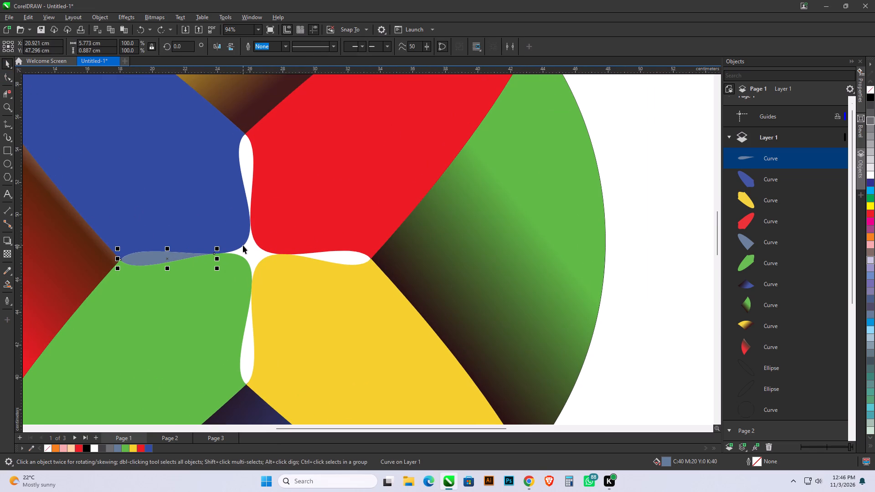
{"action": "left_click", "coordinate": [243, 245]}
{"action": "left_click", "coordinate": [10, 79]}
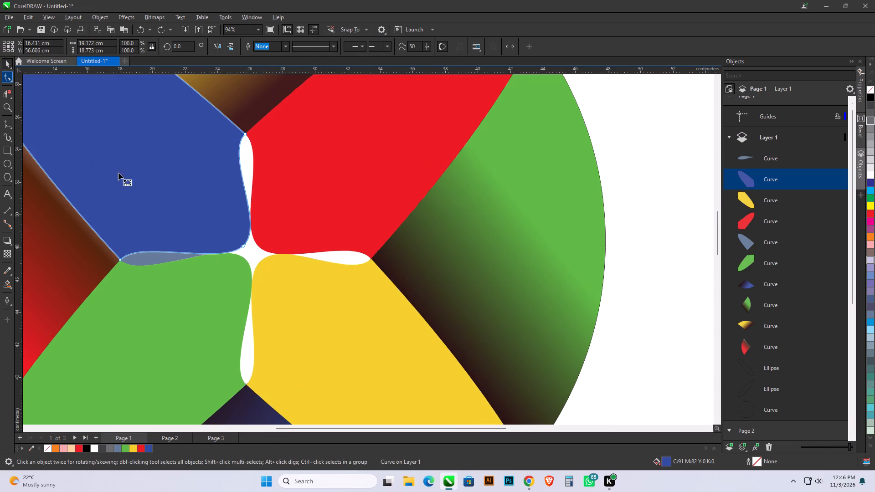
{"action": "left_click", "coordinate": [243, 247]}
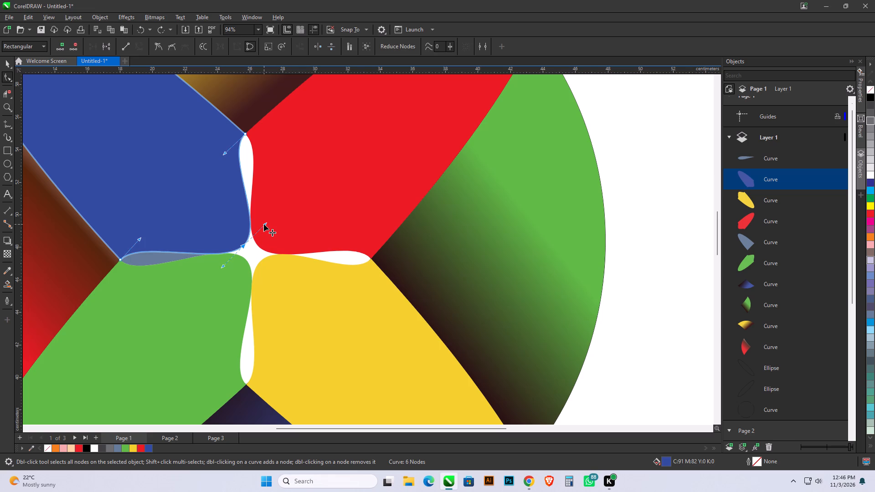
{"action": "left_click", "coordinate": [264, 224]}
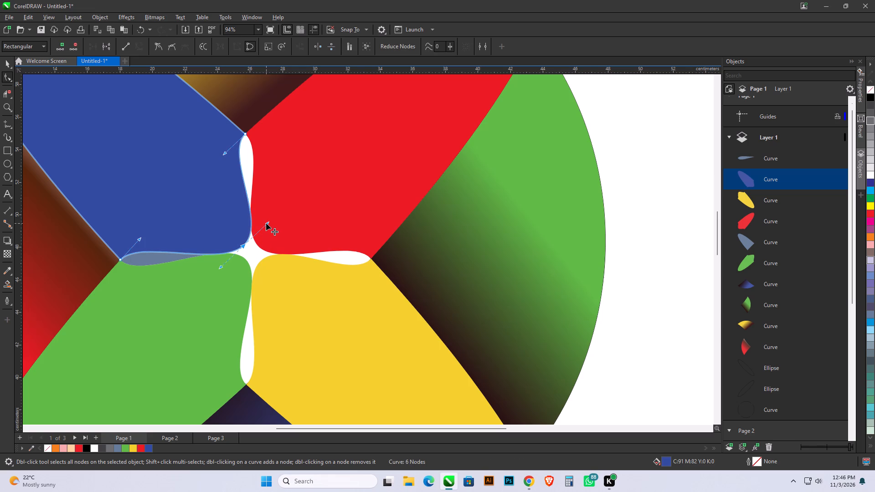
{"action": "scroll", "coordinate": [263, 226], "scroll_direction": "down", "scroll_amount": 3}
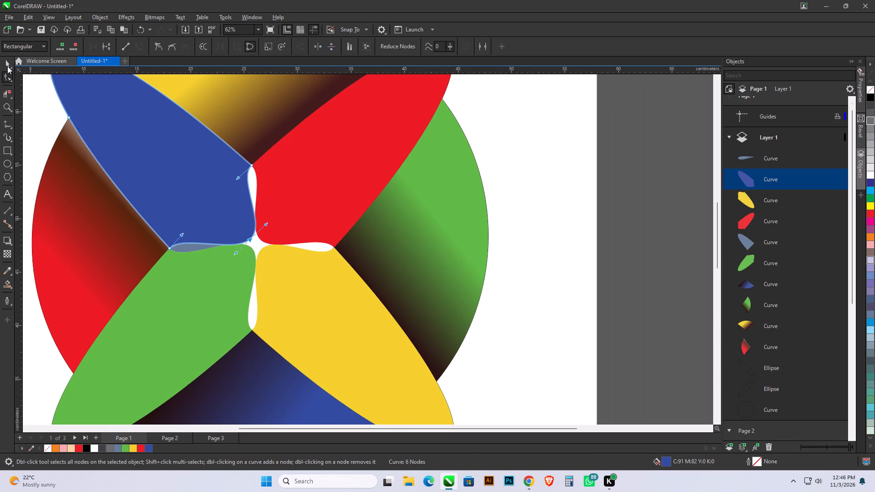
{"action": "left_click", "coordinate": [7, 66]}
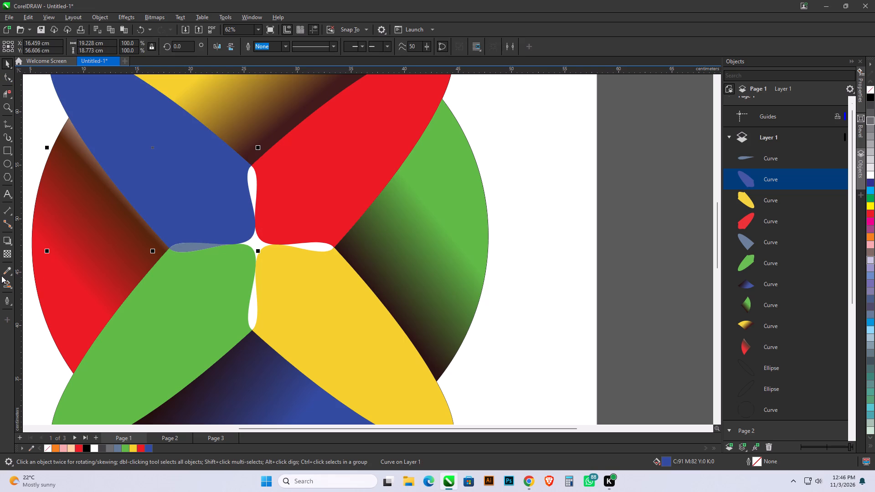
Smart Fill the blue-red, red-yellow and green-yellow petal gaps and the central star with blue-grey (C40 M20 Y0 K40), without outlines.
{"action": "left_click", "coordinate": [5, 282]}
{"action": "left_click", "coordinate": [252, 182]}
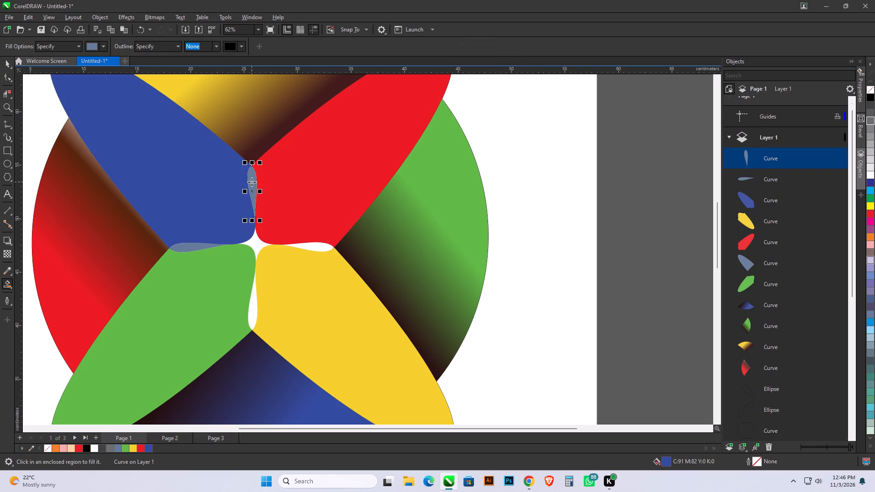
{"action": "left_click", "coordinate": [309, 246]}
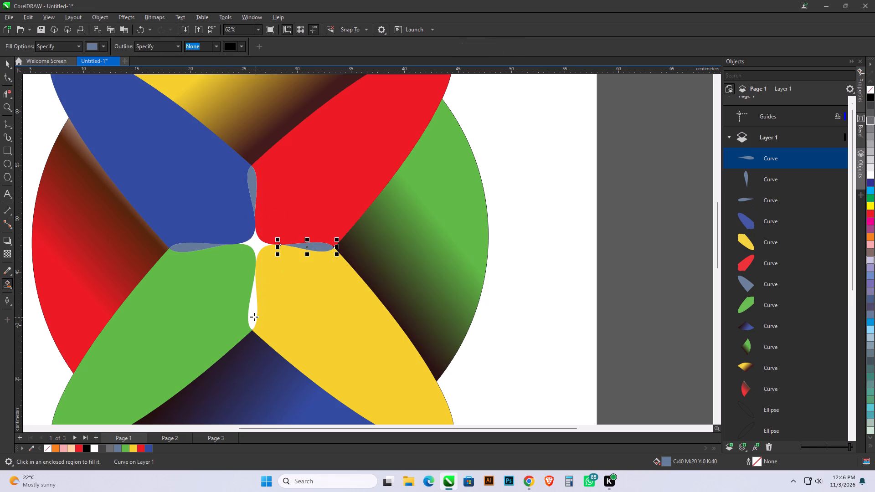
{"action": "left_click", "coordinate": [254, 317]}
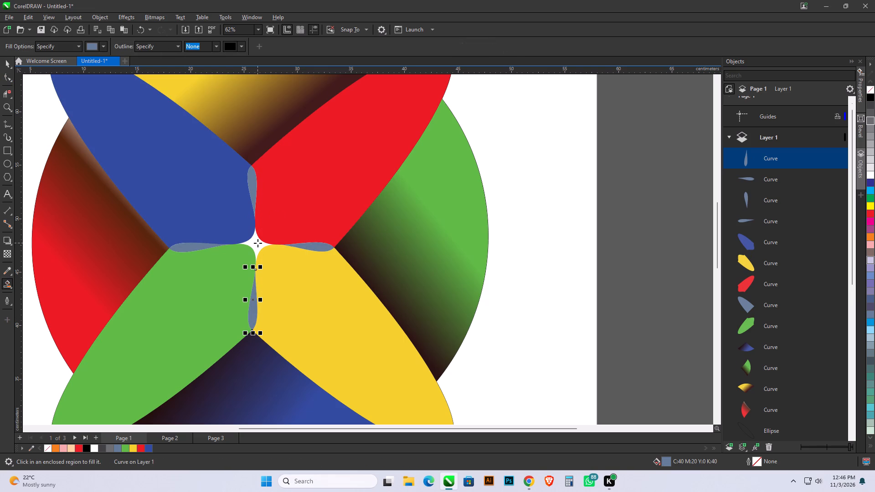
{"action": "left_click", "coordinate": [257, 243]}
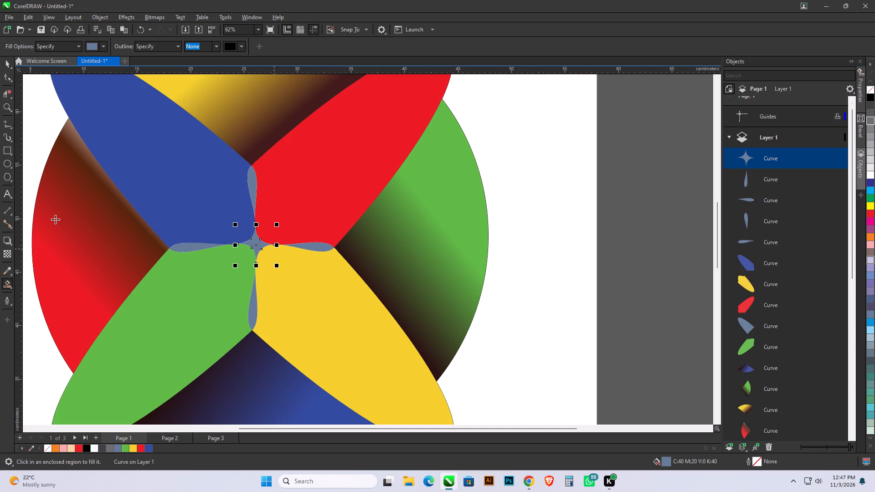
{"action": "left_click", "coordinate": [5, 66]}
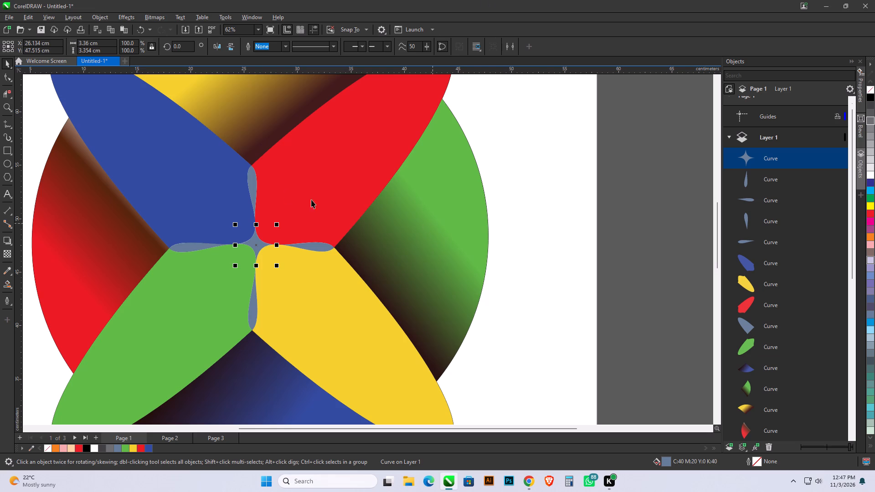
{"action": "left_click", "coordinate": [45, 132]}
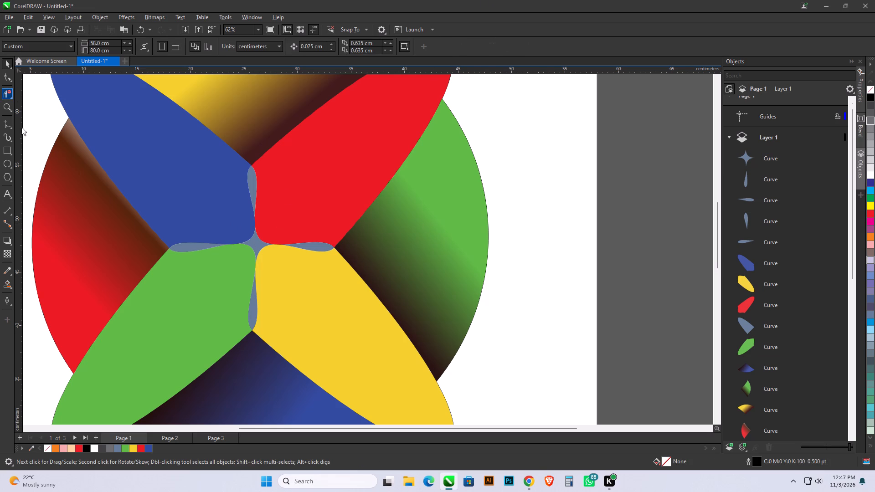
Sample the green petal's colour (C65 M0 Y100 K0) and apply it to the sliver between the blue and red petals.
{"action": "left_click", "coordinate": [4, 266]}
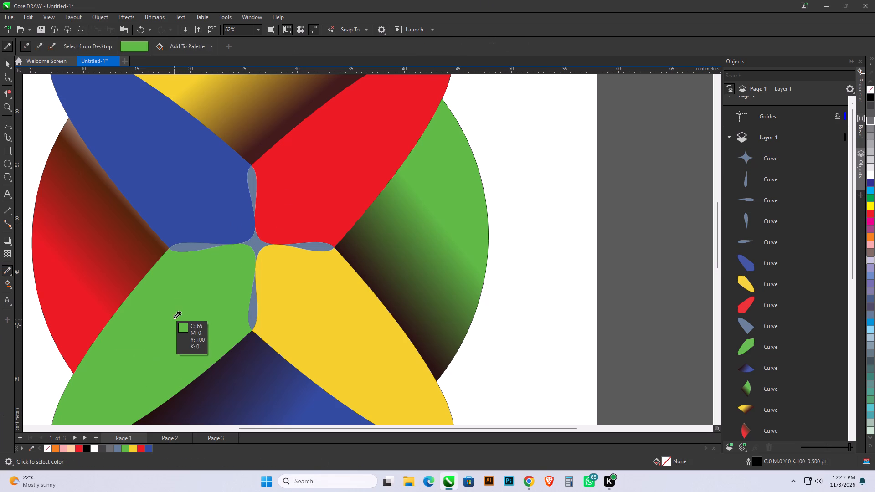
{"action": "left_click", "coordinate": [172, 308]}
{"action": "left_click", "coordinate": [252, 179]}
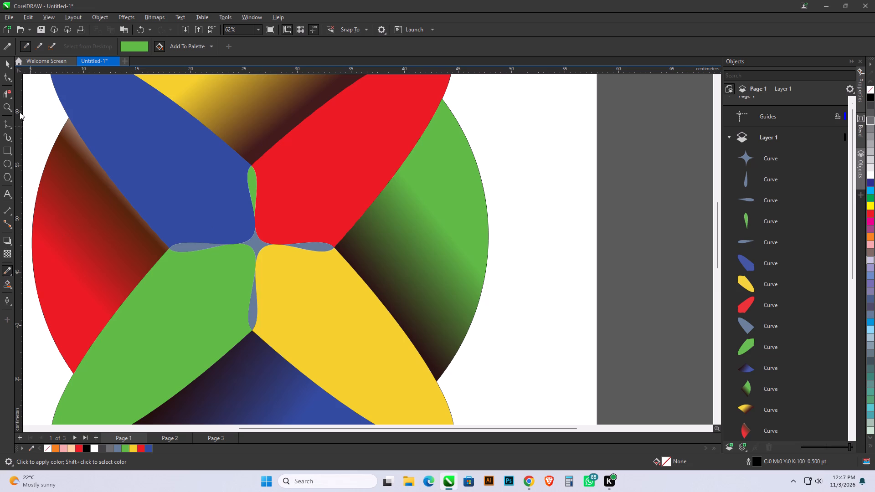
Sample the red petal's colour and apply it to the sliver between the green and yellow petals.
{"action": "left_click", "coordinate": [10, 64]}
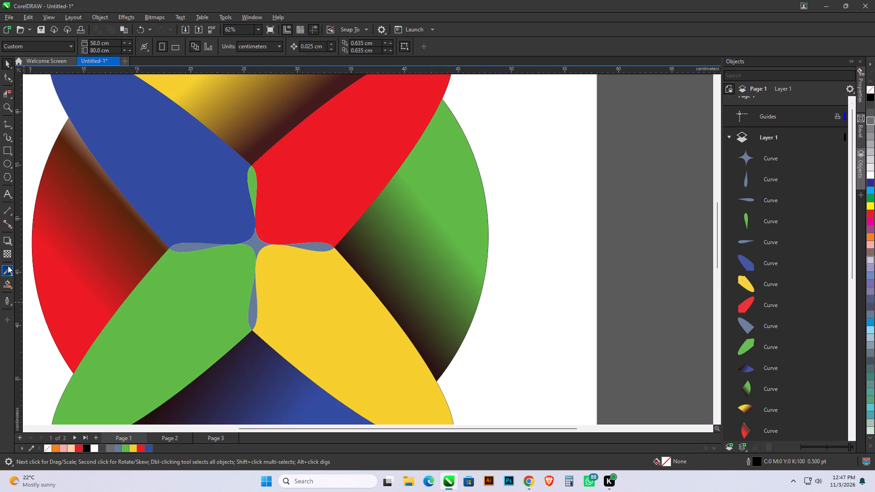
{"action": "left_click", "coordinate": [5, 266]}
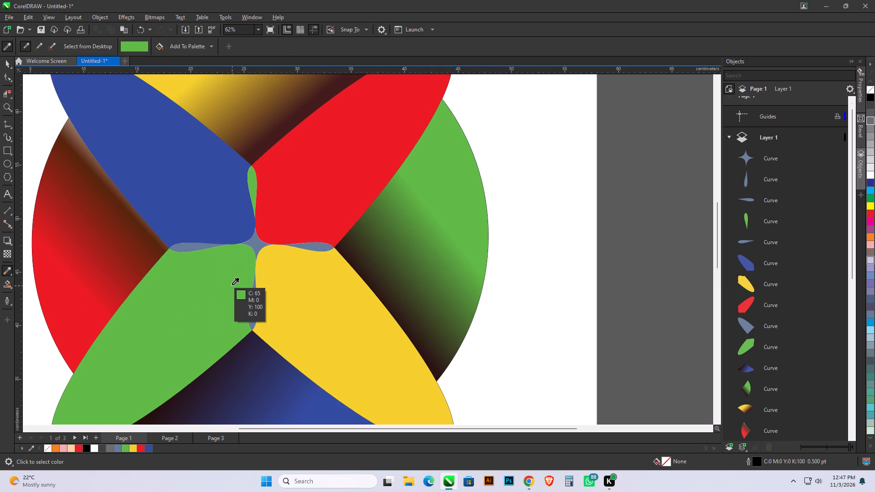
{"action": "left_click", "coordinate": [278, 232]}
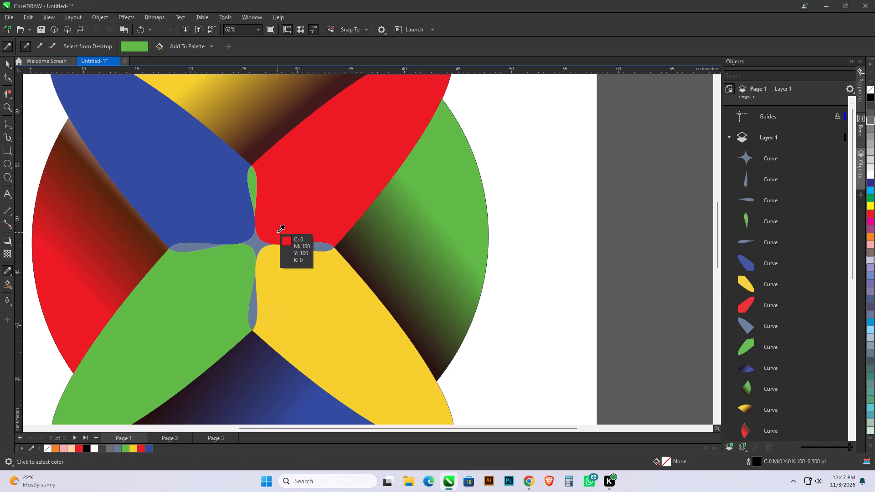
{"action": "left_click", "coordinate": [256, 304]}
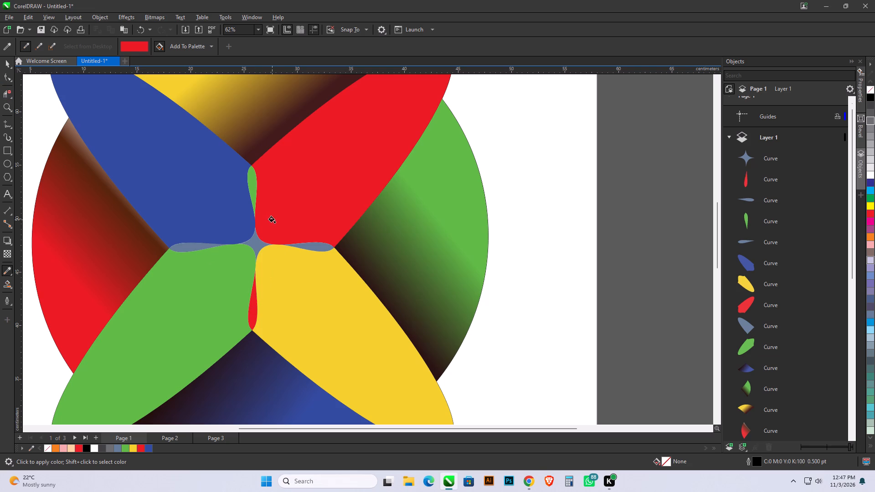
Sample the yellow petal's colour and apply it to the sliver between the blue and green petals.
{"action": "key", "text": "ctrl+space"}
{"action": "key", "text": "ctrl+space"}
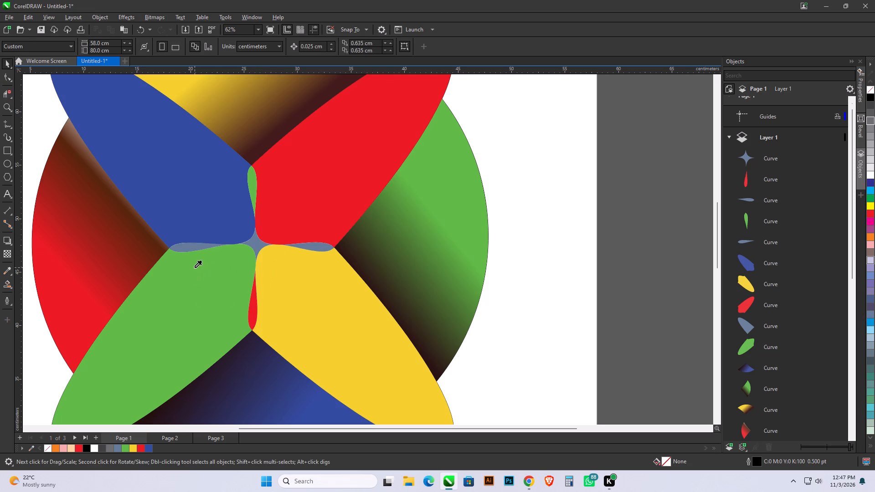
{"action": "left_click", "coordinate": [296, 275]}
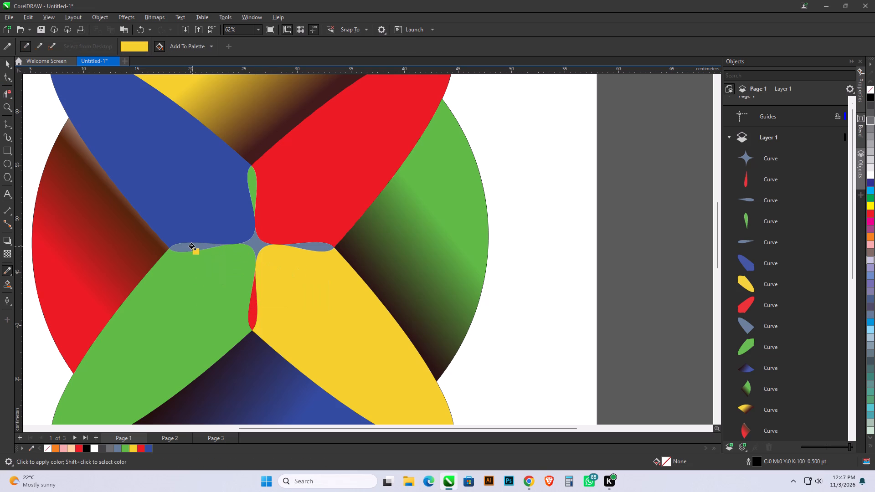
{"action": "left_click", "coordinate": [192, 246]}
Sample the blue petal's colour and apply it to the sliver between the red and yellow petals.
{"action": "key", "text": "ctrl+space"}
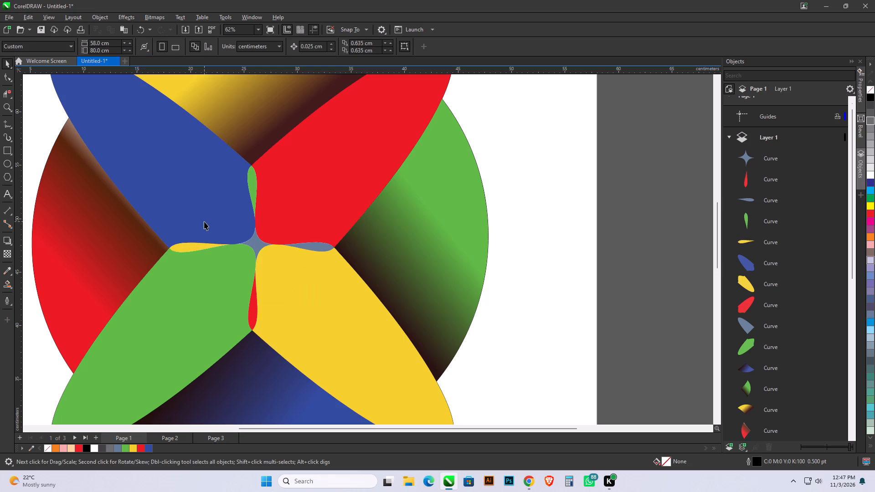
{"action": "key", "text": "ctrl+space"}
{"action": "left_click", "coordinate": [204, 221]}
{"action": "left_click", "coordinate": [314, 245]}
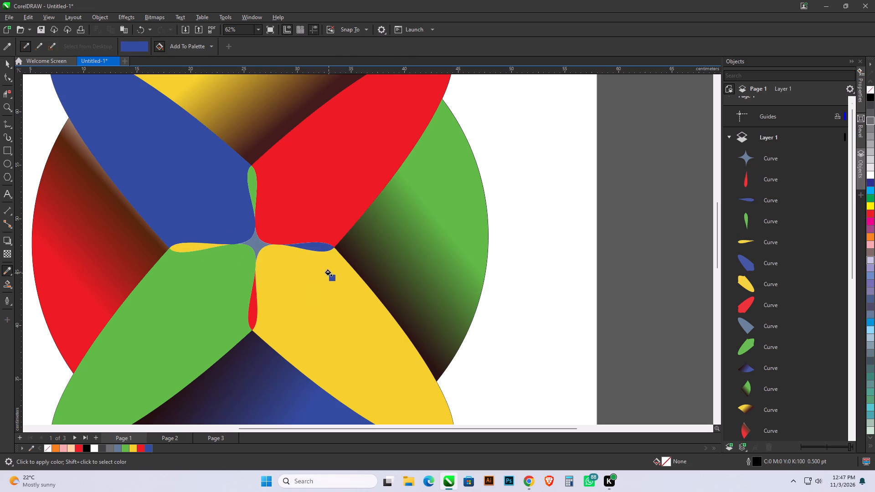
Fill the small central star between the four petals with black.
{"action": "key", "text": "ctrl+space"}
{"action": "left_click", "coordinate": [259, 244]}
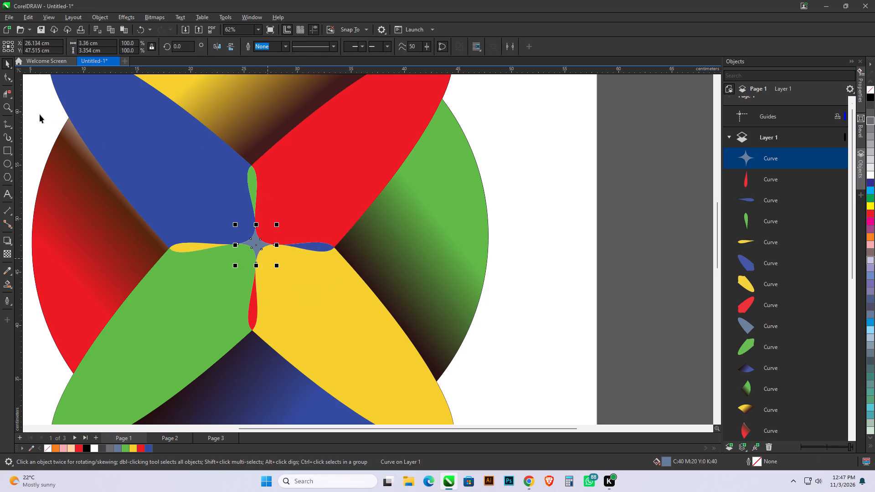
{"action": "left_click", "coordinate": [86, 446]}
{"action": "left_click", "coordinate": [659, 290]}
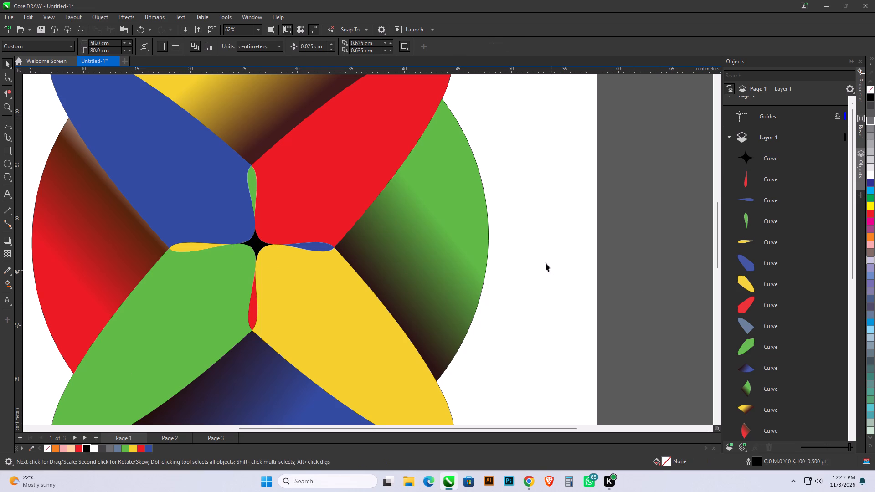
Select all the curves of the petal-and-circle design on Page 1 and group them.
{"action": "scroll", "coordinate": [470, 288], "scroll_direction": "down", "scroll_amount": 2}
{"action": "scroll", "coordinate": [423, 299], "scroll_direction": "down", "scroll_amount": 1}
{"action": "scroll", "coordinate": [301, 284], "scroll_direction": "down", "scroll_amount": 3}
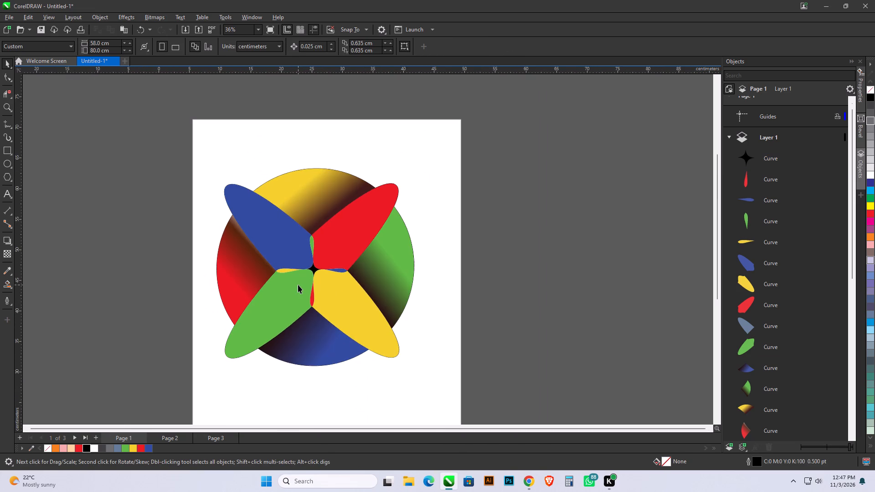
{"action": "scroll", "coordinate": [298, 285], "scroll_direction": "down", "scroll_amount": 3}
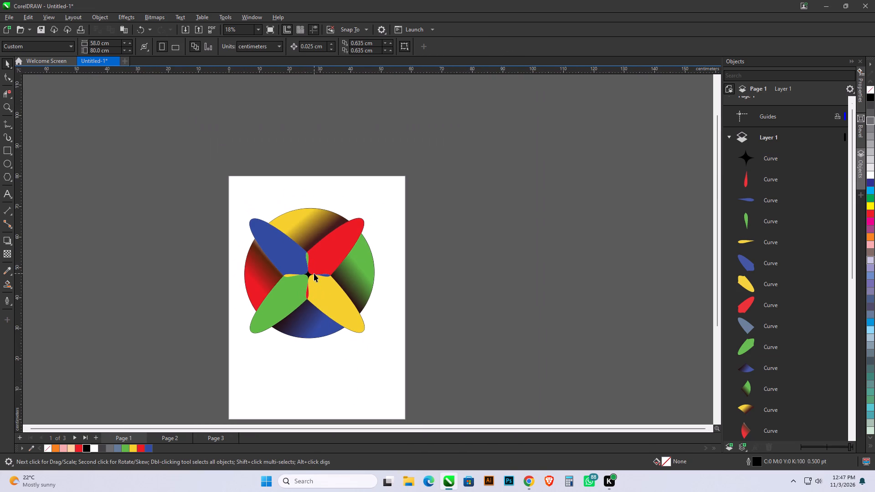
{"action": "left_click", "coordinate": [313, 273]}
{"action": "left_click", "coordinate": [547, 245]}
{"action": "left_click_drag", "start_coordinate": [224, 188], "coordinate": [425, 394]}
{"action": "key", "text": "ctrl+g"}
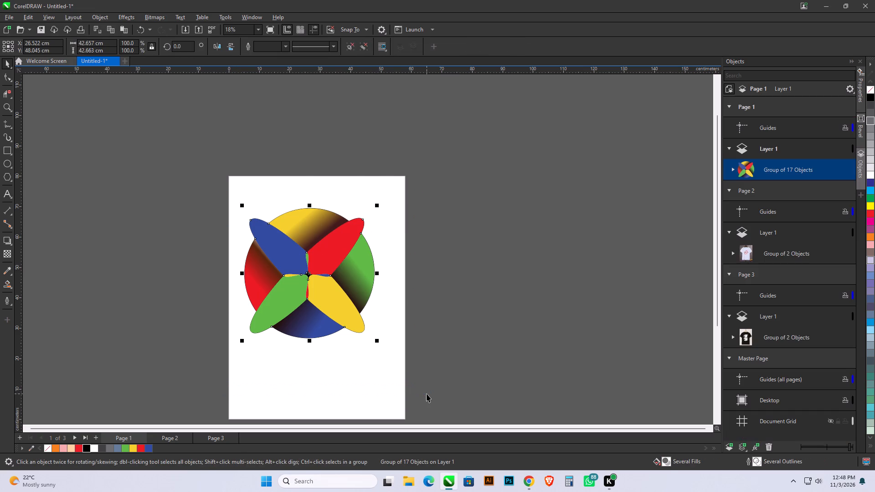
{"action": "left_click", "coordinate": [432, 368]}
Move the grouped petal design off the page, to its upper right side.
{"action": "left_click", "coordinate": [305, 289]}
{"action": "left_click_drag", "start_coordinate": [308, 279], "coordinate": [355, 253]}
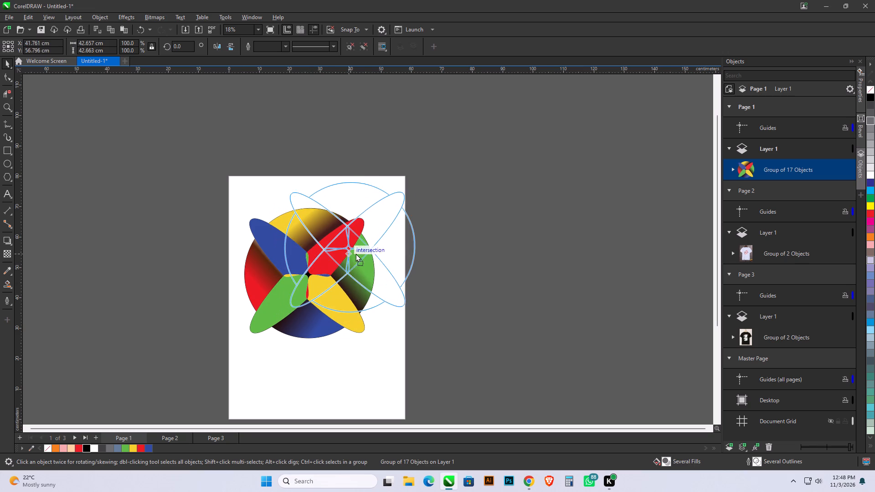
{"action": "left_click_drag", "start_coordinate": [355, 253], "coordinate": [357, 252]}
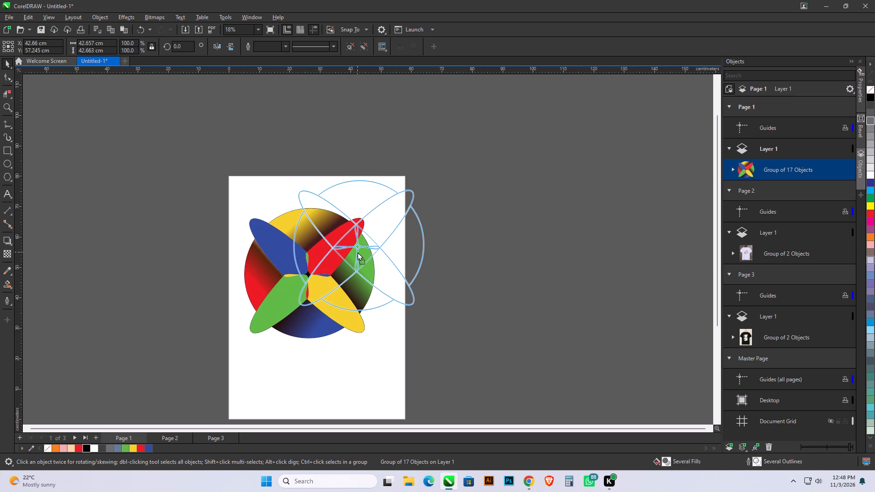
{"action": "left_click_drag", "start_coordinate": [357, 252], "coordinate": [466, 212]}
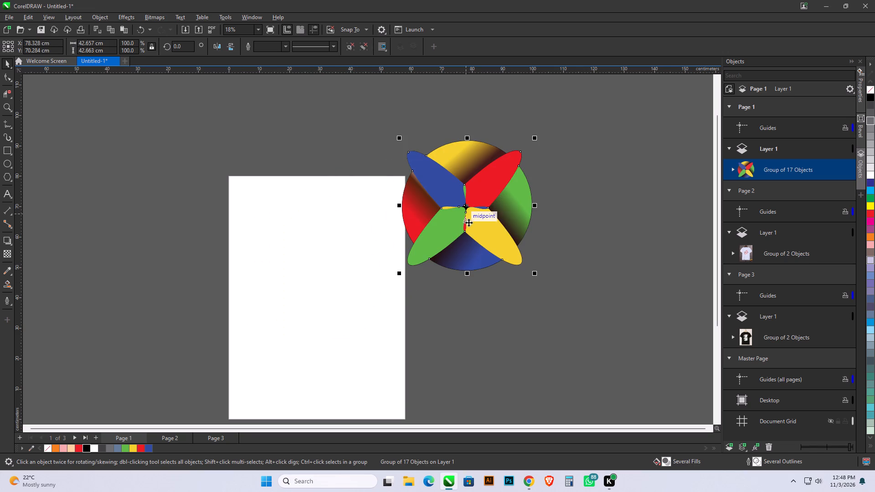
Draw an unfilled circle about 66 cm across and place it over the page's upper left area.
{"action": "left_click", "coordinate": [7, 159]}
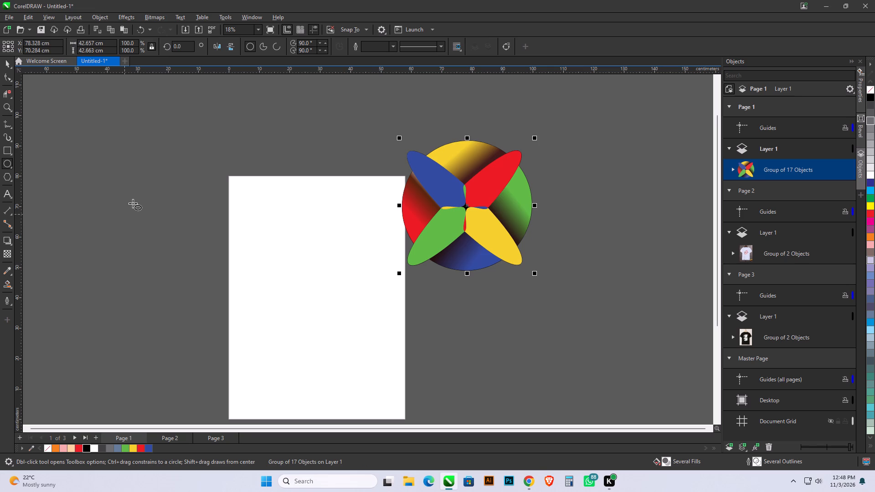
{"action": "left_click_drag", "start_coordinate": [134, 195], "coordinate": [333, 389]}
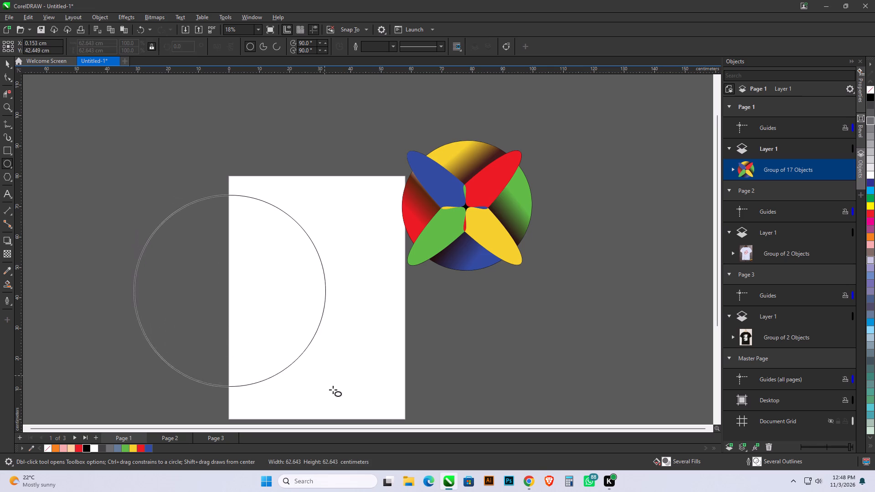
{"action": "left_click_drag", "start_coordinate": [333, 389], "coordinate": [335, 393]}
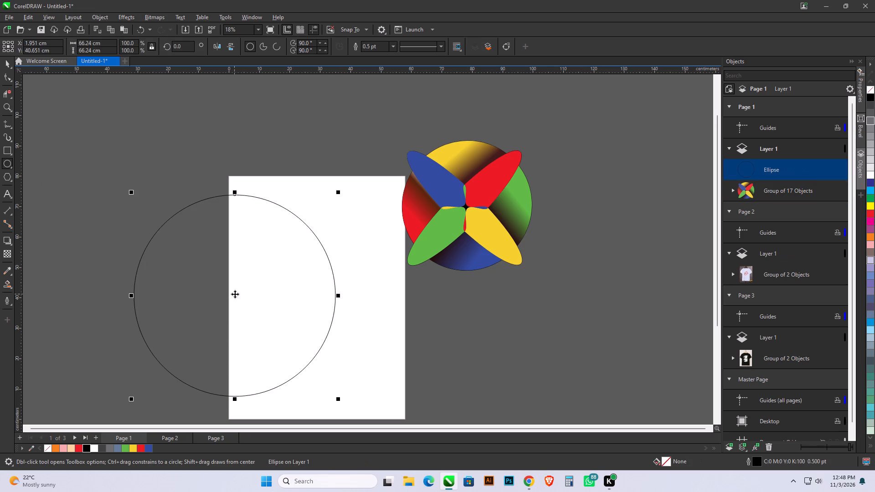
{"action": "left_click_drag", "start_coordinate": [235, 294], "coordinate": [274, 241]}
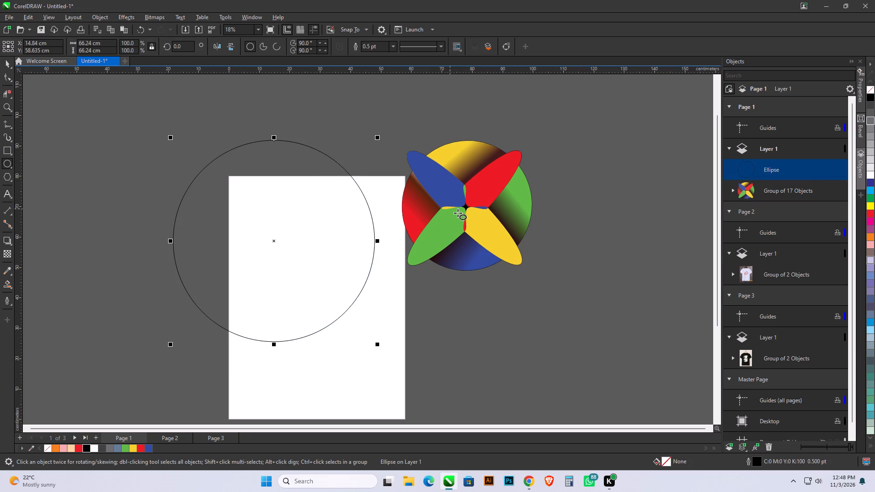
Move the petal design group back over the page so its centre sits near the circle's upper right edge.
{"action": "left_click_drag", "start_coordinate": [463, 207], "coordinate": [360, 176]}
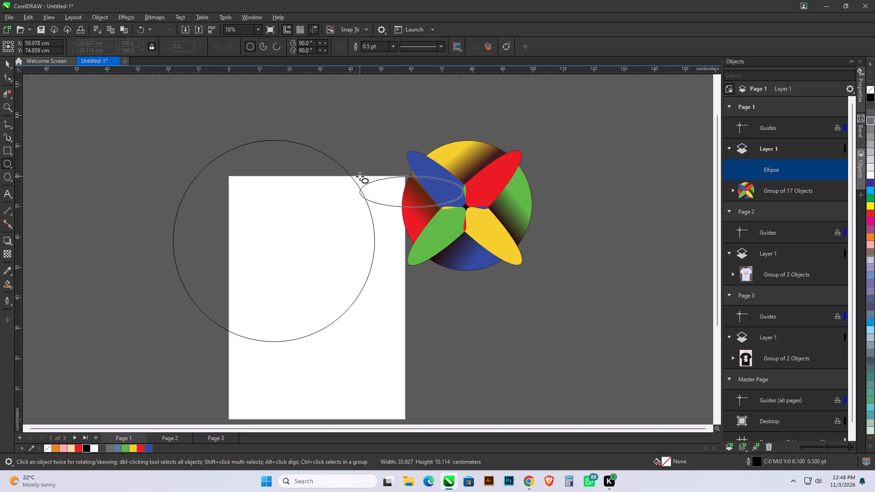
{"action": "key", "text": "BackSpace"}
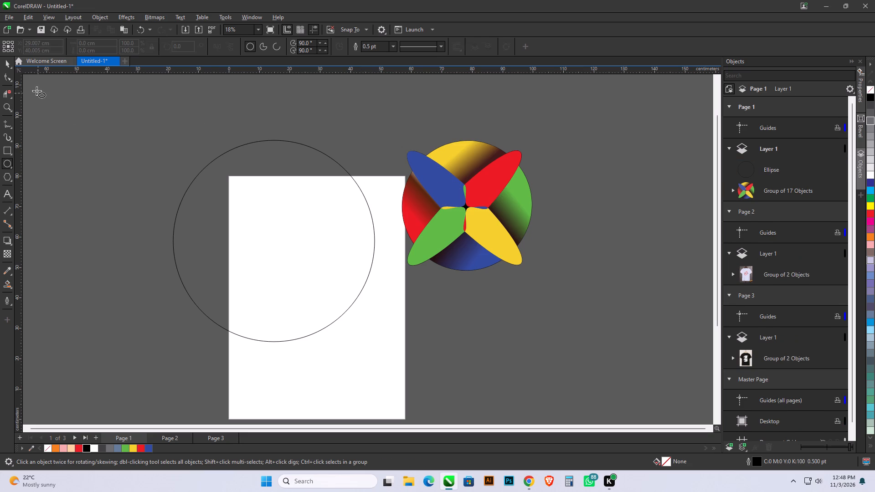
{"action": "left_click", "coordinate": [7, 64]}
{"action": "left_click", "coordinate": [459, 202]}
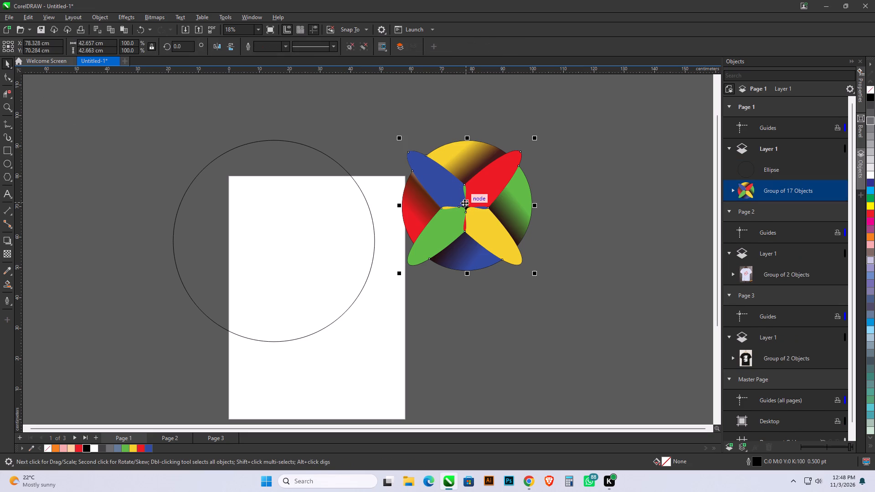
{"action": "left_click_drag", "start_coordinate": [464, 203], "coordinate": [340, 167]}
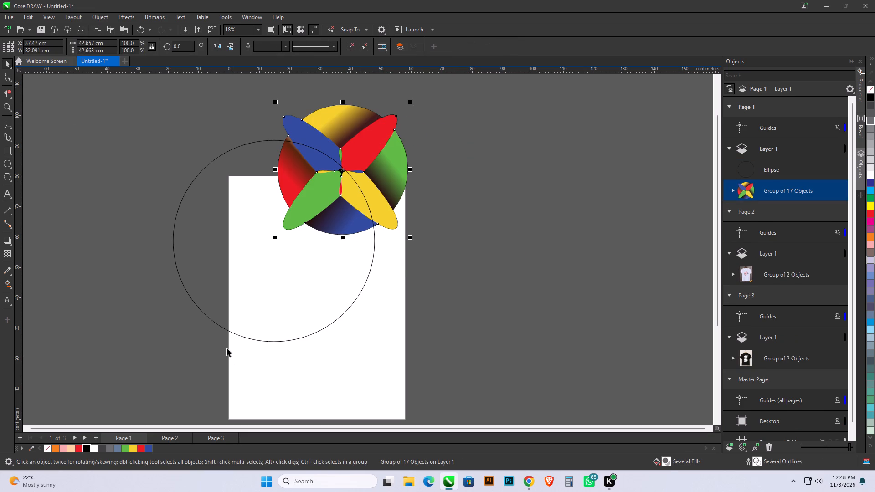
Enlarge the circle proportionally to about 81 cm across, extending it toward the page's lower right.
{"action": "left_click", "coordinate": [229, 331]}
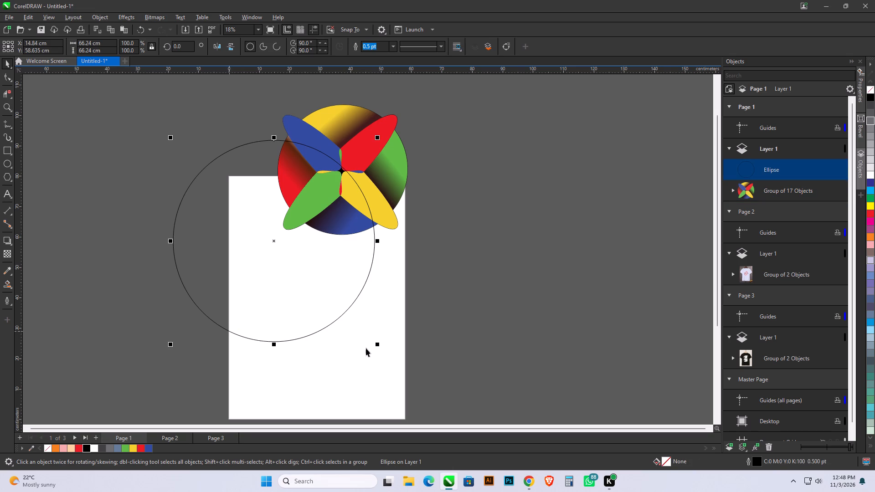
{"action": "left_click_drag", "start_coordinate": [378, 347], "coordinate": [422, 401]}
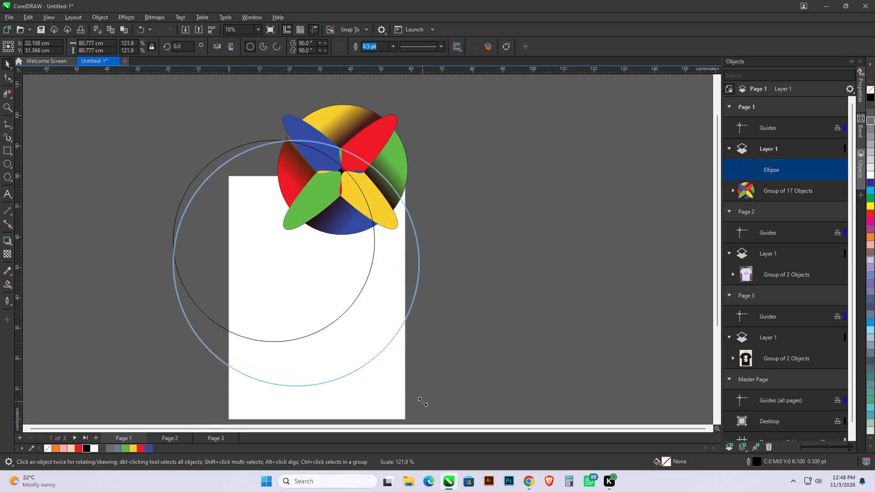
{"action": "left_click_drag", "start_coordinate": [422, 401], "coordinate": [423, 402]}
Centre the petal design group on the enlarged circle's upper right edge and scale it down to about 33 cm wide.
{"action": "left_click", "coordinate": [392, 164]}
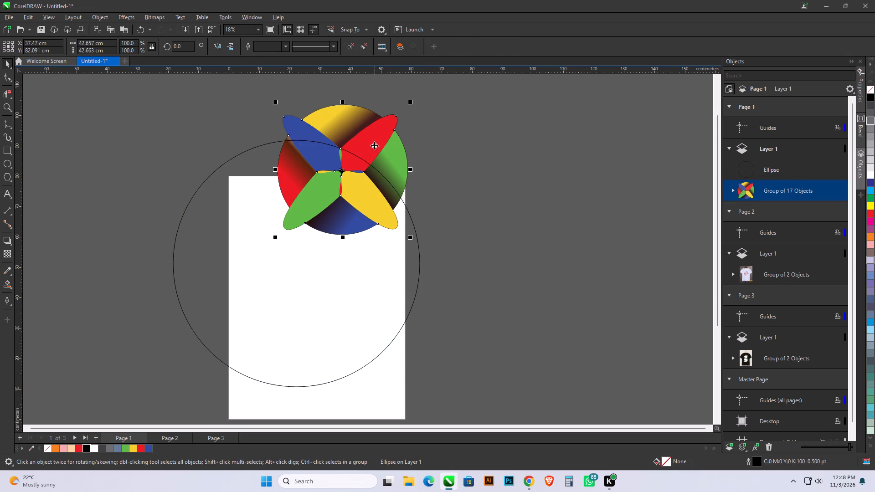
{"action": "left_click_drag", "start_coordinate": [374, 145], "coordinate": [394, 137]}
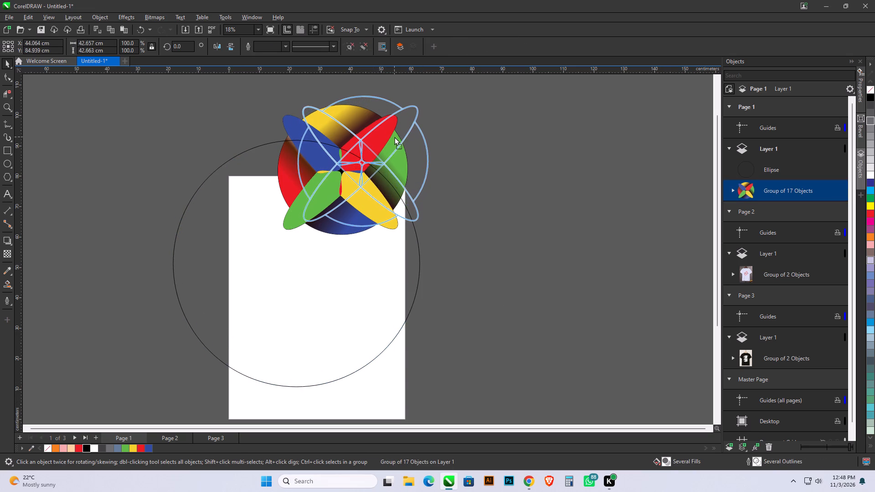
{"action": "left_click_drag", "start_coordinate": [394, 137], "coordinate": [396, 136]}
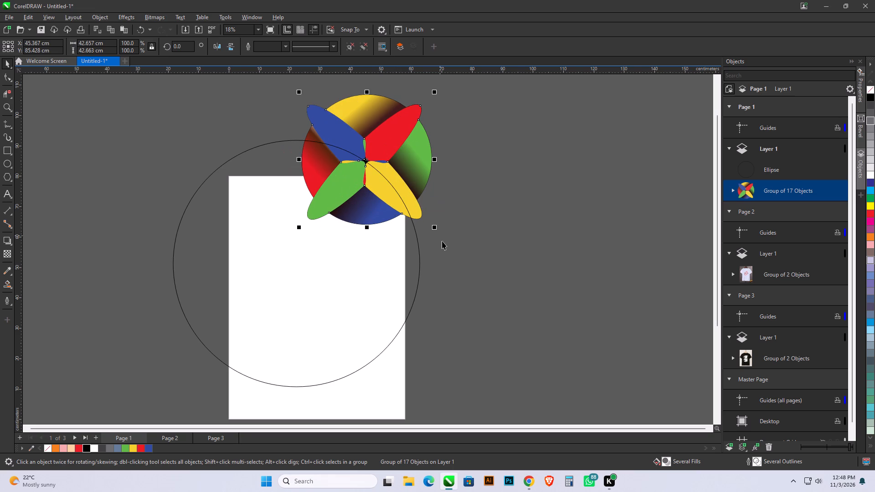
{"action": "left_click_drag", "start_coordinate": [434, 228], "coordinate": [420, 216]}
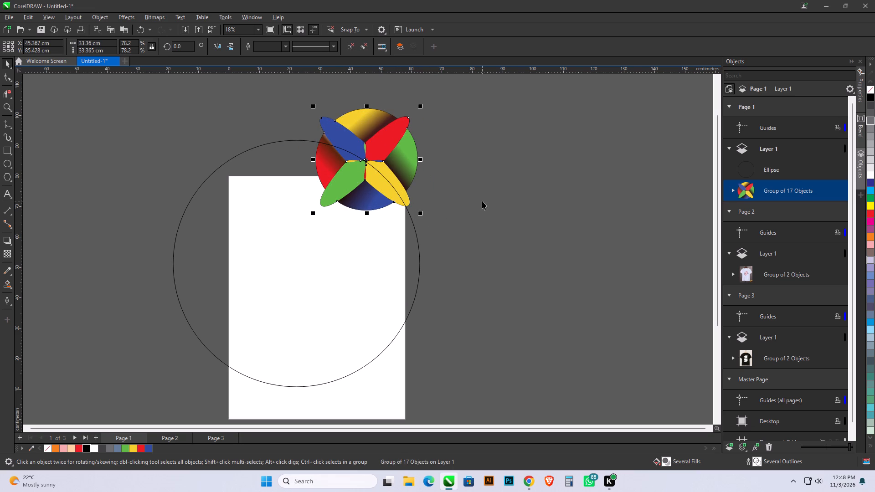
{"action": "left_click", "coordinate": [597, 187]}
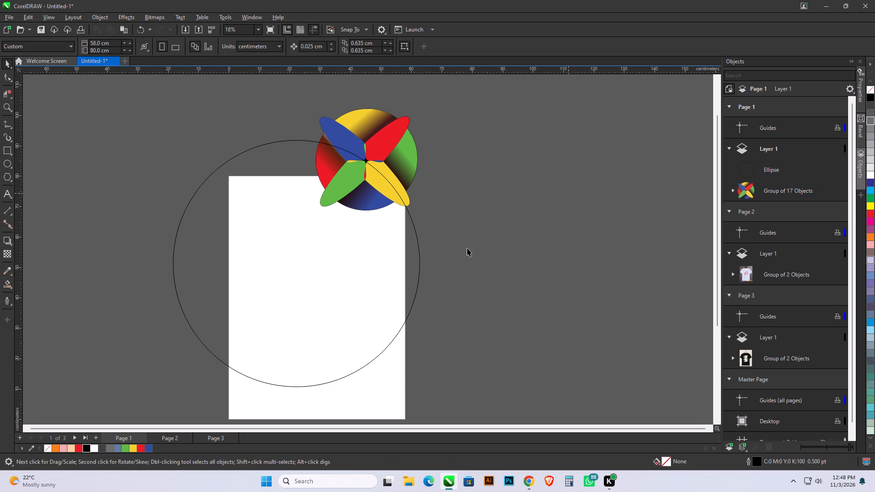
Relocate the petal design group's centre of rotation to the centre of the large circle.
{"action": "left_click", "coordinate": [361, 169]}
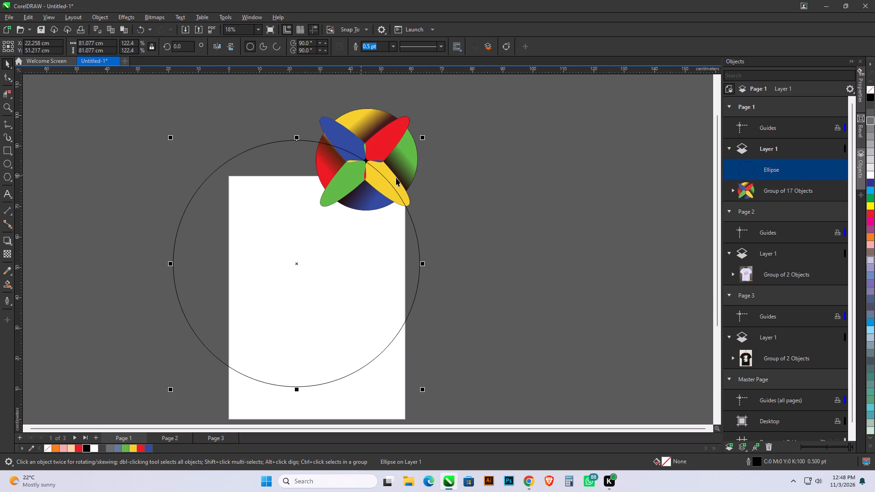
{"action": "left_click", "coordinate": [451, 171]}
{"action": "left_click", "coordinate": [404, 166]}
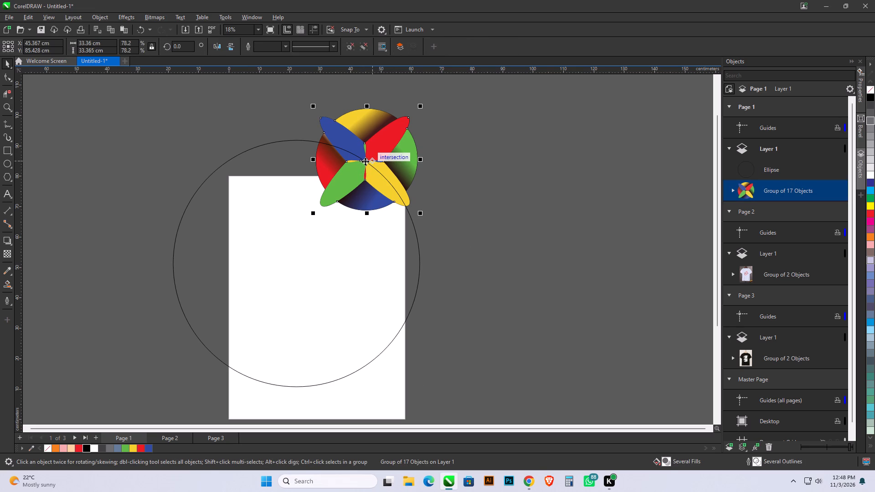
{"action": "left_click", "coordinate": [365, 160]}
{"action": "left_click_drag", "start_coordinate": [365, 159], "coordinate": [358, 195]}
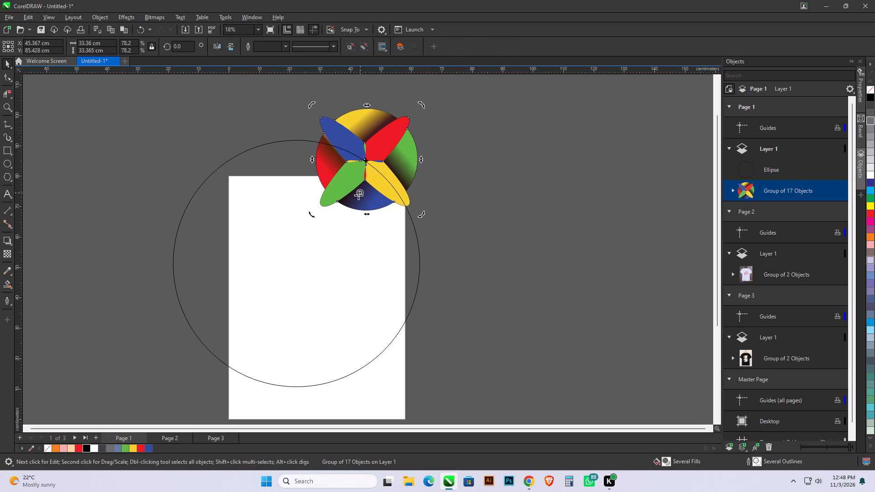
{"action": "left_click_drag", "start_coordinate": [358, 195], "coordinate": [299, 261]}
Rotate a copy of the petal design group about 53° counterclockwise around the large circle's centre, leaving the original in place.
{"action": "left_click_drag", "start_coordinate": [420, 105], "coordinate": [416, 105]}
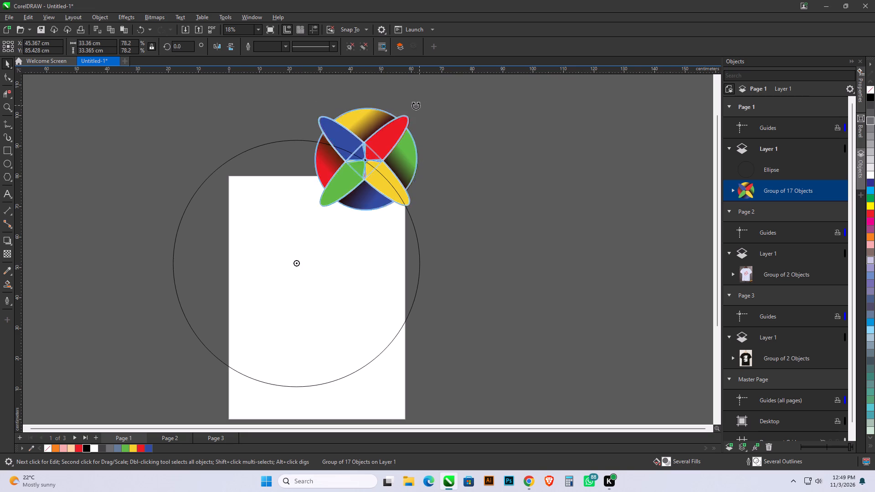
{"action": "left_click_drag", "start_coordinate": [416, 105], "coordinate": [262, 118]}
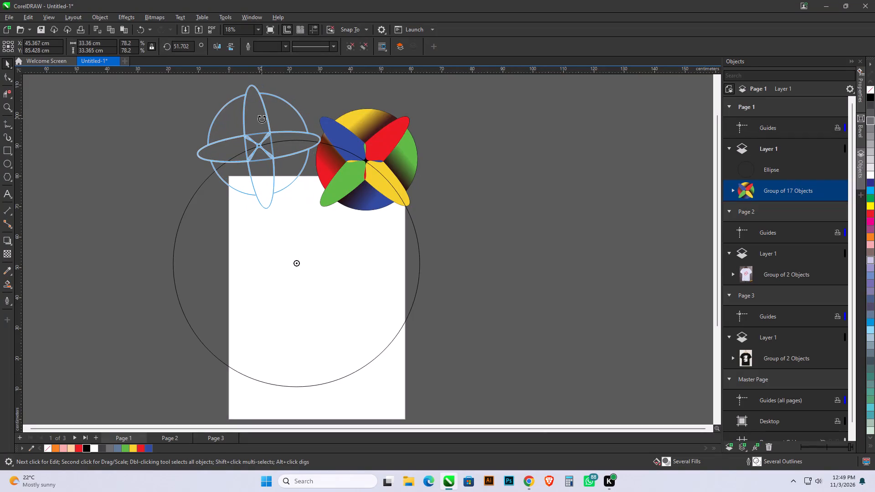
{"action": "left_click_drag", "start_coordinate": [262, 118], "coordinate": [260, 120]}
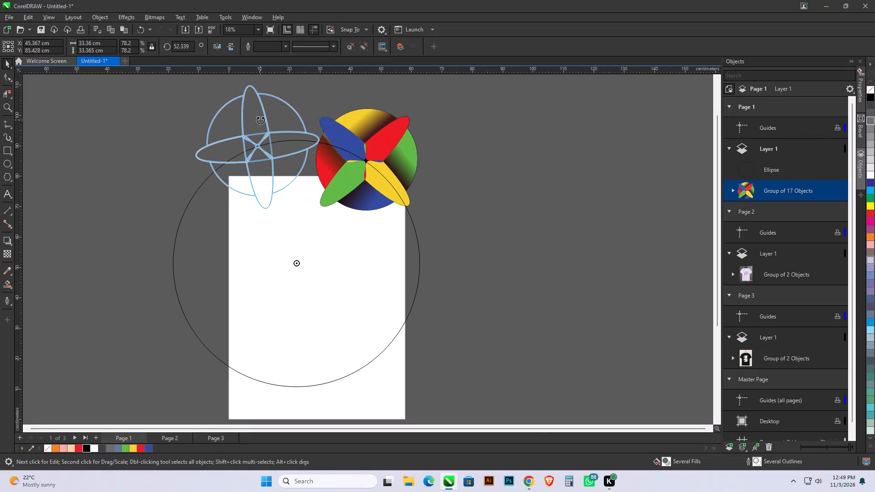
{"action": "left_click_drag", "start_coordinate": [260, 120], "coordinate": [260, 120]}
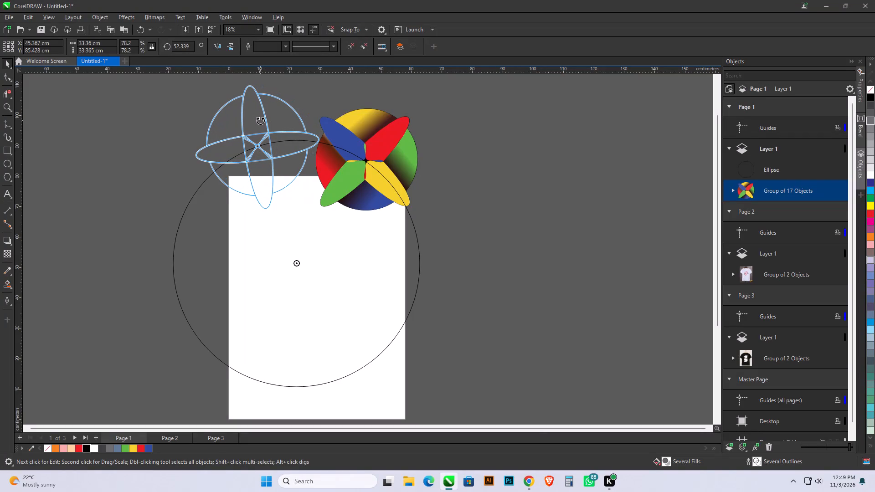
{"action": "left_click_drag", "start_coordinate": [260, 120], "coordinate": [259, 121]}
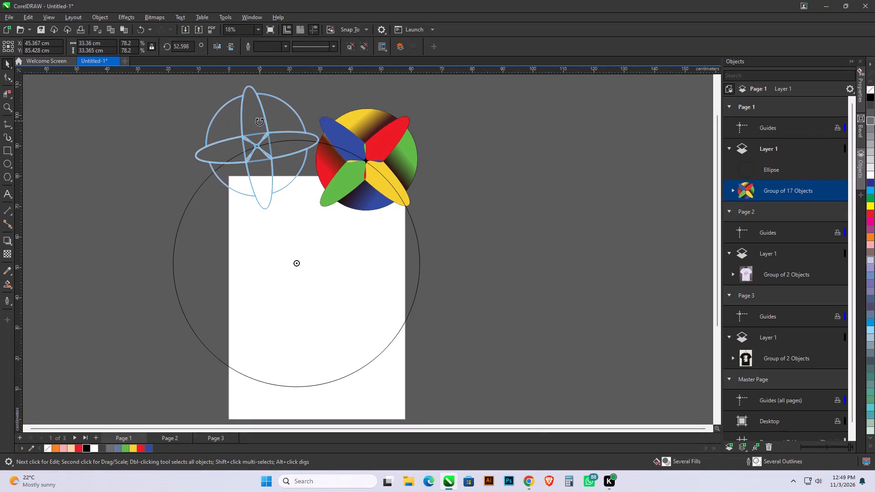
{"action": "left_click_drag", "start_coordinate": [259, 121], "coordinate": [259, 122]}
{"action": "right_click", "coordinate": [259, 122]}
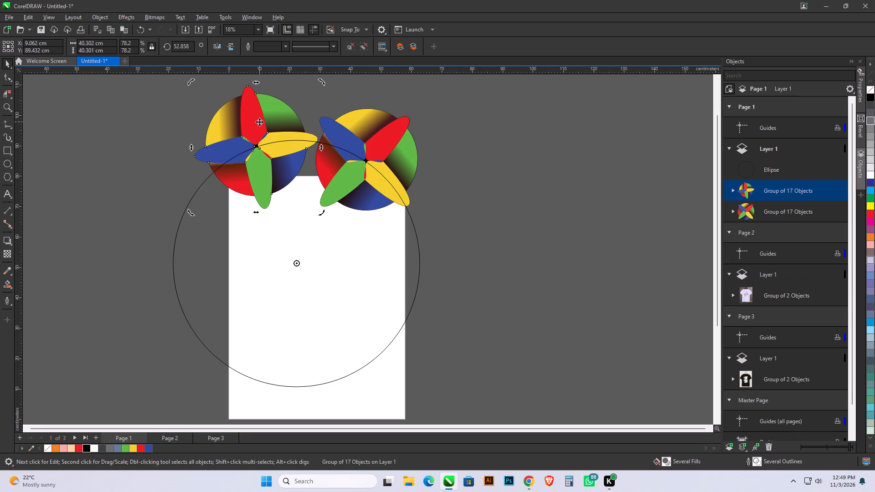
Repeat the rotated duplication five more times to complete the ring of petal designs around the circle.
{"action": "key", "text": "ctrl+r"}
{"action": "key", "text": "ctrl+r"}
{"action": "key", "text": "ctrl+r"}
{"action": "key", "text": "ctrl+r"}
{"action": "key", "text": "ctrl+r"}
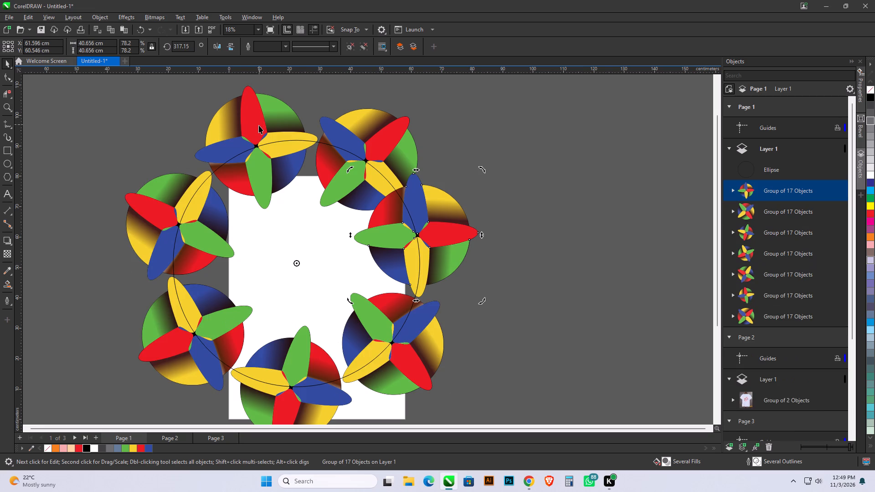
Delete the large guide circle from behind the ring of petal designs.
{"action": "scroll", "coordinate": [345, 182], "scroll_direction": "down", "scroll_amount": 3}
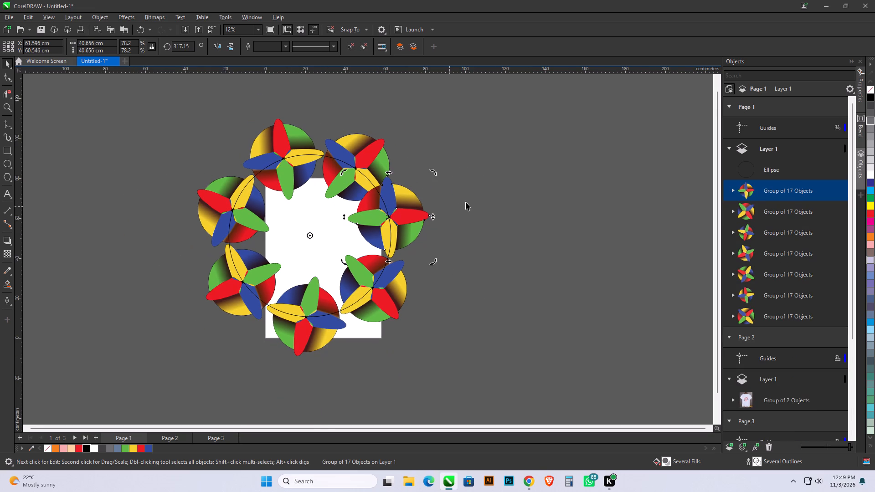
{"action": "left_click", "coordinate": [466, 202]}
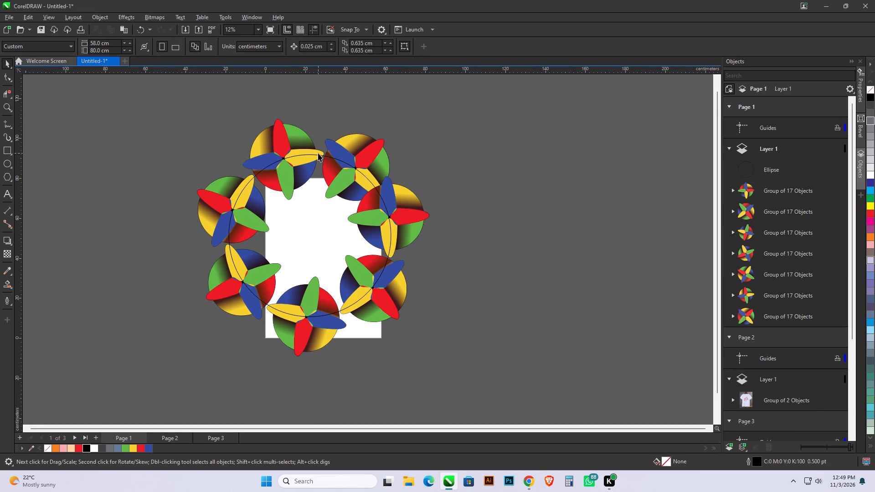
{"action": "left_click", "coordinate": [337, 220]}
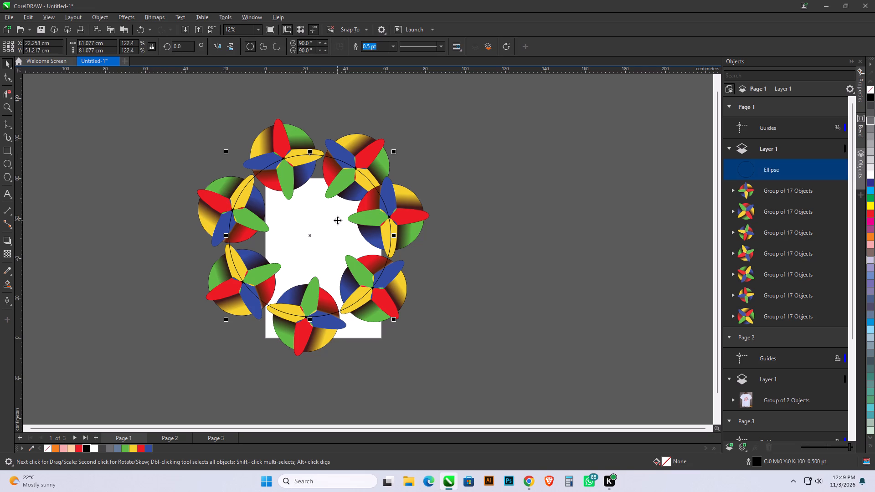
{"action": "key", "text": "BackSpace"}
Draw a rectangle about 162 by 245 cm beside the ring, left of the page, and fill it with 10% black.
{"action": "scroll", "coordinate": [428, 218], "scroll_direction": "down", "scroll_amount": 4}
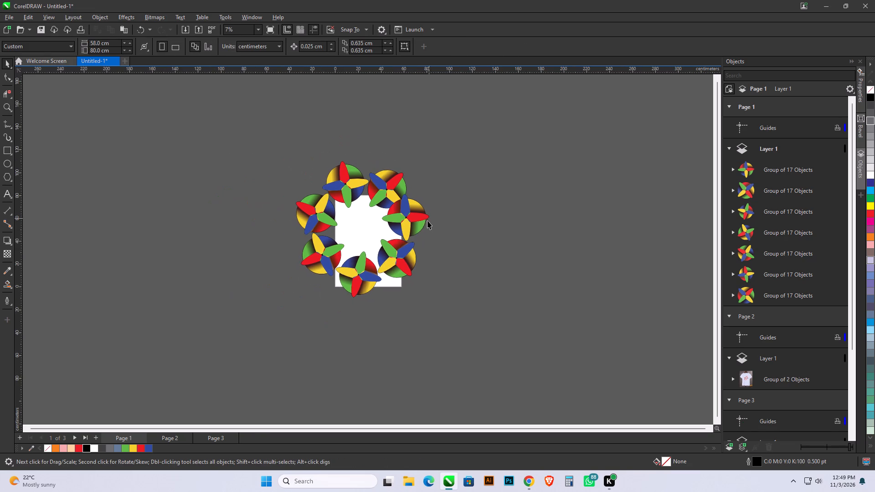
{"action": "left_click", "coordinate": [5, 152]}
{"action": "left_click_drag", "start_coordinate": [100, 119], "coordinate": [290, 406]}
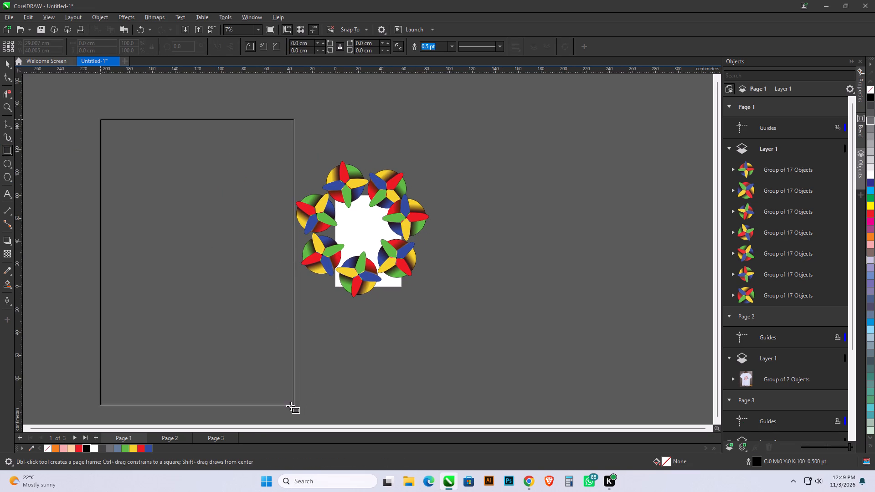
{"action": "left_click_drag", "start_coordinate": [290, 406], "coordinate": [285, 400]}
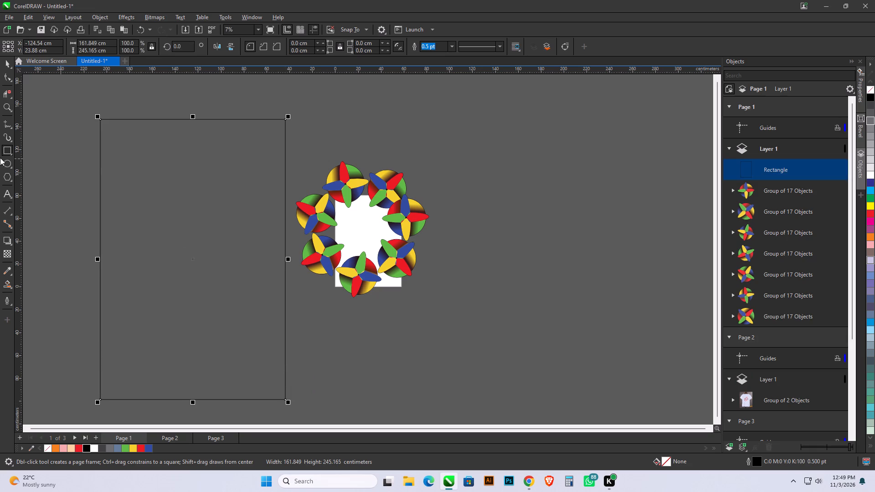
{"action": "left_click", "coordinate": [871, 165]}
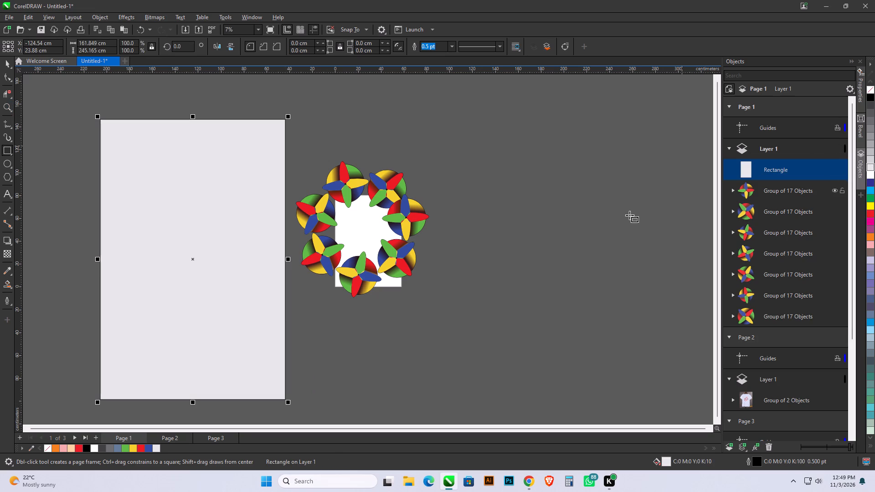
Duplicate the ring's rightmost petal design and place the copy just inside the grey rectangle's upper left corner.
{"action": "key", "text": "ctrl+space"}
{"action": "left_click", "coordinate": [521, 248]}
{"action": "left_click", "coordinate": [400, 226]}
{"action": "left_click_drag", "start_coordinate": [401, 222], "coordinate": [457, 213]}
{"action": "right_click", "coordinate": [457, 213]}
{"action": "left_click_drag", "start_coordinate": [458, 211], "coordinate": [129, 154]}
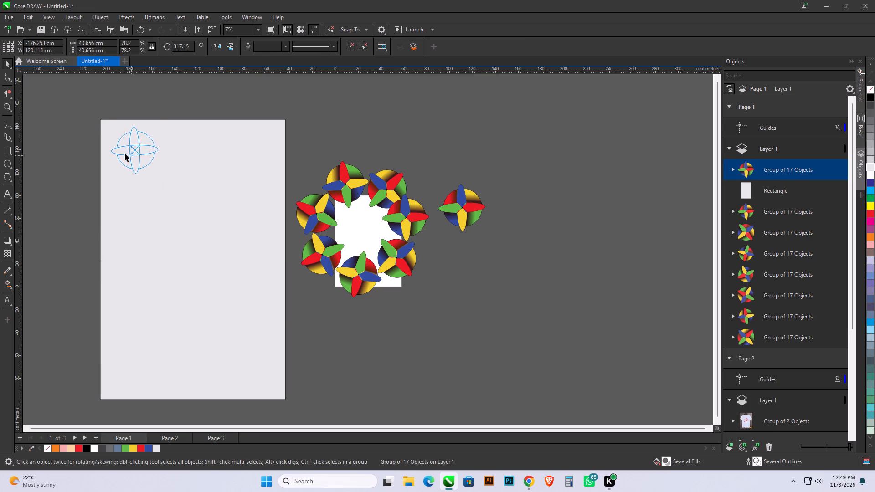
{"action": "left_click_drag", "start_coordinate": [130, 154], "coordinate": [120, 149]}
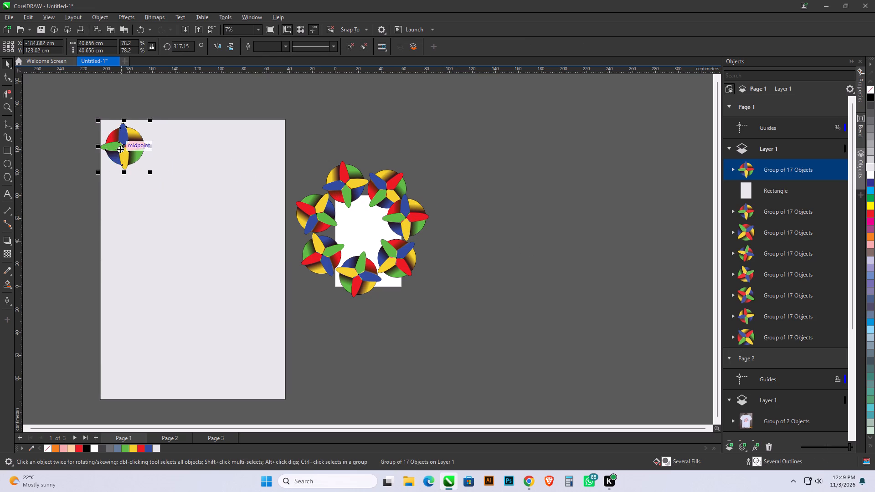
{"action": "scroll", "coordinate": [120, 149], "scroll_direction": "up", "scroll_amount": 4}
{"action": "left_click_drag", "start_coordinate": [128, 145], "coordinate": [133, 145]}
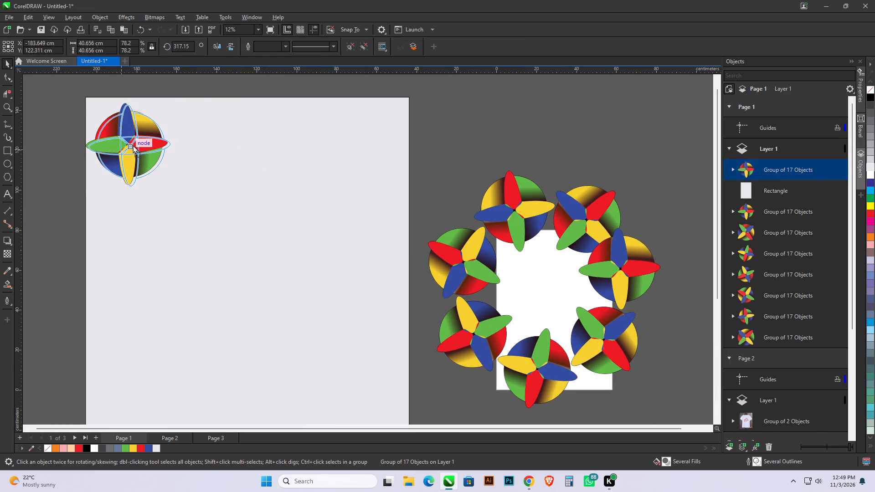
{"action": "left_click_drag", "start_coordinate": [133, 145], "coordinate": [128, 140]}
{"action": "scroll", "coordinate": [129, 142], "scroll_direction": "up", "scroll_amount": 1}
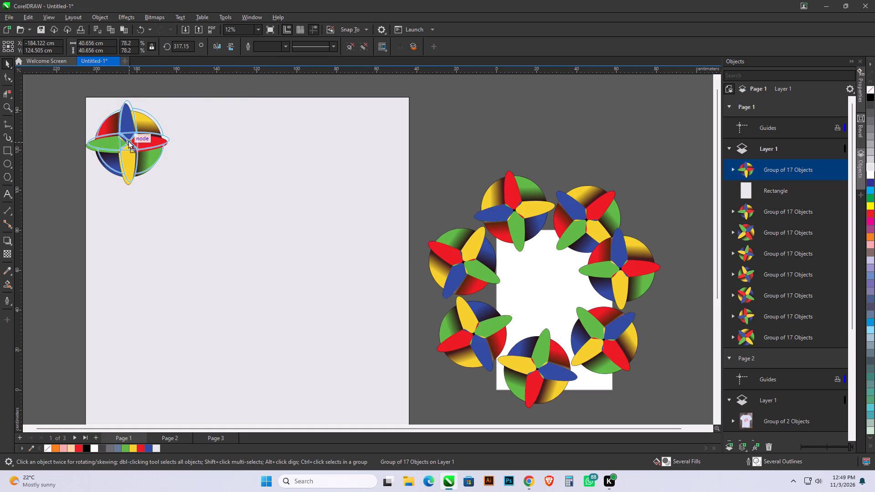
{"action": "left_click_drag", "start_coordinate": [128, 140], "coordinate": [129, 139]}
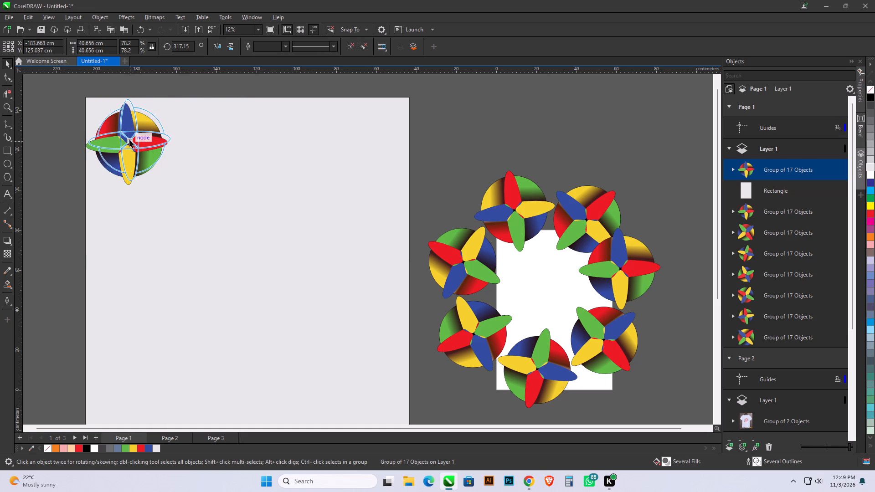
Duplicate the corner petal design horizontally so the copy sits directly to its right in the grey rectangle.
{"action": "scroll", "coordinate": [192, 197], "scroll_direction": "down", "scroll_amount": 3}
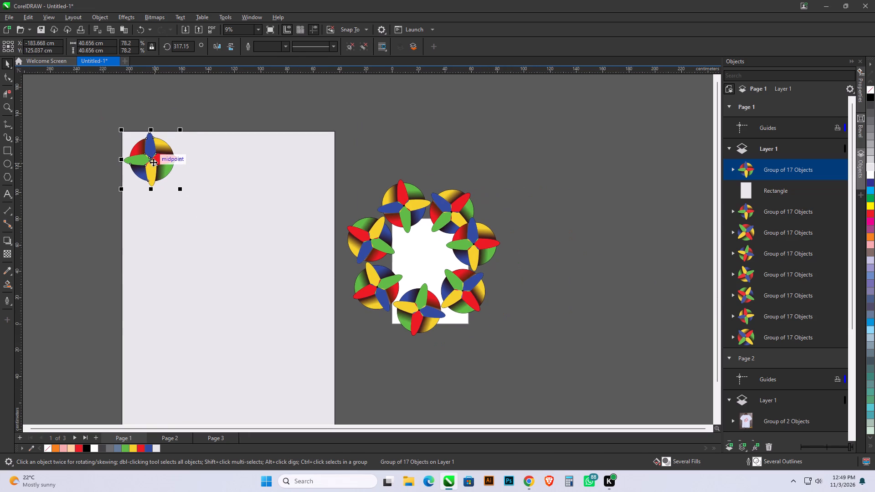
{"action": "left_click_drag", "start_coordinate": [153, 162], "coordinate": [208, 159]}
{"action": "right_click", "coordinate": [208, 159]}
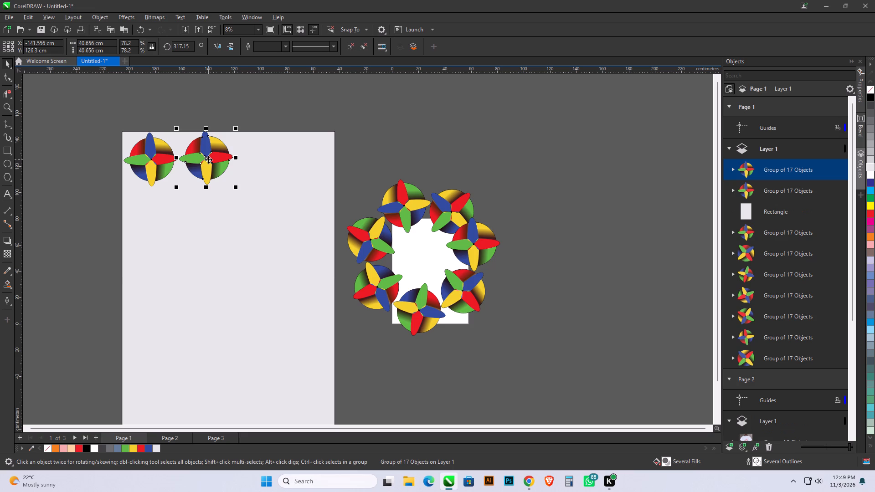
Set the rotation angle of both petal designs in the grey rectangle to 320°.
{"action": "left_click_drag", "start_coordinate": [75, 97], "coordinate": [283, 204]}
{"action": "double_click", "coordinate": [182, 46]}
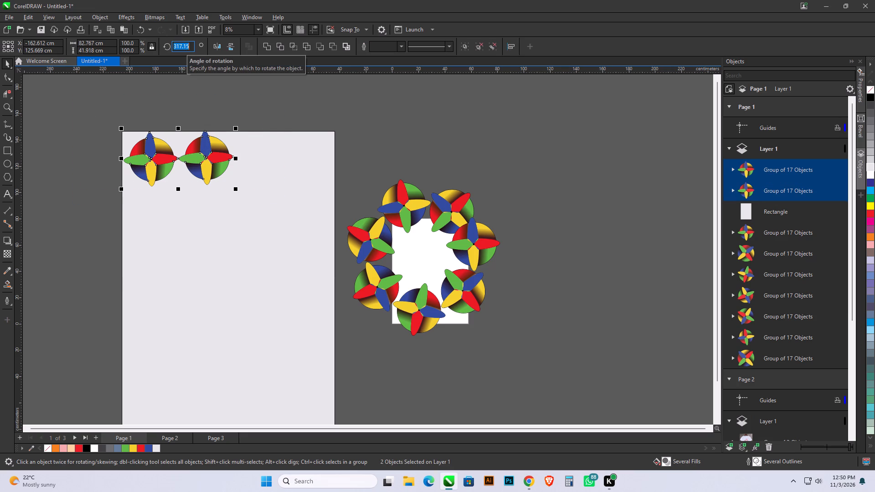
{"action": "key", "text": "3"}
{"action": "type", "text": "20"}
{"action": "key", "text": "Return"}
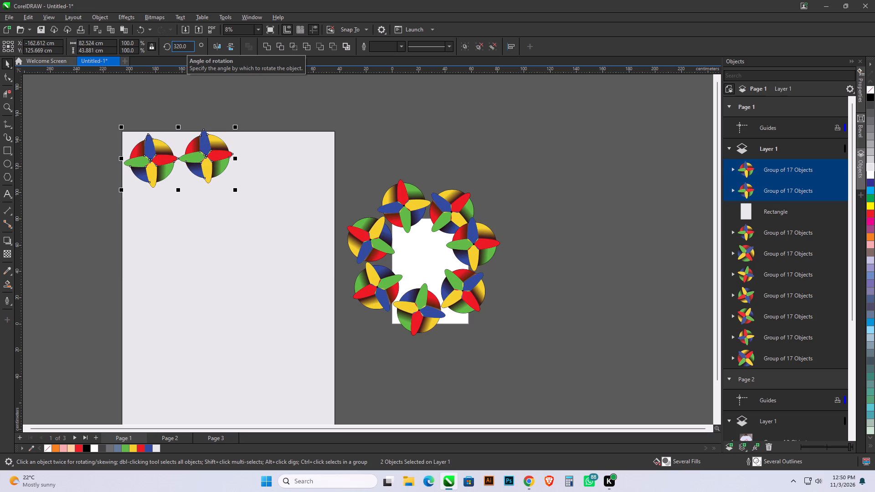
Rotate the two petal designs together freehand to about 314.4° so their petals line up with the rectangle's edges.
{"action": "left_click", "coordinate": [180, 159]}
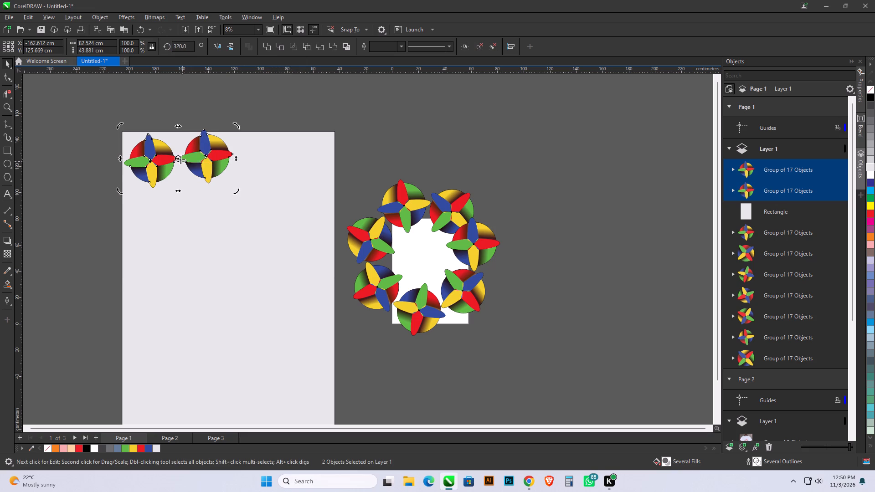
{"action": "left_click_drag", "start_coordinate": [238, 124], "coordinate": [238, 126]}
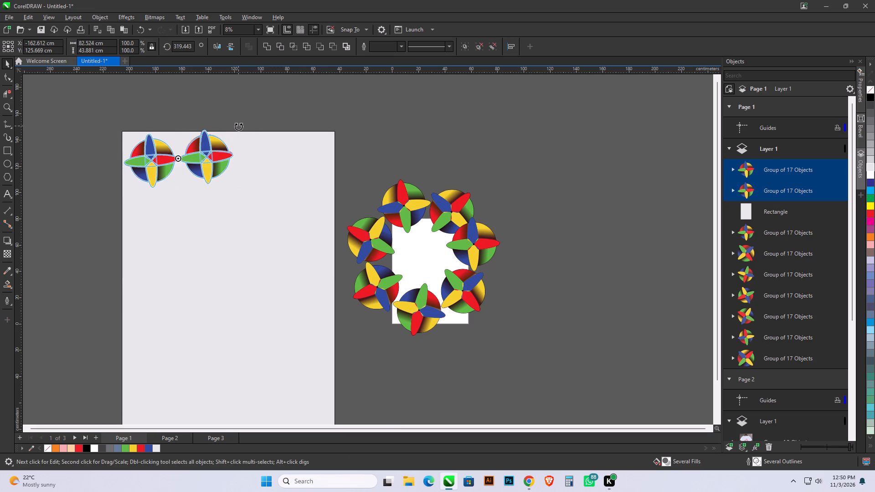
{"action": "left_click_drag", "start_coordinate": [238, 126], "coordinate": [241, 130]}
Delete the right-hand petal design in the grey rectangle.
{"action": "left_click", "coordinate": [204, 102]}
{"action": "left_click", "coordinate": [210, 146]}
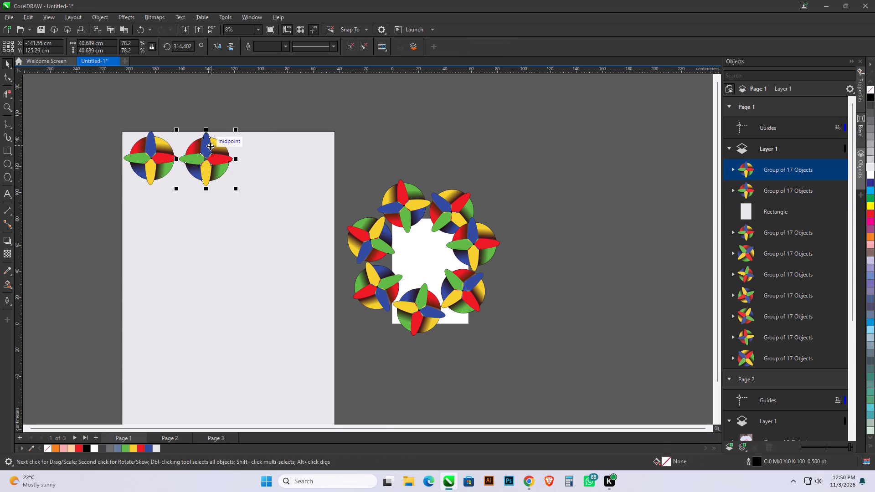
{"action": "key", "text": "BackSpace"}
Shift the remaining petal design slightly down and left within the grey rectangle's upper left corner.
{"action": "left_click", "coordinate": [154, 157]}
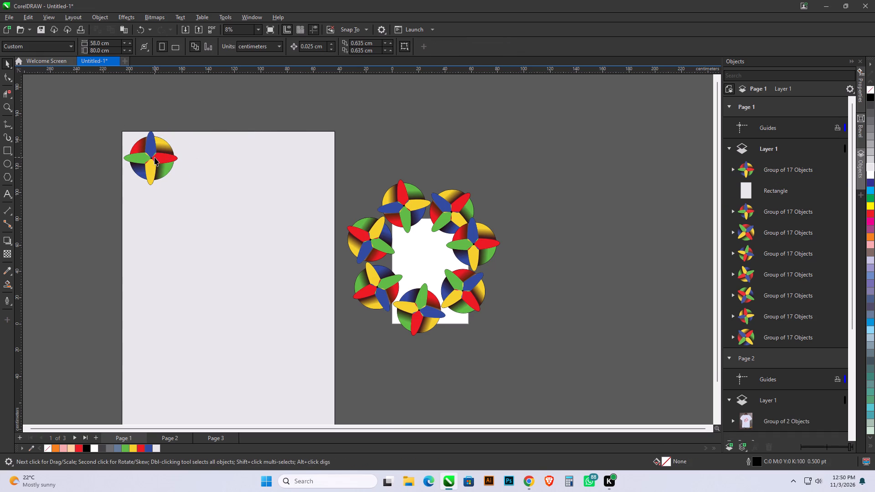
{"action": "left_click", "coordinate": [153, 156]}
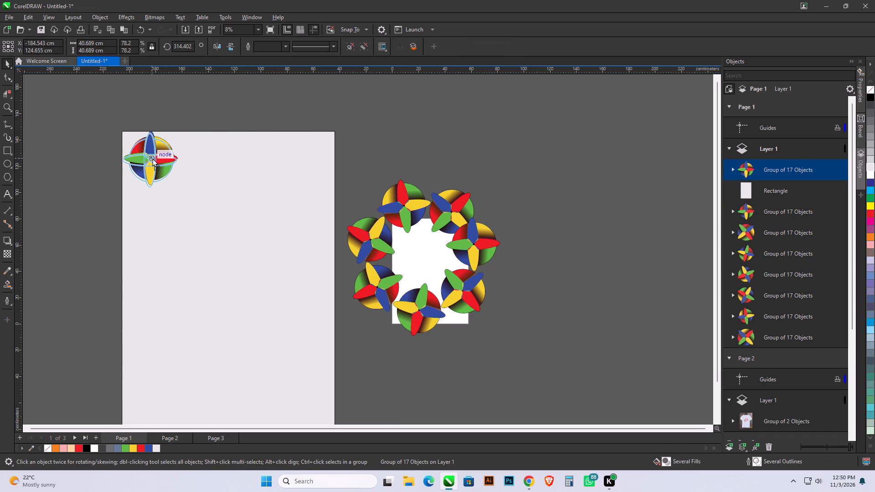
Place a horizontal guideline through the corner petal design's centre at about Y 124.7 cm.
{"action": "scroll", "coordinate": [150, 158], "scroll_direction": "up", "scroll_amount": 8}
{"action": "scroll", "coordinate": [150, 161], "scroll_direction": "down", "scroll_amount": 2}
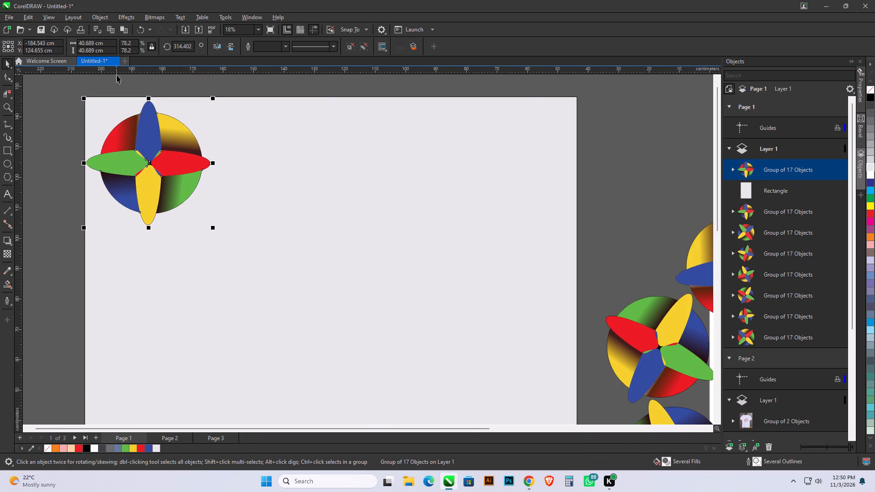
{"action": "left_click_drag", "start_coordinate": [116, 72], "coordinate": [128, 122]}
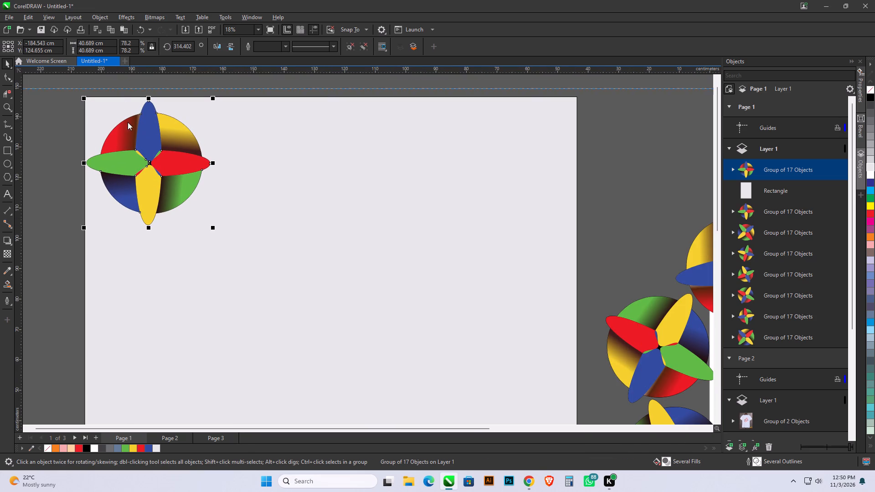
{"action": "left_click_drag", "start_coordinate": [128, 122], "coordinate": [136, 164]}
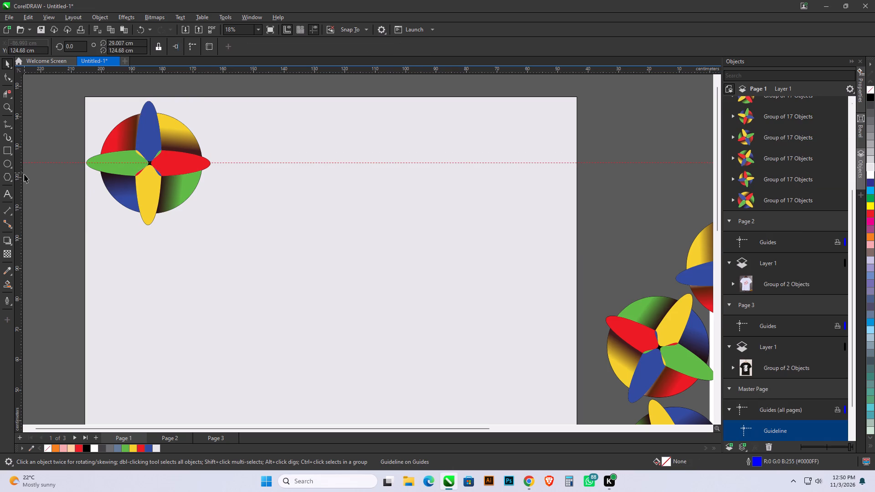
Place a vertical guideline through the corner petal design's centre at about X -184.6 cm.
{"action": "left_click_drag", "start_coordinate": [23, 170], "coordinate": [35, 169]}
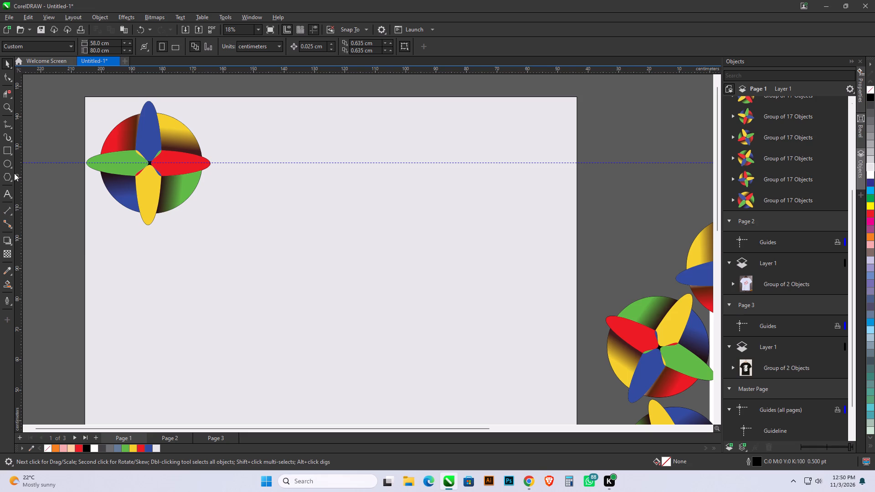
{"action": "left_click_drag", "start_coordinate": [21, 169], "coordinate": [93, 172]}
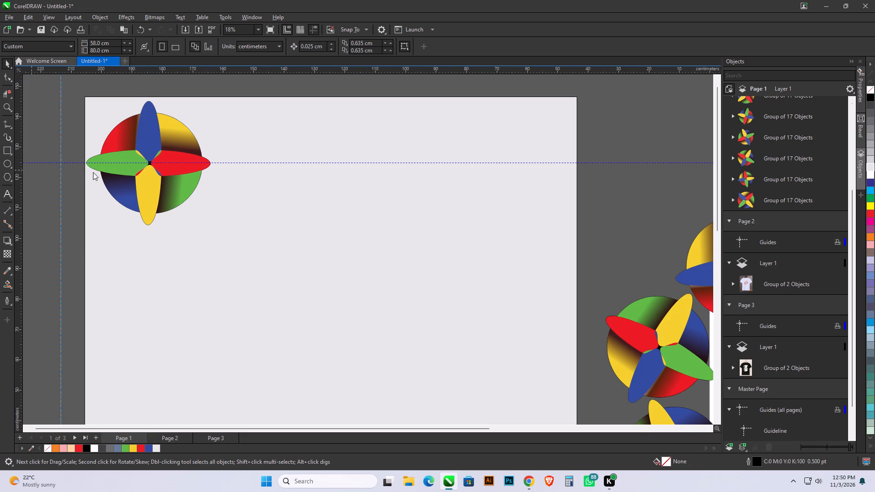
{"action": "left_click_drag", "start_coordinate": [93, 172], "coordinate": [150, 173]}
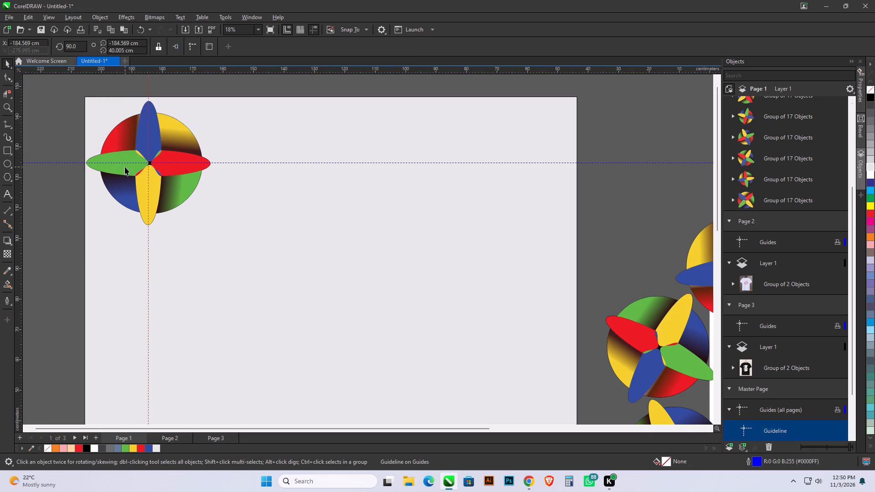
Nudge the vertical guideline left to X about -184.8 cm.
{"action": "key", "text": "Left"}
{"action": "key", "text": "Left"}
{"action": "key", "text": "Left"}
{"action": "key", "text": "Left"}
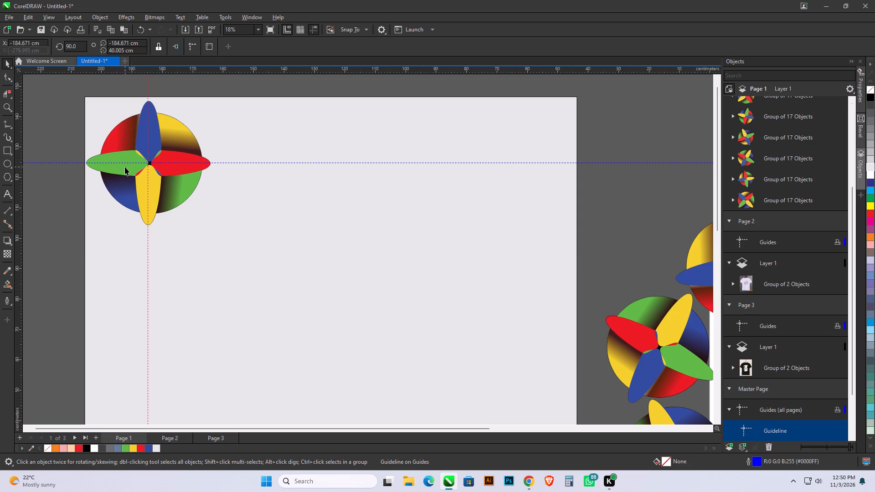
{"action": "key", "text": "Left"}
{"action": "key", "text": "Left"}
{"action": "key", "text": "Left"}
{"action": "key", "text": "Left"}
{"action": "key", "text": "Left"}
{"action": "key", "text": "Left"}
{"action": "key", "text": "Left"}
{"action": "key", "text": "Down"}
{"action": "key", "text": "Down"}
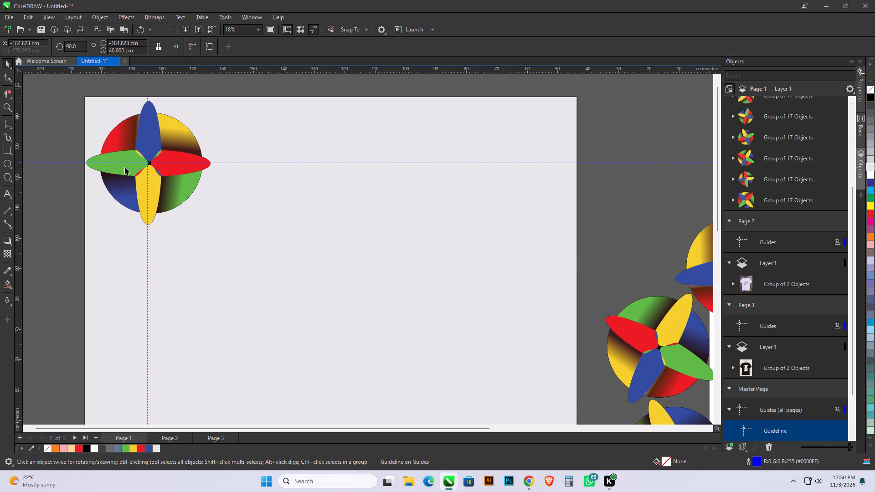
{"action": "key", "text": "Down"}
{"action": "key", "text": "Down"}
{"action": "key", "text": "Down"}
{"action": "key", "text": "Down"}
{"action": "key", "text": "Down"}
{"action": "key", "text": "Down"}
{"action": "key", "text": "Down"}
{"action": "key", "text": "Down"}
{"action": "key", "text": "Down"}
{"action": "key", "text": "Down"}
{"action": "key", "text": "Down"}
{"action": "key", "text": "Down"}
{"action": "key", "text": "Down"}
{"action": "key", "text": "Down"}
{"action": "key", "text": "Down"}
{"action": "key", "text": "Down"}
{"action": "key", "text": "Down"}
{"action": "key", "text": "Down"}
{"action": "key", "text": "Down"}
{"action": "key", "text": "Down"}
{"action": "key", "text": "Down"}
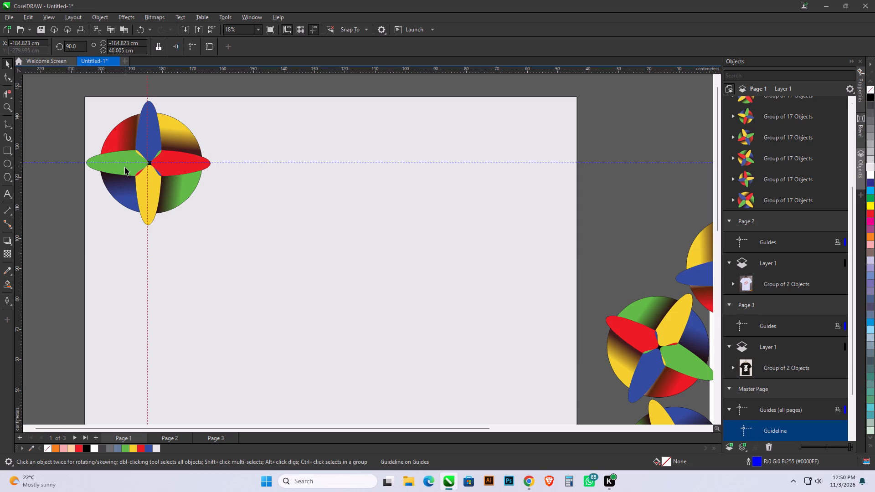
Nudge the corner petal design left and up onto the guideline crossing, at about X -184.8, Y 124.7 cm.
{"action": "left_click", "coordinate": [125, 167]}
{"action": "key", "text": "Left"}
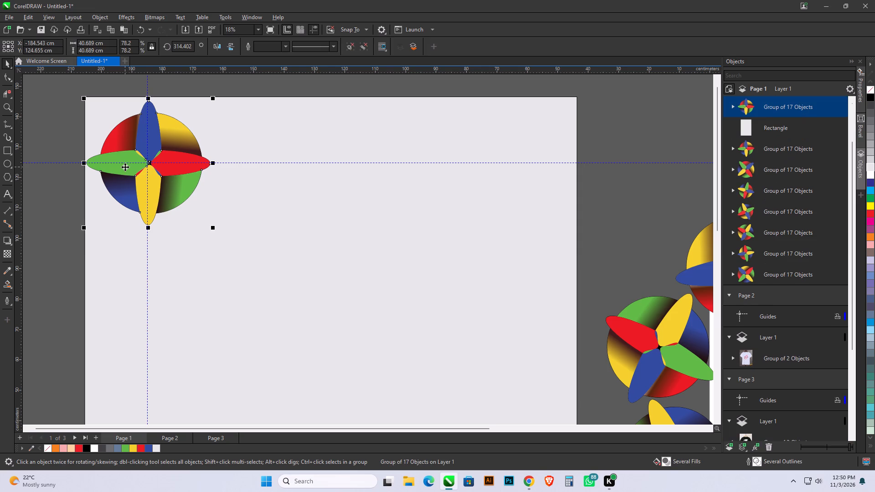
{"action": "key", "text": "Left"}
{"action": "key", "text": "Left"}
{"action": "key", "text": "Left"}
{"action": "key", "text": "Left"}
{"action": "key", "text": "Left"}
{"action": "key", "text": "Left"}
{"action": "key", "text": "Left"}
{"action": "key", "text": "Left"}
{"action": "key", "text": "Left"}
{"action": "key", "text": "Left"}
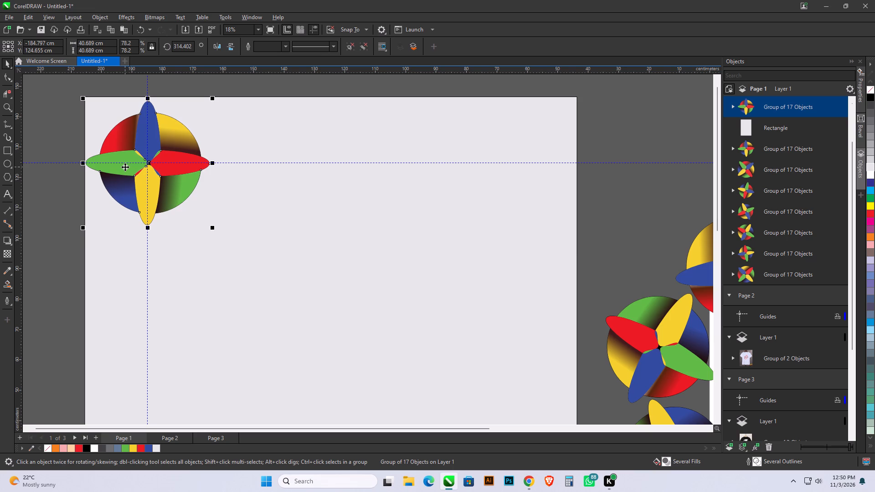
{"action": "key", "text": "Left"}
{"action": "key", "text": "Up"}
{"action": "key", "text": "Up"}
{"action": "key", "text": "Up"}
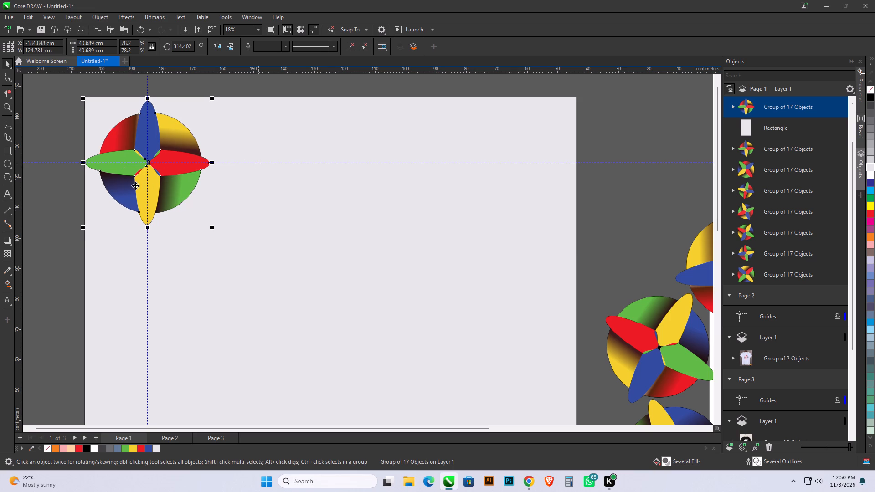
Duplicate the corner petal design along the horizontal guideline to about X -143.7 cm and repeat the duplication twice, making a row of four.
{"action": "left_click", "coordinate": [36, 220]}
{"action": "left_click", "coordinate": [120, 183]}
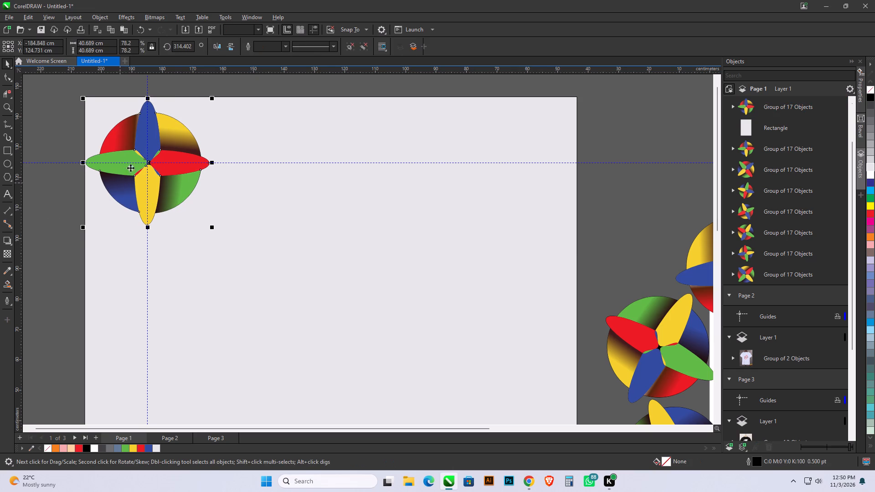
{"action": "left_click_drag", "start_coordinate": [146, 161], "coordinate": [153, 161]}
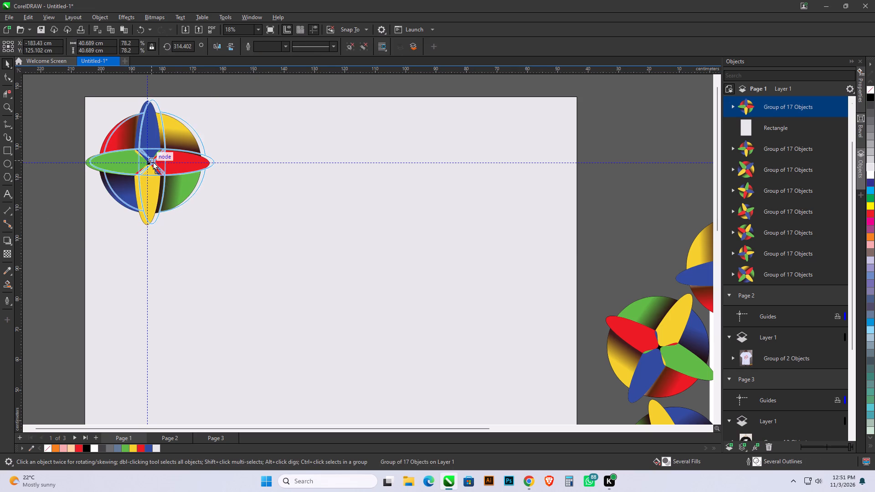
{"action": "left_click_drag", "start_coordinate": [153, 161], "coordinate": [272, 150]}
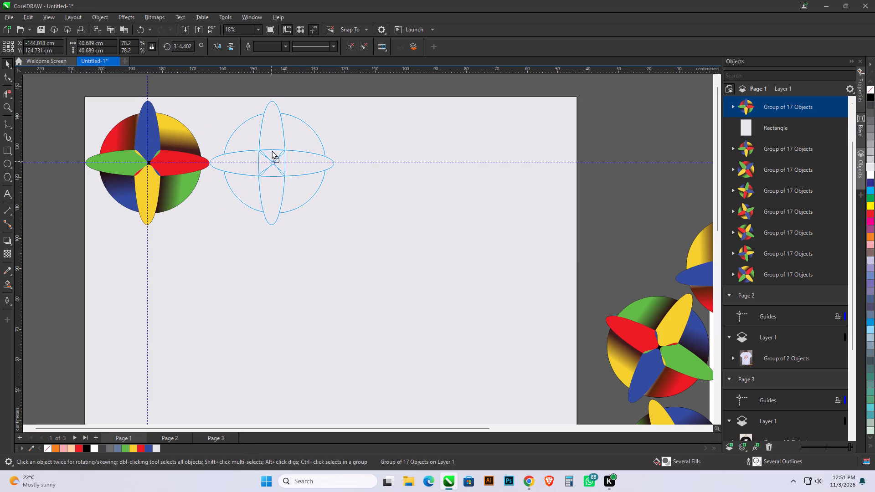
{"action": "left_click_drag", "start_coordinate": [272, 150], "coordinate": [272, 150]}
{"action": "right_click", "coordinate": [272, 150], "text": "shift"}
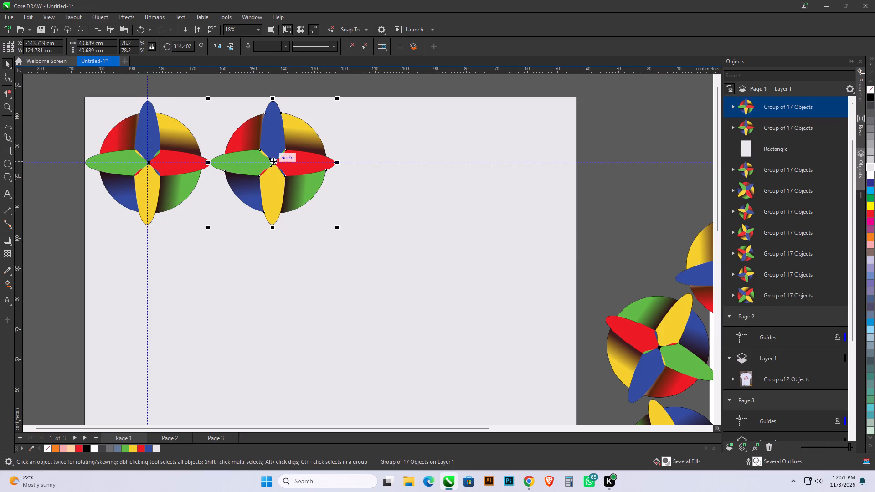
{"action": "key", "text": "ctrl+r"}
{"action": "key", "text": "ctrl+r"}
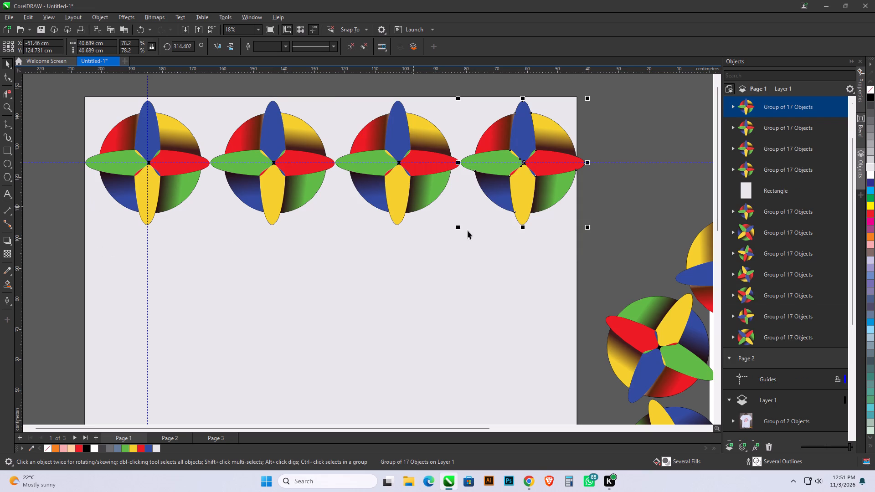
{"action": "left_click", "coordinate": [516, 239]}
Select the row of four petal designs and nudge it up to about Y 125.2 cm.
{"action": "scroll", "coordinate": [195, 207], "scroll_direction": "down", "scroll_amount": 5}
{"action": "left_click_drag", "start_coordinate": [382, 334], "coordinate": [387, 334]}
{"action": "left_click", "coordinate": [129, 89]}
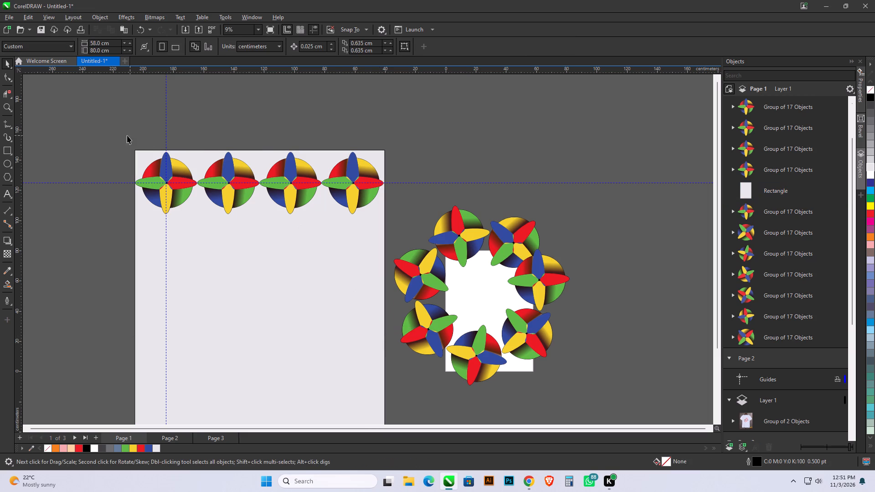
{"action": "left_click_drag", "start_coordinate": [106, 132], "coordinate": [408, 224]}
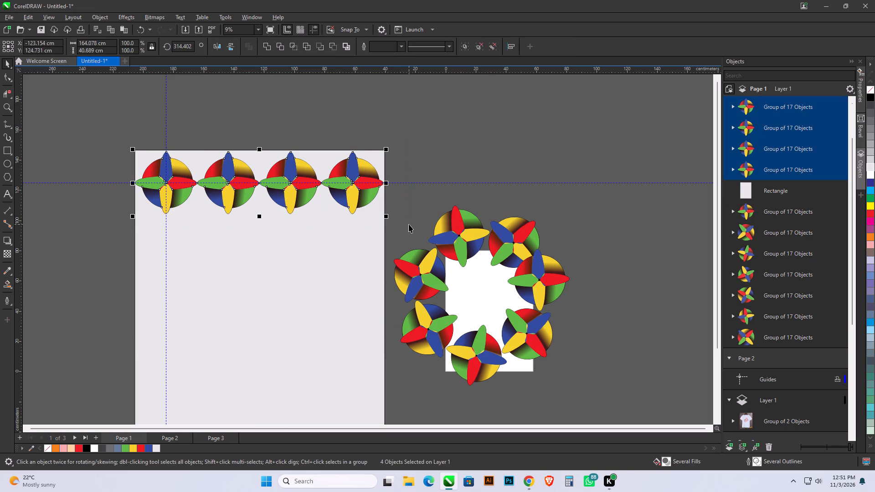
{"action": "key", "text": "t"}
{"action": "key", "text": "Up"}
{"action": "key", "text": "Up"}
{"action": "key", "text": "Up"}
{"action": "key", "text": "Up"}
{"action": "key", "text": "Up"}
{"action": "key", "text": "Up"}
{"action": "key", "text": "Up"}
{"action": "key", "text": "Up"}
{"action": "key", "text": "Up"}
{"action": "key", "text": "Up"}
{"action": "key", "text": "Up"}
{"action": "key", "text": "Up"}
{"action": "key", "text": "Up"}
{"action": "key", "text": "Up"}
{"action": "key", "text": "Up"}
{"action": "key", "text": "Up"}
{"action": "key", "text": "Up"}
{"action": "key", "text": "Up"}
{"action": "key", "text": "Up"}
{"action": "key", "text": "Up"}
{"action": "key", "text": "Up"}
{"action": "key", "text": "Up"}
{"action": "key", "text": "Up"}
{"action": "key", "text": "Up"}
{"action": "key", "text": "Up"}
{"action": "key", "text": "Up"}
{"action": "key", "text": "Up"}
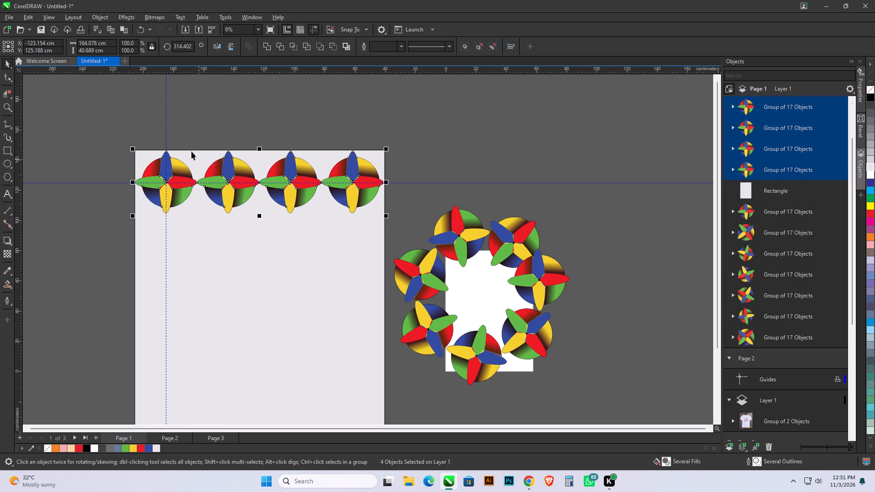
Duplicate the row of four petal designs straight down to about Y 84 cm and repeat four times, making six rows.
{"action": "scroll", "coordinate": [191, 151], "scroll_direction": "down", "scroll_amount": 2}
{"action": "left_click", "coordinate": [134, 109]}
{"action": "left_click_drag", "start_coordinate": [120, 144], "coordinate": [235, 179]}
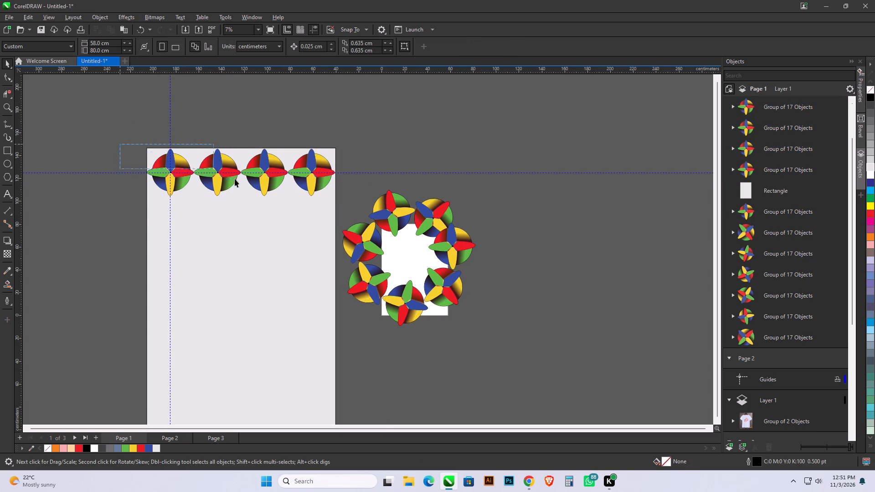
{"action": "left_click_drag", "start_coordinate": [235, 179], "coordinate": [348, 222]}
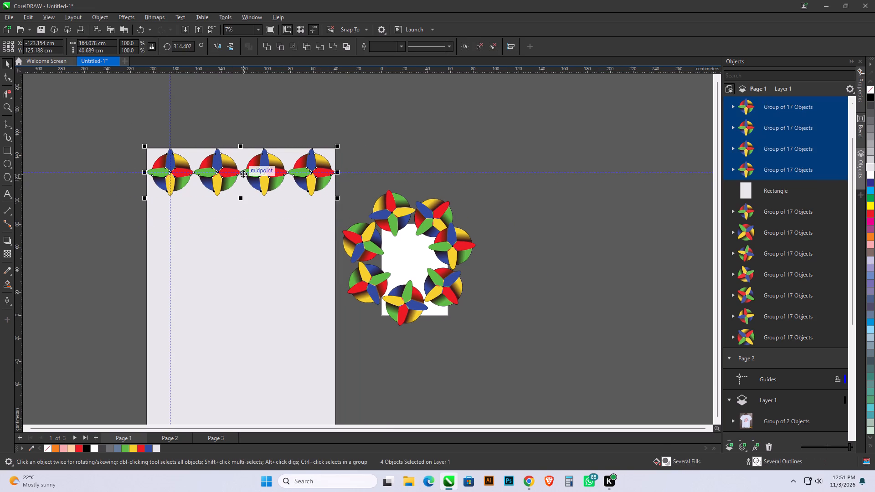
{"action": "left_click_drag", "start_coordinate": [241, 174], "coordinate": [249, 210]}
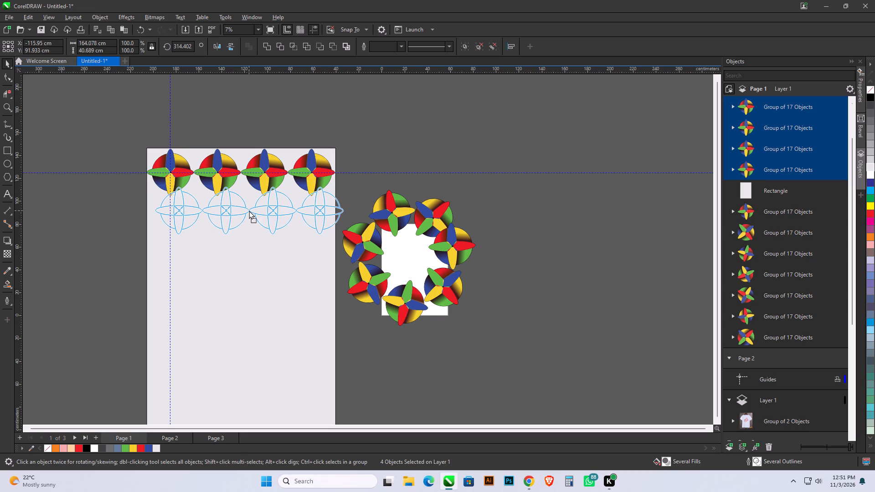
{"action": "left_click_drag", "start_coordinate": [249, 210], "coordinate": [247, 217]}
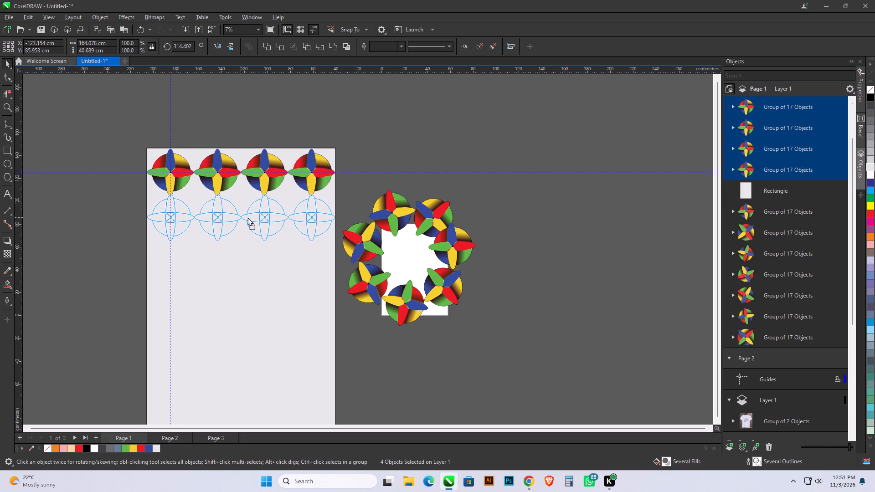
{"action": "left_click_drag", "start_coordinate": [247, 217], "coordinate": [247, 219]}
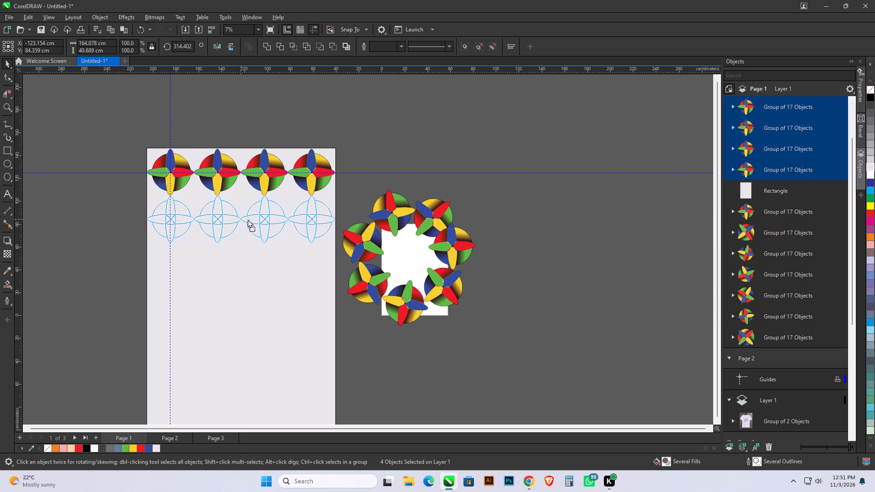
{"action": "left_click_drag", "start_coordinate": [247, 219], "coordinate": [247, 220]}
{"action": "right_click", "coordinate": [247, 220], "text": "shift"}
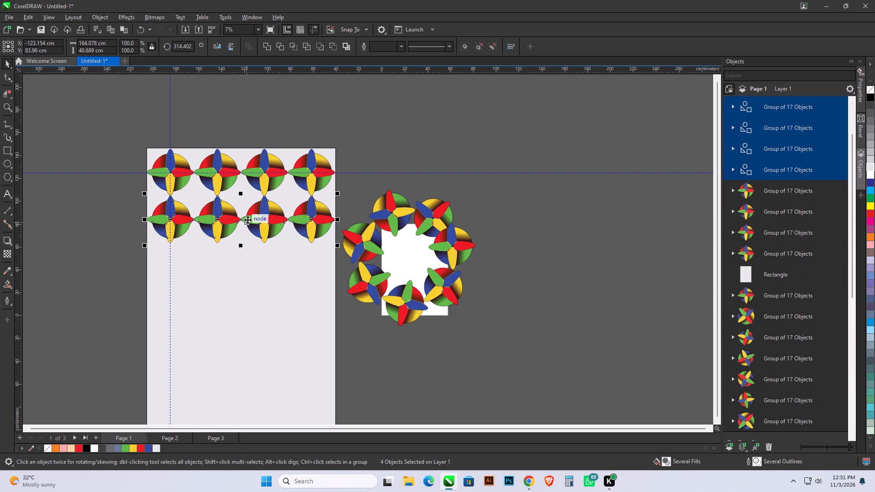
{"action": "key", "text": "ctrl+r"}
{"action": "key", "text": "ctrl+r"}
{"action": "key", "text": "ctrl+r"}
{"action": "key", "text": "ctrl+r"}
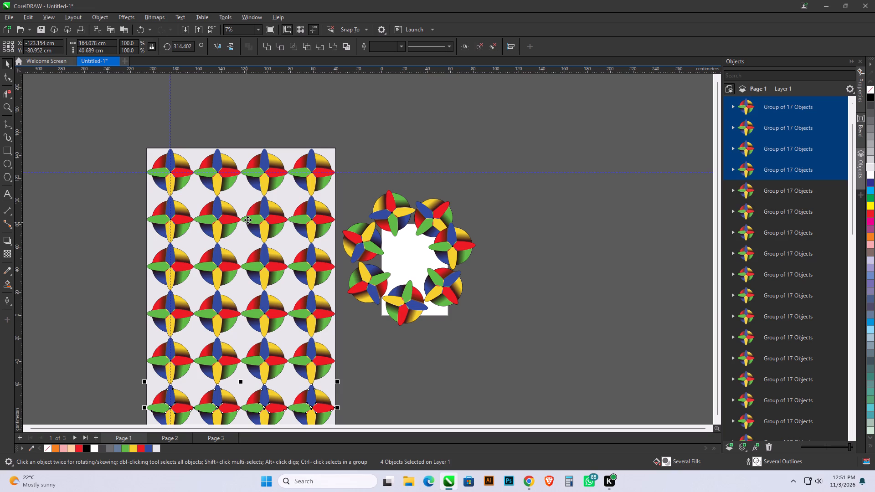
{"action": "scroll", "coordinate": [187, 171], "scroll_direction": "down", "scroll_amount": 4}
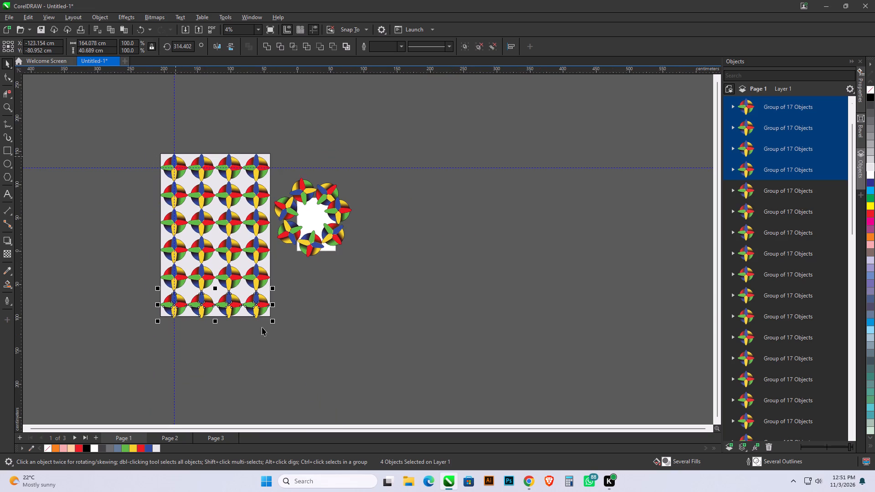
{"action": "left_click", "coordinate": [263, 332]}
Stretch the grey rectangle's bottom edge down to the bottom row's petal tips, for a height of about 248.5 cm.
{"action": "scroll", "coordinate": [228, 333], "scroll_direction": "up", "scroll_amount": 5}
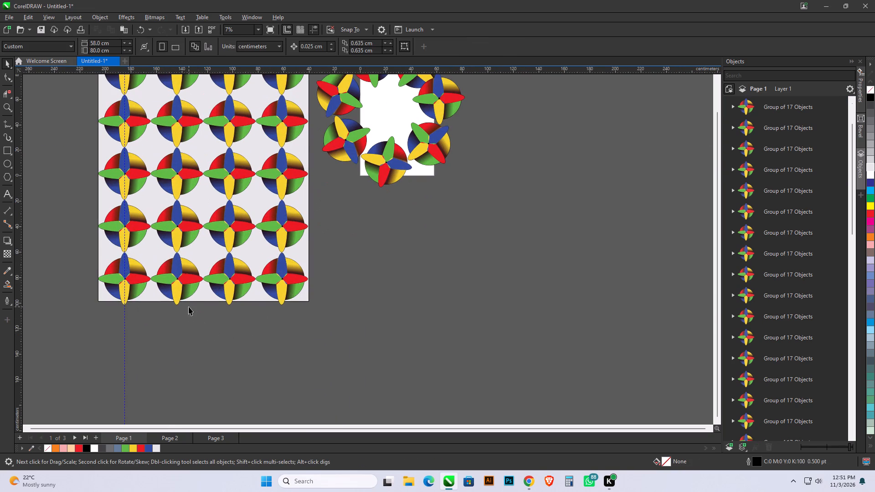
{"action": "left_click", "coordinate": [196, 300]}
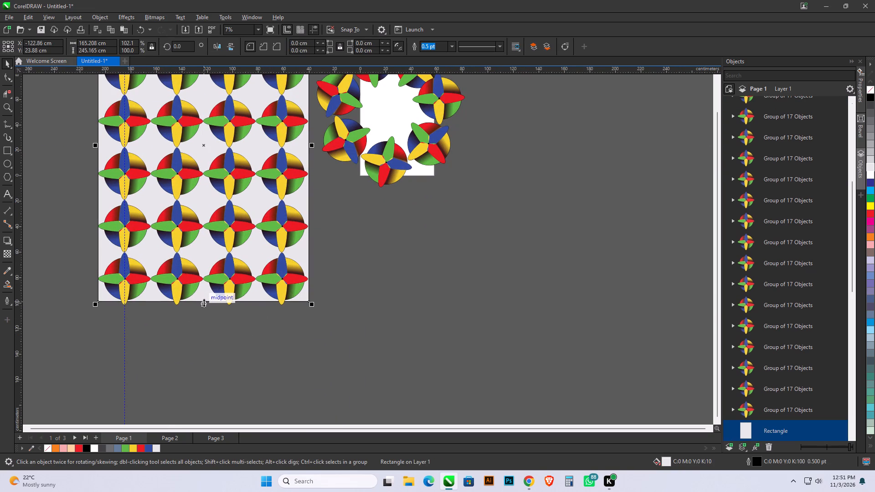
{"action": "left_click_drag", "start_coordinate": [204, 302], "coordinate": [205, 307]}
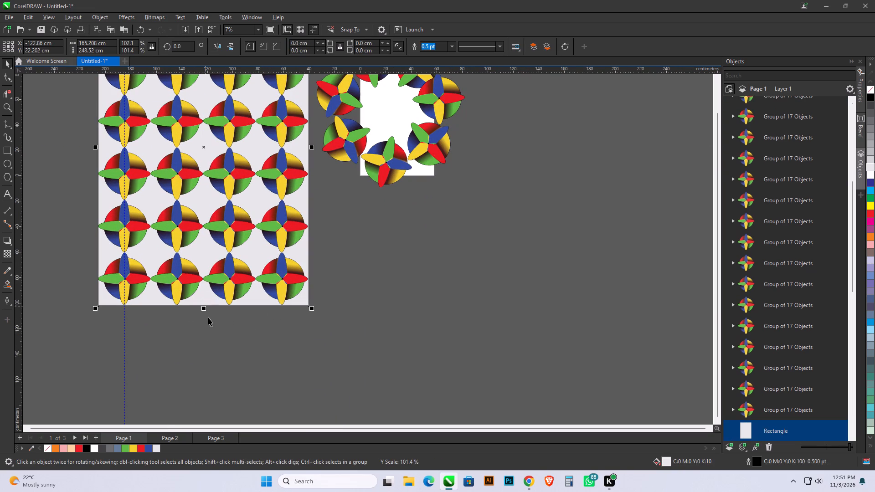
{"action": "left_click", "coordinate": [211, 324]}
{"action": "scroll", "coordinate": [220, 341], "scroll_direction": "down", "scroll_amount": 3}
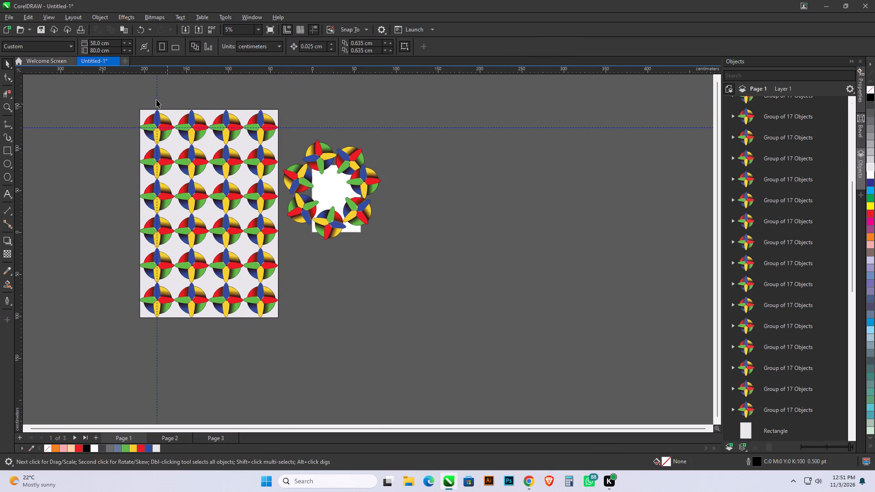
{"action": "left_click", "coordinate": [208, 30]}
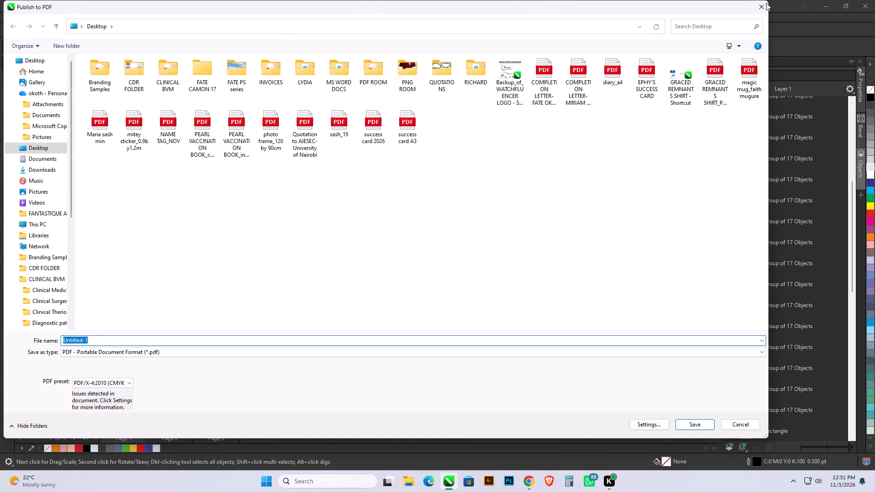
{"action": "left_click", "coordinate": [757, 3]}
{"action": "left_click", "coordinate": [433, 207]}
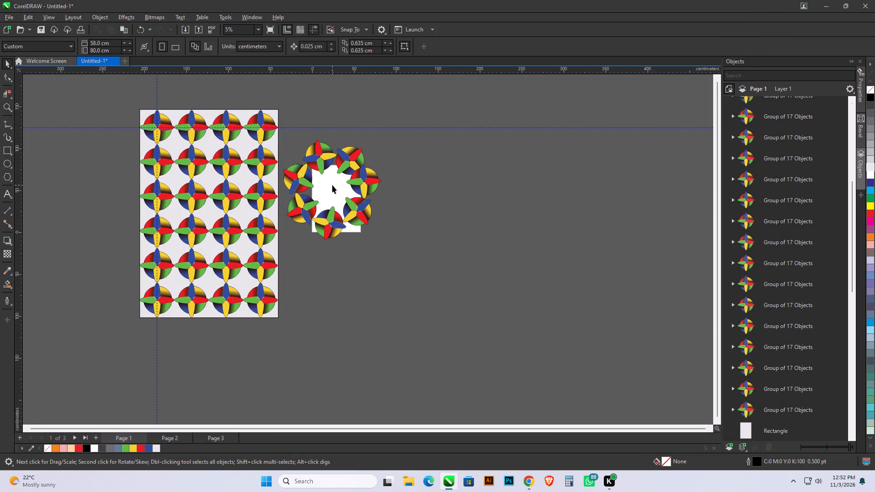
Delete the four central petal designs, the middle two in both the third and fourth rows of the grid.
{"action": "left_click", "coordinate": [190, 198]}
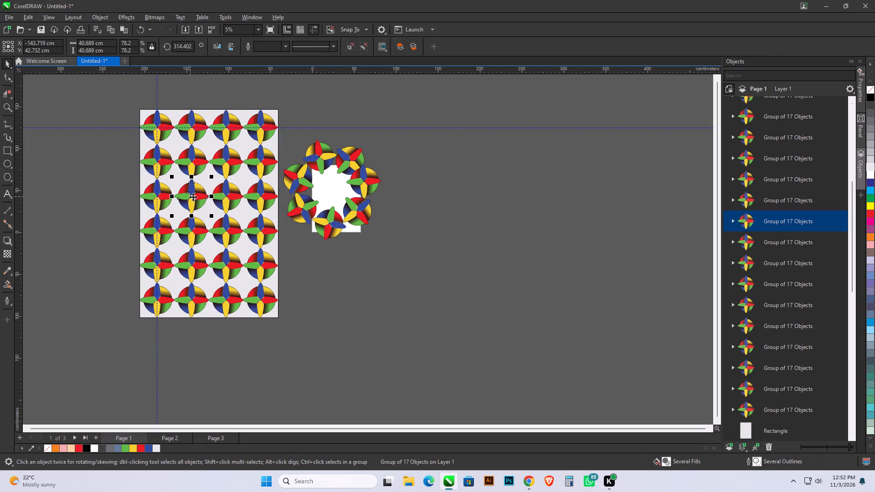
{"action": "left_click", "coordinate": [225, 190], "text": "shift"}
{"action": "left_click", "coordinate": [228, 230], "text": "shift"}
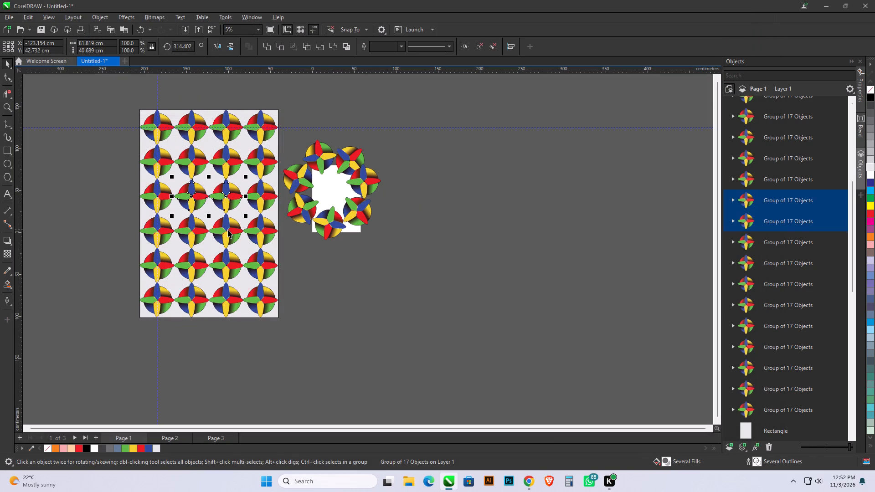
{"action": "left_click", "coordinate": [198, 234], "text": "shift"}
{"action": "key", "text": "BackSpace"}
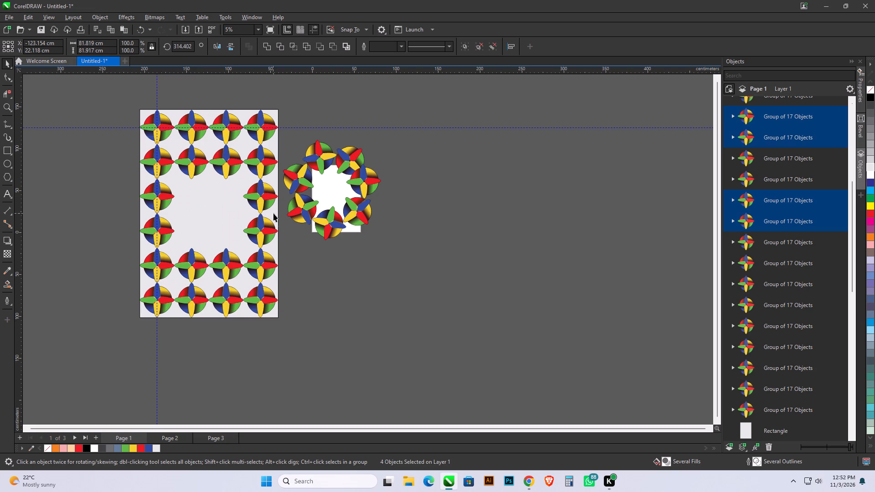
Select the ring of seven rotated petal designs and scale it down about its centre to about 86.2 × 88.1 cm.
{"action": "left_click", "coordinate": [308, 206]}
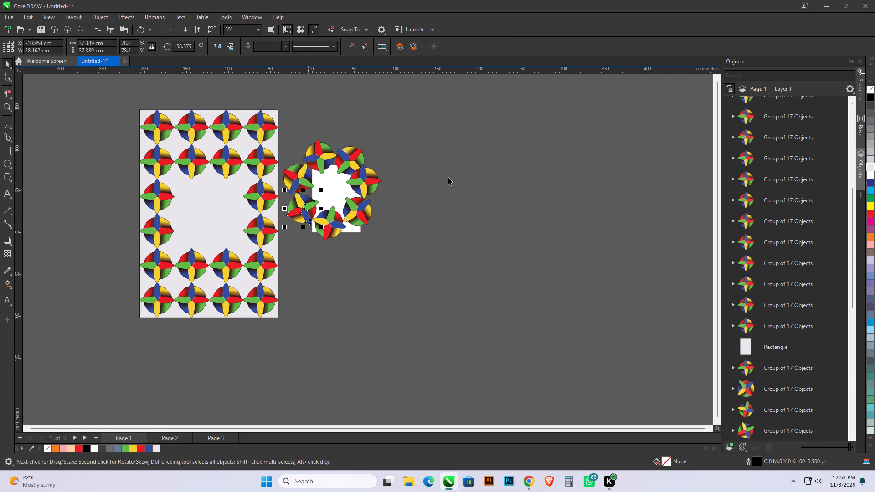
{"action": "left_click_drag", "start_coordinate": [421, 135], "coordinate": [278, 242]}
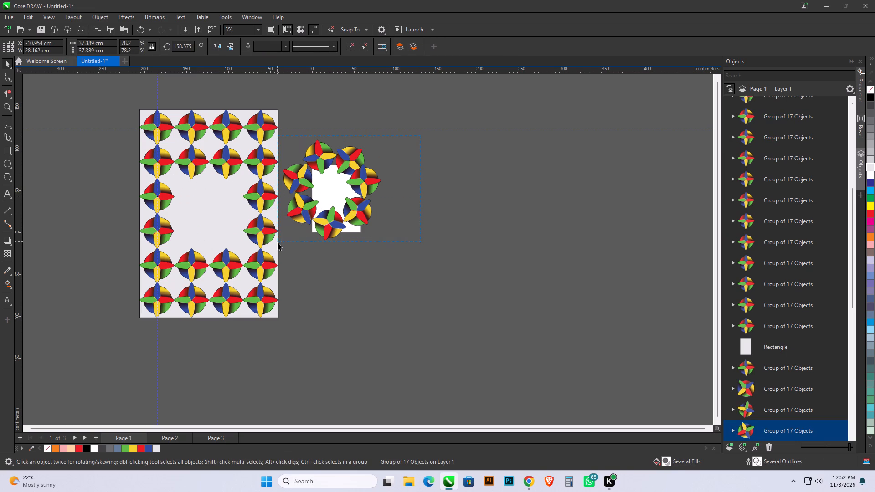
{"action": "left_click_drag", "start_coordinate": [278, 242], "coordinate": [281, 244]}
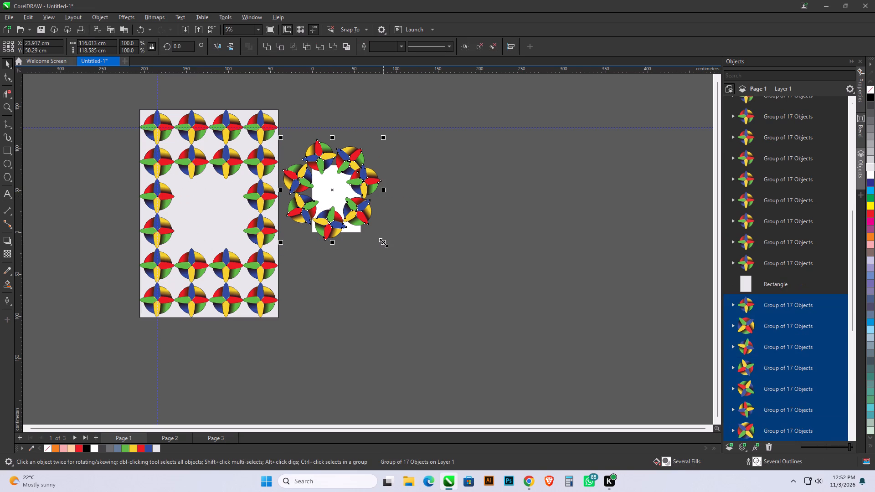
{"action": "left_click_drag", "start_coordinate": [383, 242], "coordinate": [371, 236]}
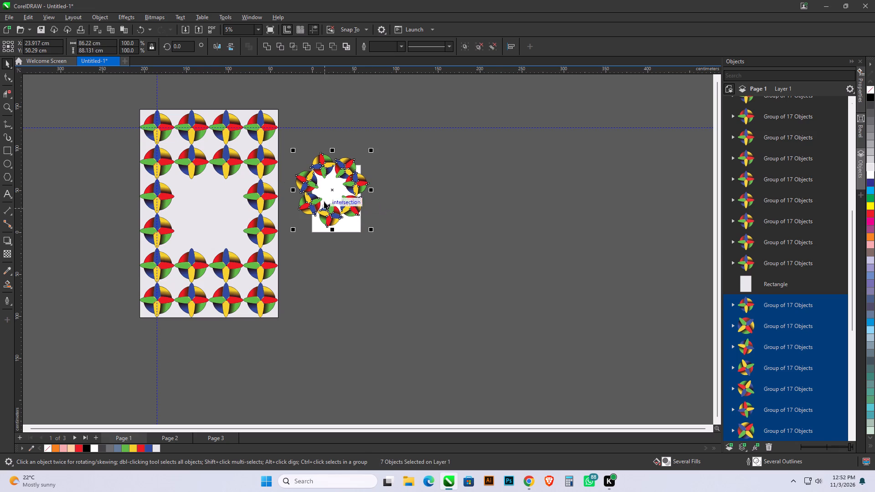
Move the petal ring into the grid's open centre, at about X -116.9 cm, Y 19.3 cm.
{"action": "left_click_drag", "start_coordinate": [332, 190], "coordinate": [235, 200]}
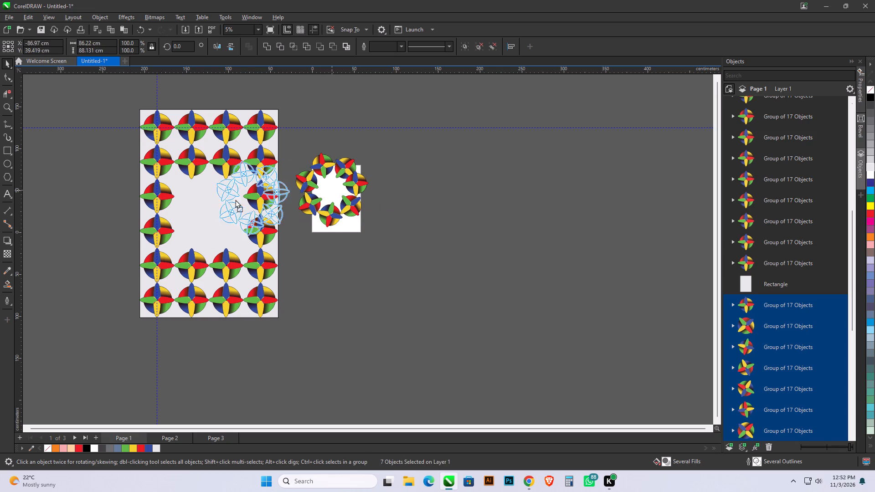
{"action": "left_click_drag", "start_coordinate": [235, 200], "coordinate": [214, 215]}
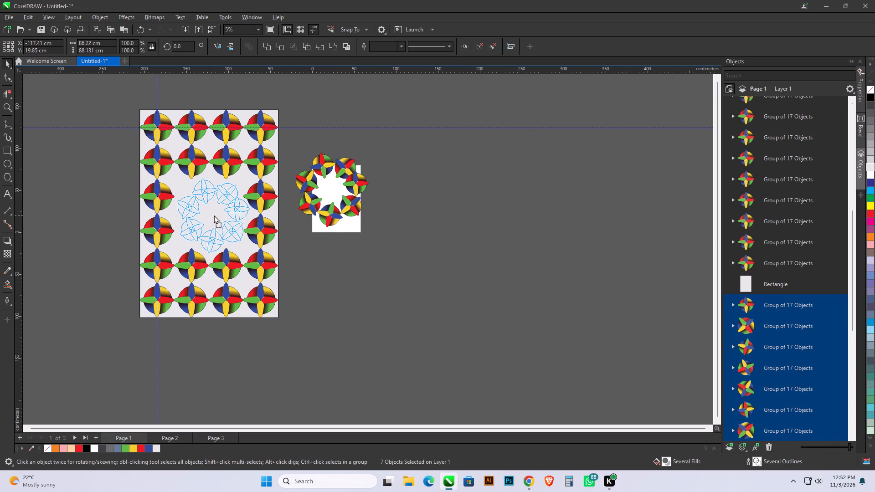
{"action": "left_click_drag", "start_coordinate": [214, 215], "coordinate": [214, 215]}
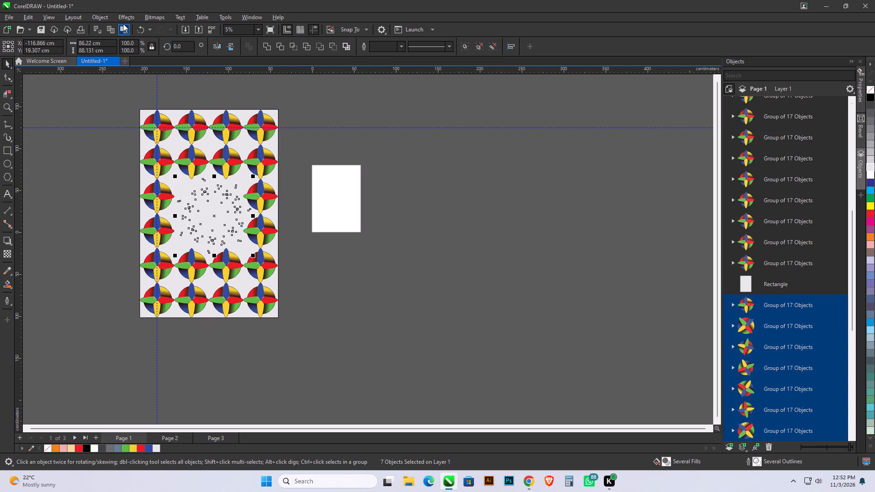
Bring the petal ring to the front of the page, above the grey rectangle, and deselect it.
{"action": "left_click", "coordinate": [92, 17]}
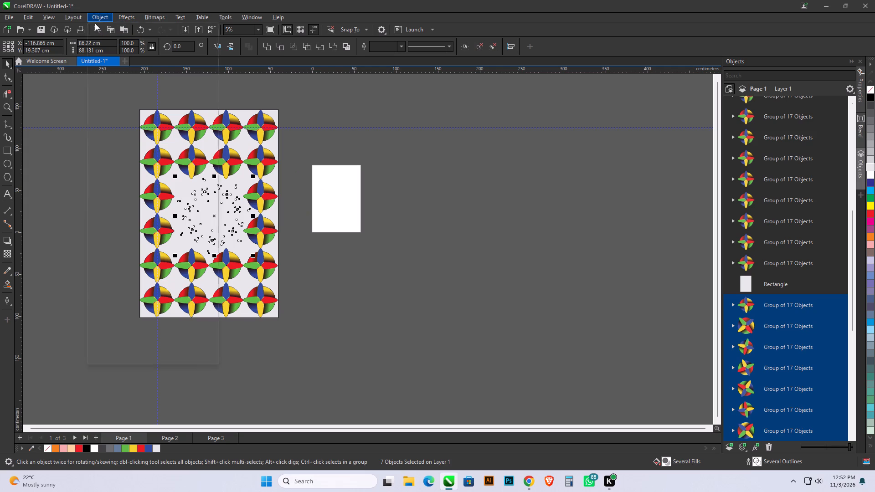
{"action": "left_click", "coordinate": [121, 159]}
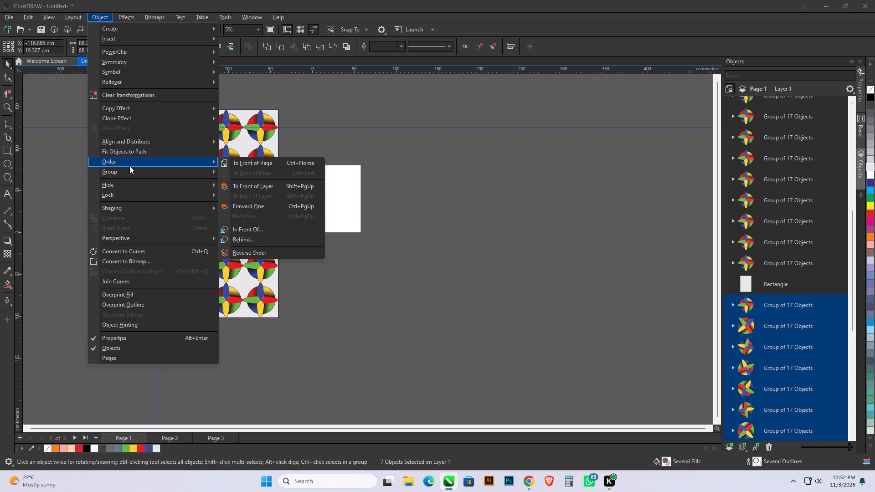
{"action": "left_click", "coordinate": [261, 164]}
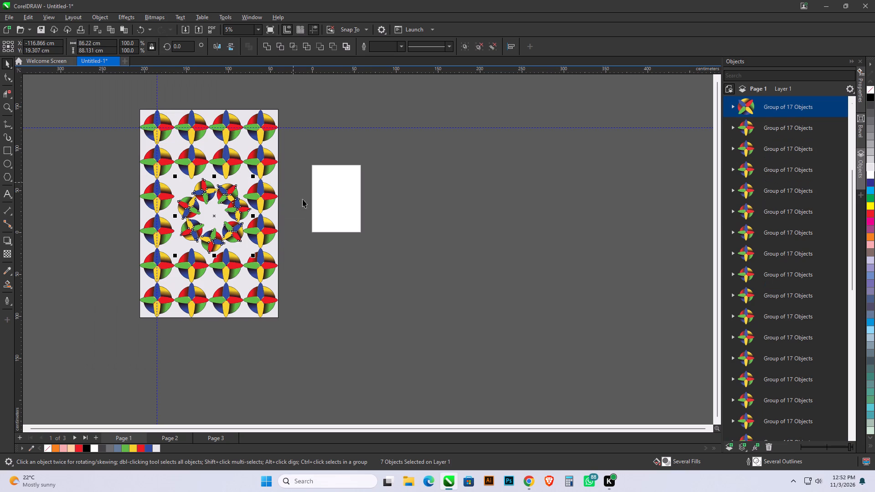
{"action": "left_click", "coordinate": [349, 251]}
{"action": "left_click", "coordinate": [210, 218]}
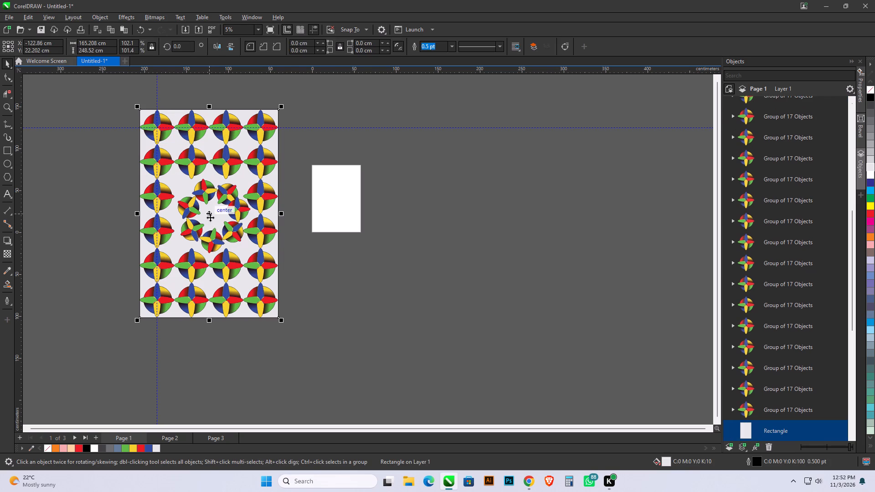
{"action": "left_click", "coordinate": [206, 198]}
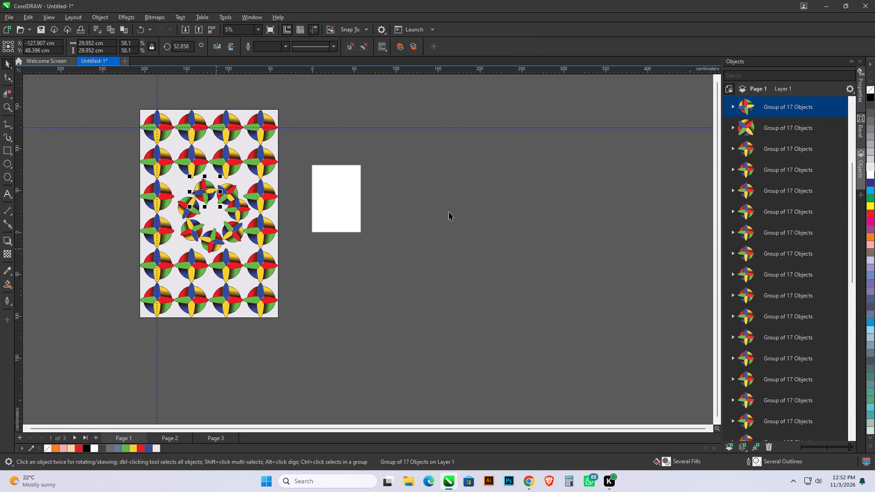
{"action": "left_click", "coordinate": [460, 205]}
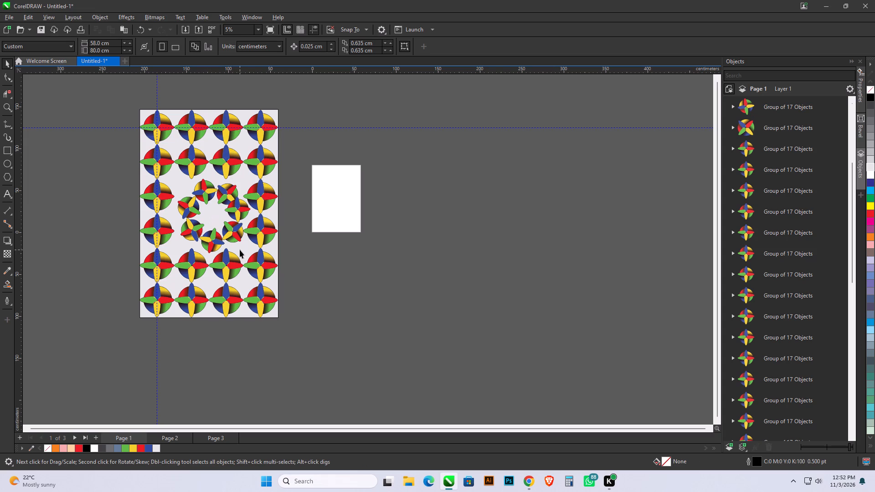
Delete the grey rectangle behind the petal grid.
{"action": "left_click", "coordinate": [143, 145]}
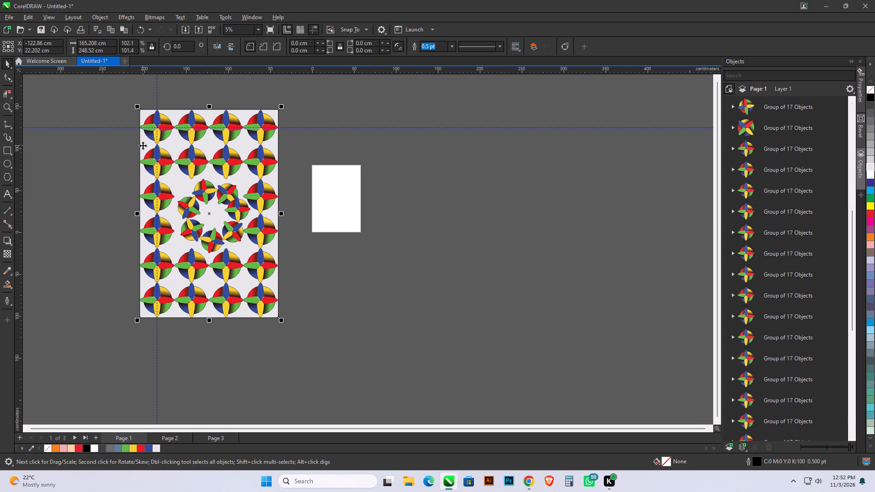
{"action": "key", "text": "BackSpace"}
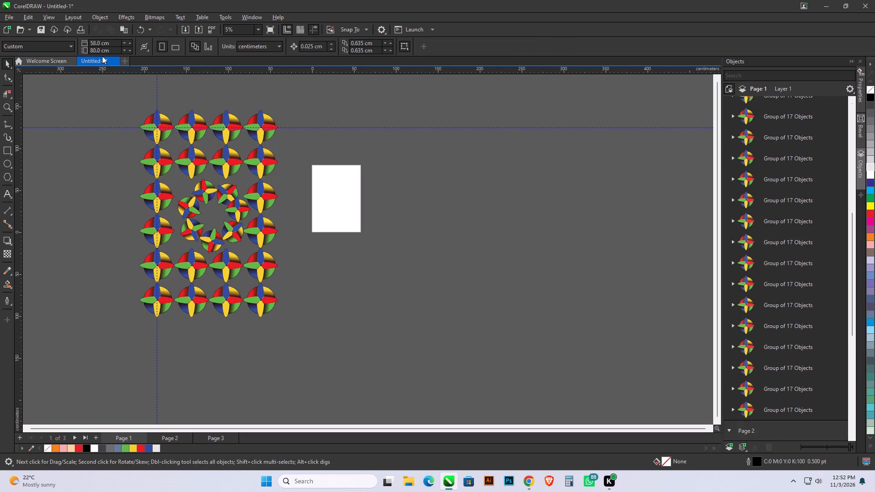
Autofit the page to the artwork with a 0.0 cm margin.
{"action": "left_click", "coordinate": [146, 51]}
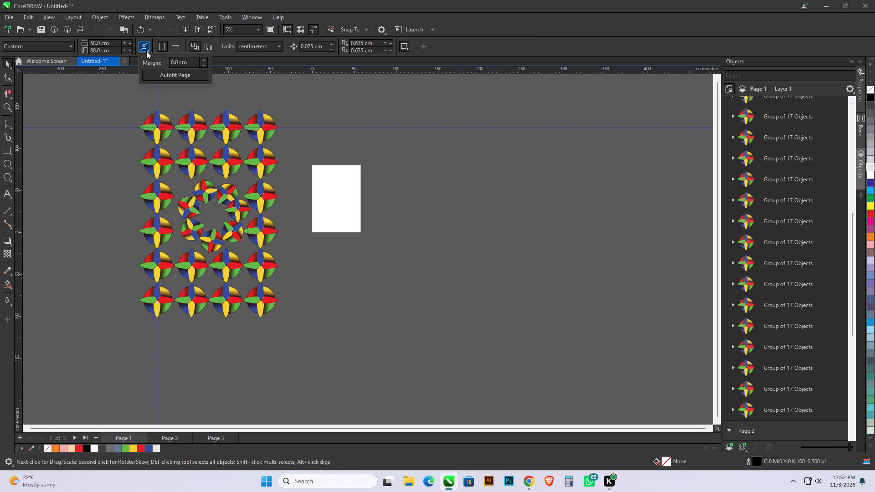
{"action": "left_click", "coordinate": [165, 73]}
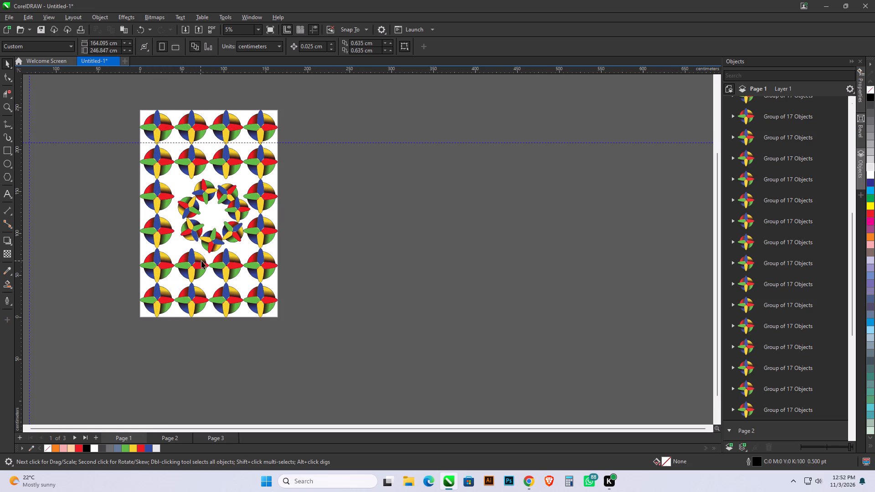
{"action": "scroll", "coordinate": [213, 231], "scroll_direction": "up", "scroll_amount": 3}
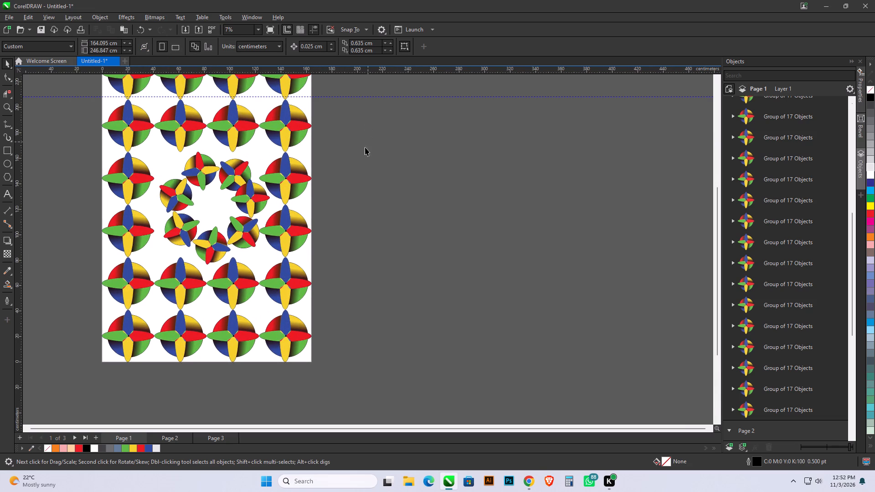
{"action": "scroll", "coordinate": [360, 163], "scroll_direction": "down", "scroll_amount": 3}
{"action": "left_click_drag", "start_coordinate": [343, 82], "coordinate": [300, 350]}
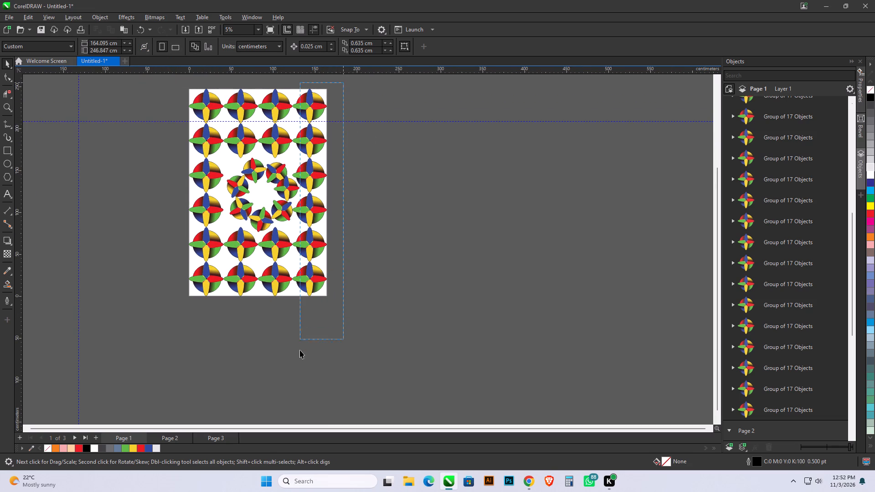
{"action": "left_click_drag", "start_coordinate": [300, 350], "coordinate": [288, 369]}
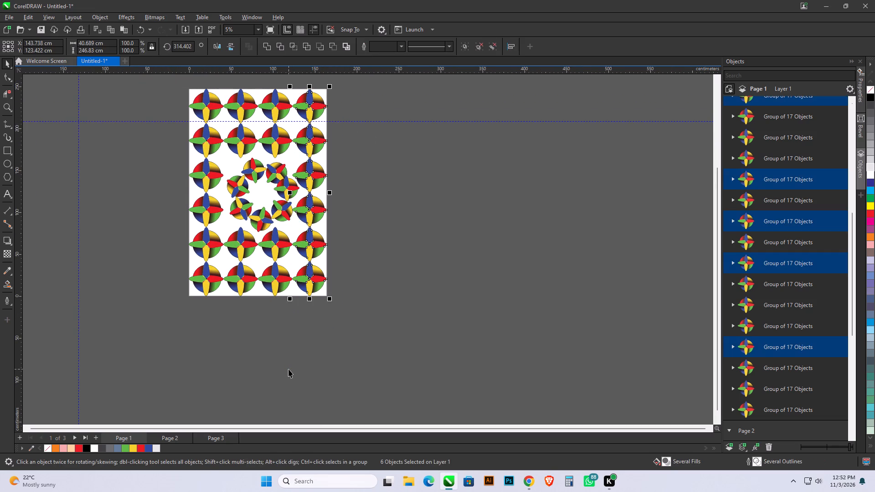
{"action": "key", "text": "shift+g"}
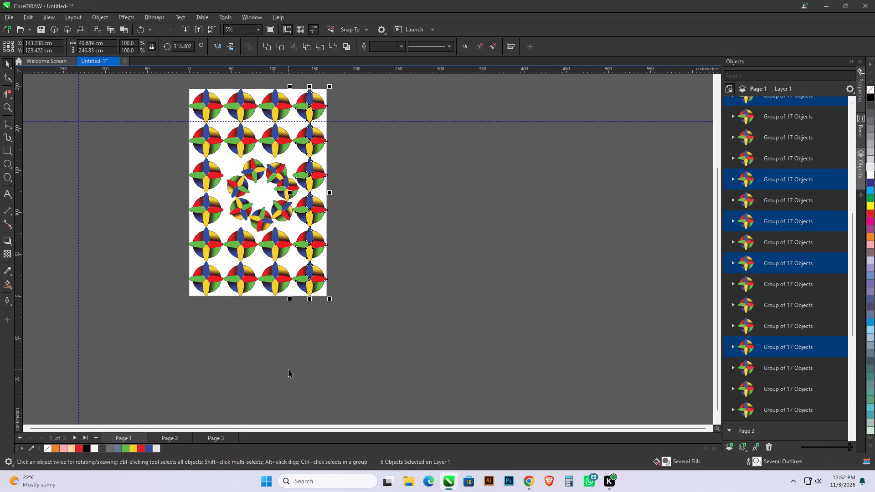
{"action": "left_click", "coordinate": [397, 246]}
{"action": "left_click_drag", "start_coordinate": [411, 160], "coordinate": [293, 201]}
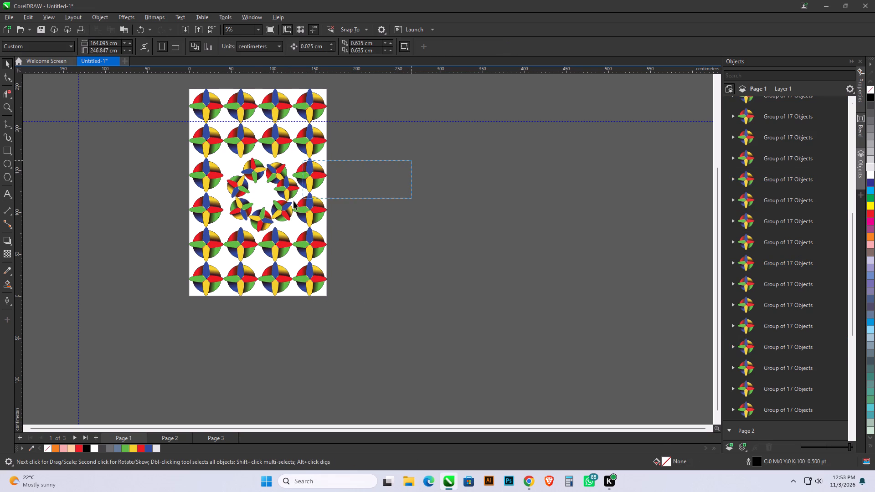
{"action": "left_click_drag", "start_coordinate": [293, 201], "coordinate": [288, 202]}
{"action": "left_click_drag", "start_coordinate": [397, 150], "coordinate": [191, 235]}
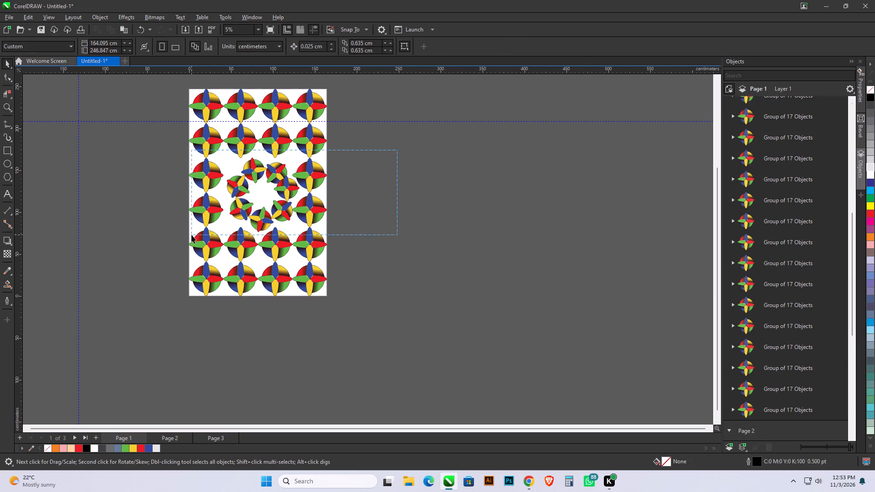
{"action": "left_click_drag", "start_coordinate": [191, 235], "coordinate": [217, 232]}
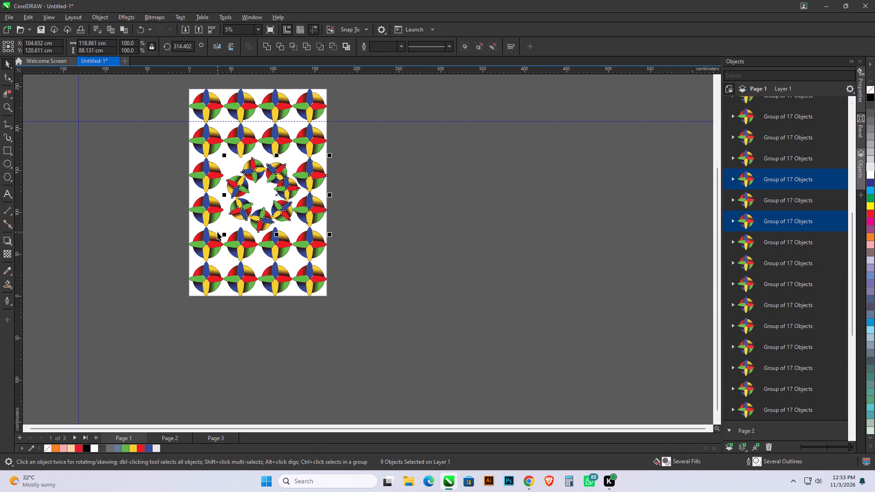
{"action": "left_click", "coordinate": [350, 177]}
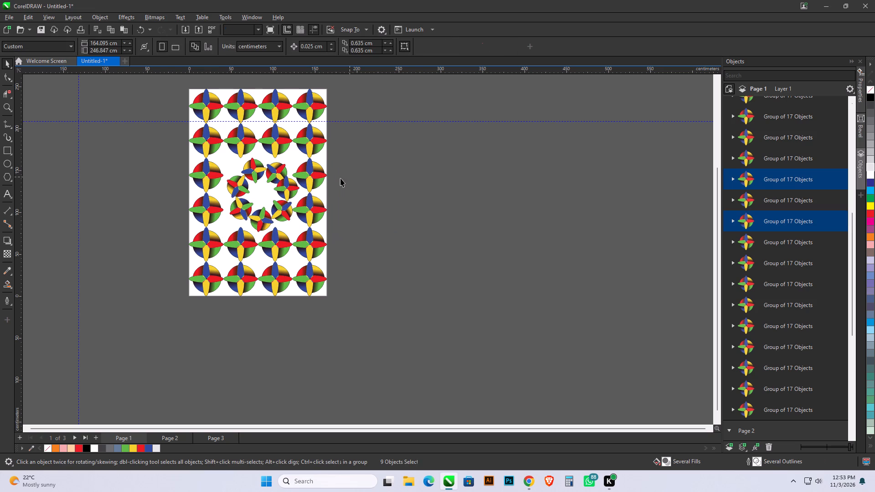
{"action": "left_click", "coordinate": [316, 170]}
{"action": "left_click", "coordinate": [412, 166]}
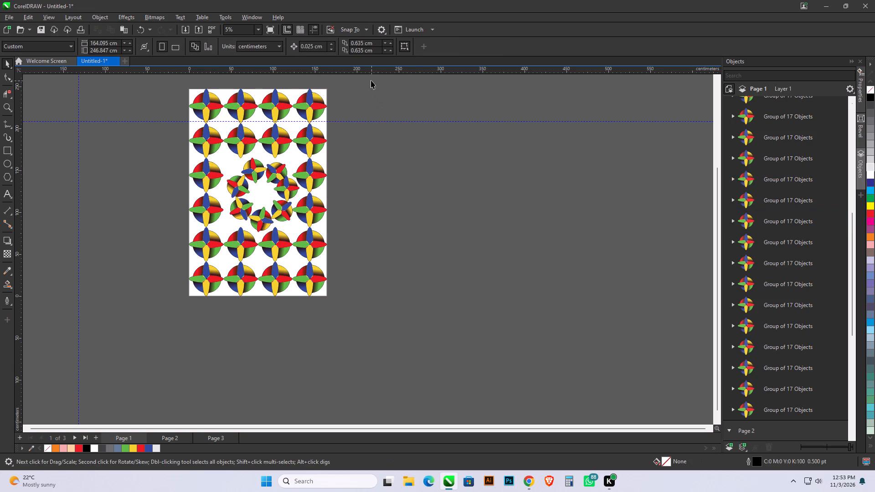
Group the six petal designs in the grid's rightmost column.
{"action": "left_click_drag", "start_coordinate": [371, 80], "coordinate": [288, 313]}
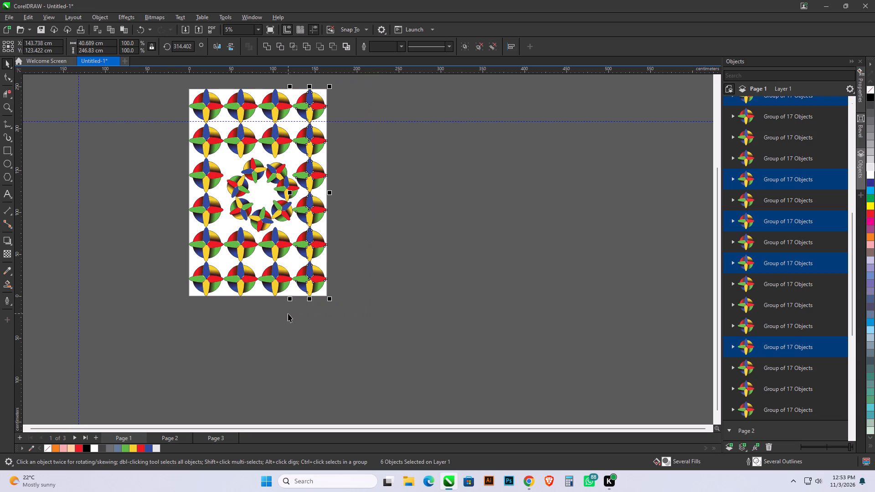
{"action": "key", "text": "ctrl+g"}
{"action": "key", "text": "ctrl+t"}
{"action": "left_click", "coordinate": [462, 234]}
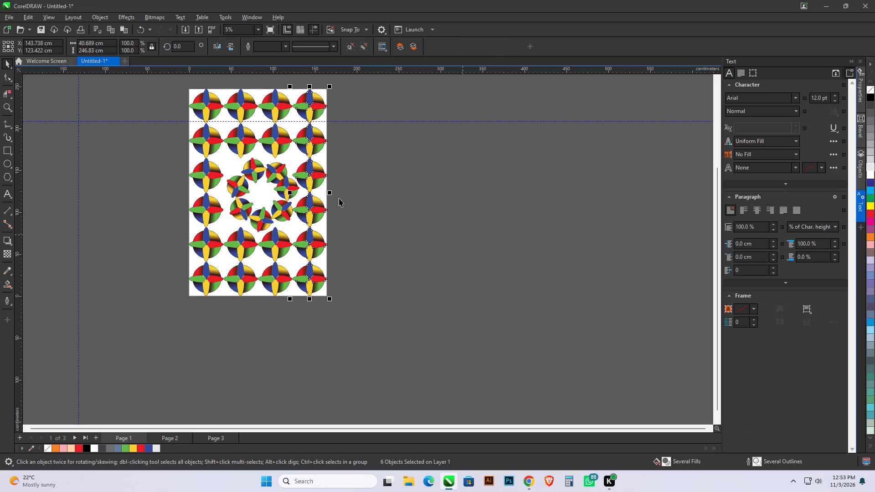
{"action": "left_click", "coordinate": [311, 181]}
{"action": "left_click", "coordinate": [395, 186]}
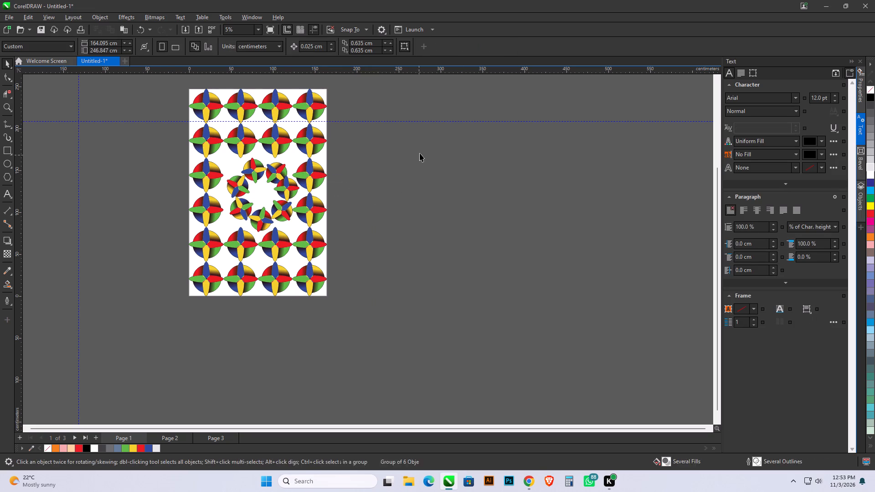
Group the seven petal designs that form the central ring.
{"action": "left_click_drag", "start_coordinate": [421, 144], "coordinate": [221, 232]}
{"action": "key", "text": "ctrl+g"}
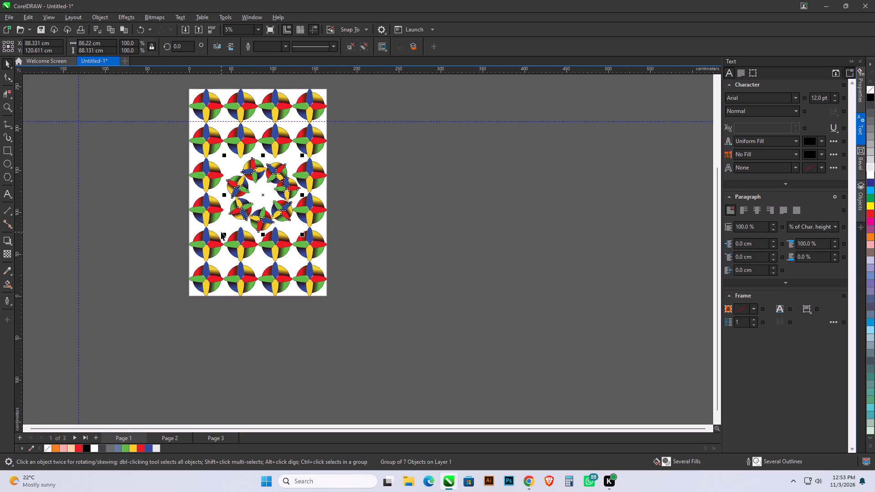
{"action": "left_click", "coordinate": [383, 242]}
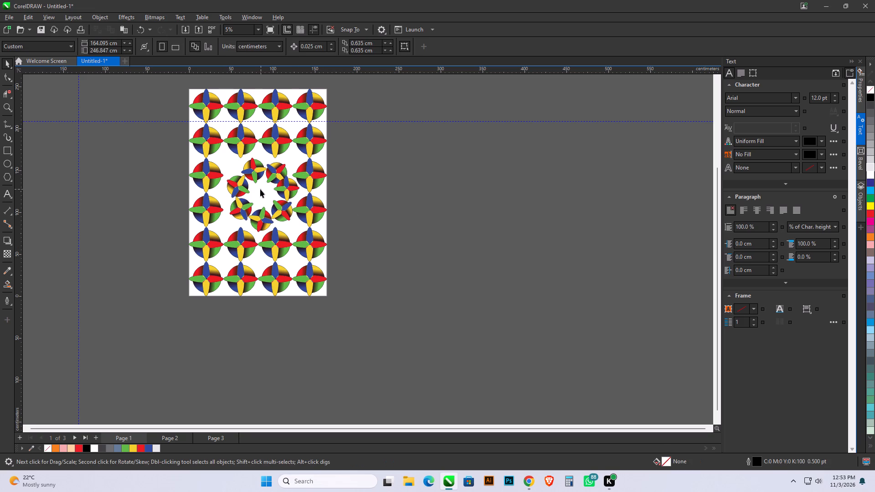
Nudge the grouped central ring of petal designs left in 0.025 cm increments to about X 86.4 cm, then deselect it.
{"action": "left_click", "coordinate": [281, 191]}
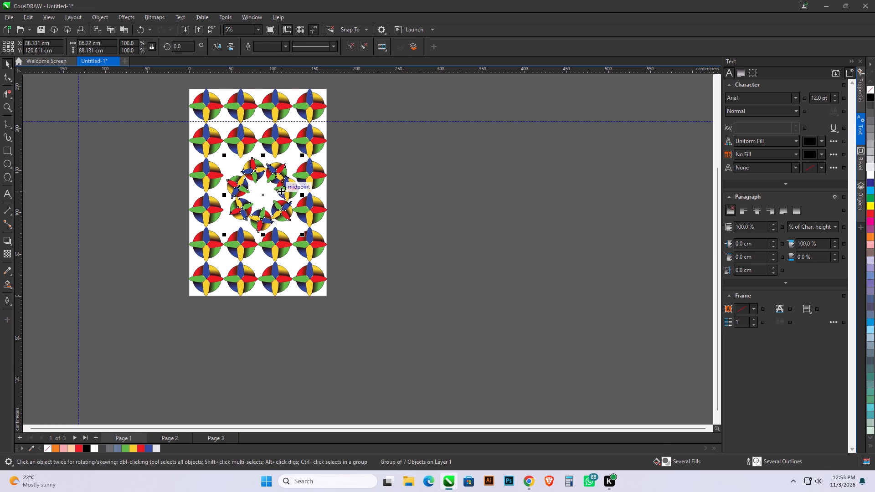
{"action": "key", "text": "Left"}
{"action": "key", "text": "Left"}
{"action": "key", "text": "Left"}
{"action": "key", "text": "Left"}
{"action": "key", "text": "Left"}
{"action": "key", "text": "Left"}
{"action": "key", "text": "Left"}
{"action": "key", "text": "Left"}
{"action": "key", "text": "Left"}
{"action": "key", "text": "Left"}
{"action": "key", "text": "Left"}
{"action": "key", "text": "Left"}
{"action": "key", "text": "Left"}
{"action": "key", "text": "Left"}
{"action": "key", "text": "Left"}
{"action": "key", "text": "Left"}
{"action": "key", "text": "Left"}
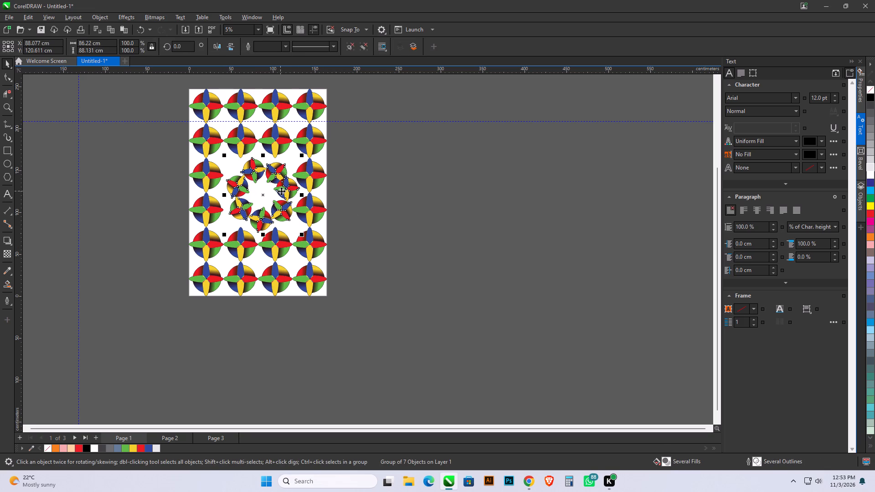
{"action": "key", "text": "Left"}
{"action": "key", "text": "Left"}
{"action": "key", "text": "Left"}
{"action": "key", "text": "Left"}
{"action": "key", "text": "Left"}
{"action": "key", "text": "Left"}
{"action": "key", "text": "Left"}
{"action": "key", "text": "Left"}
{"action": "key", "text": "Left"}
{"action": "key", "text": "Left"}
{"action": "key", "text": "Left"}
{"action": "key", "text": "Left"}
{"action": "key", "text": "Left"}
{"action": "key", "text": "Left"}
{"action": "key", "text": "Left"}
{"action": "key", "text": "Left"}
{"action": "key", "text": "Left"}
{"action": "key", "text": "Left"}
{"action": "key", "text": "Left"}
{"action": "key", "text": "Left"}
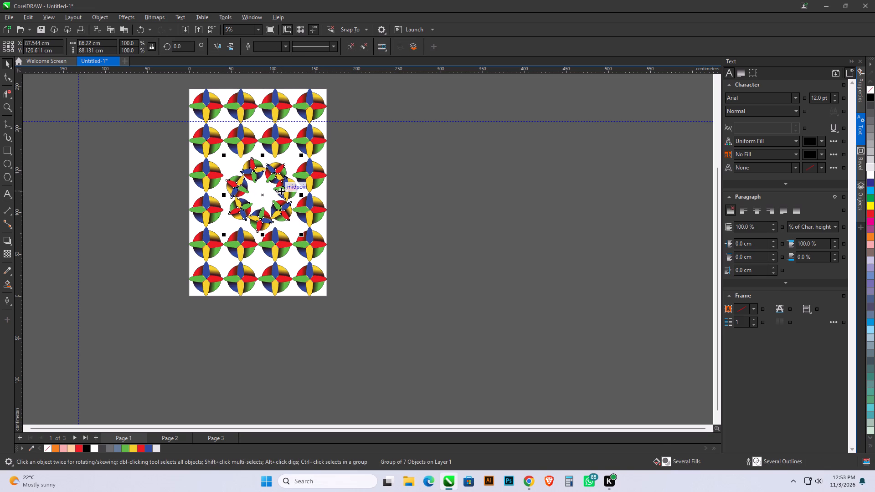
{"action": "scroll", "coordinate": [281, 191], "scroll_direction": "up", "scroll_amount": 6}
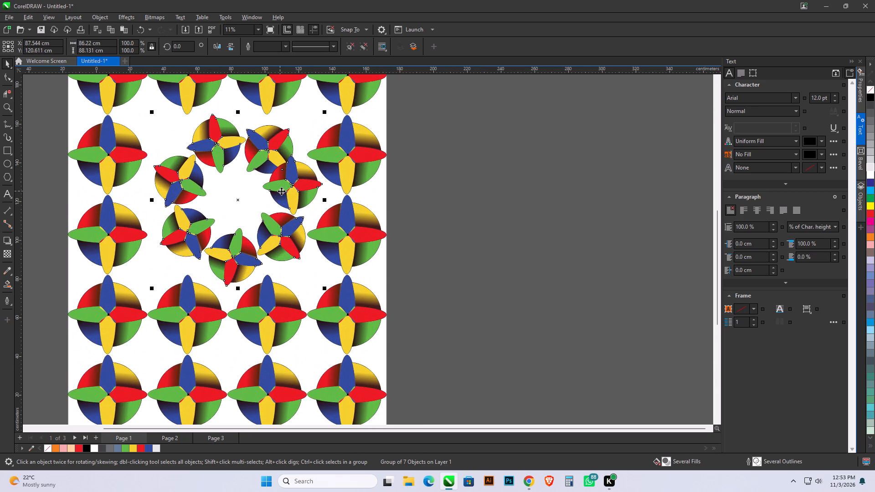
{"action": "key", "text": "Left"}
{"action": "key", "text": "Left"}
{"action": "key", "text": "Left"}
{"action": "key", "text": "Left"}
{"action": "key", "text": "Left"}
{"action": "key", "text": "Left"}
{"action": "key", "text": "Left"}
{"action": "key", "text": "Left"}
{"action": "key", "text": "Left"}
{"action": "key", "text": "Left"}
{"action": "key", "text": "Left"}
{"action": "key", "text": "Left"}
{"action": "key", "text": "Left"}
{"action": "key", "text": "Left"}
{"action": "key", "text": "Left"}
{"action": "key", "text": "Left"}
{"action": "key", "text": "Left"}
{"action": "key", "text": "Left"}
{"action": "key", "text": "Left"}
{"action": "key", "text": "Left"}
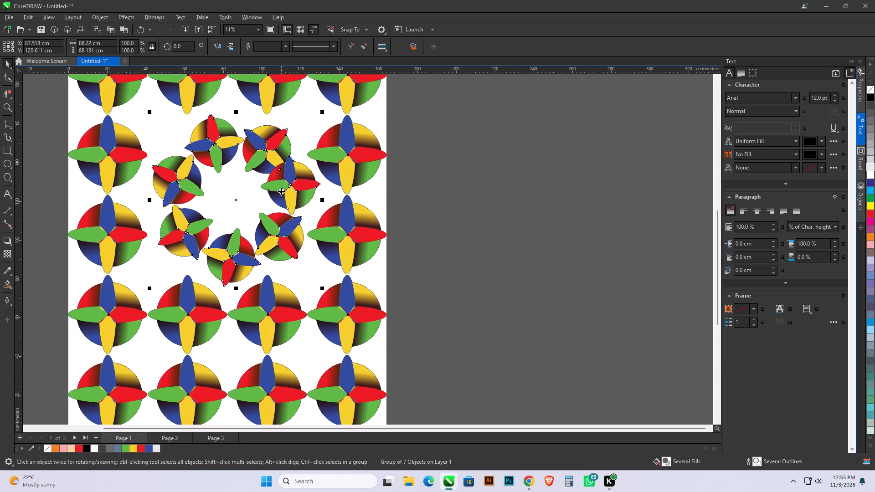
{"action": "scroll", "coordinate": [393, 170], "scroll_direction": "down", "scroll_amount": 5}
{"action": "scroll", "coordinate": [248, 219], "scroll_direction": "down", "scroll_amount": 1}
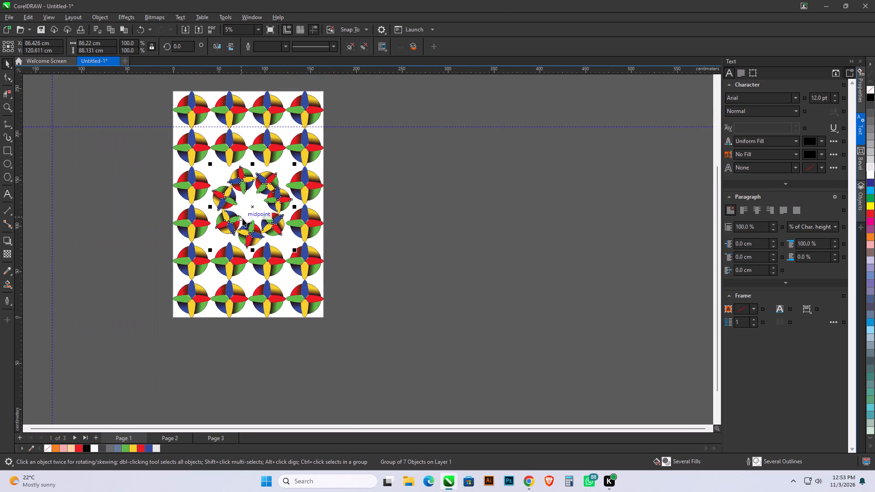
{"action": "left_click", "coordinate": [91, 171]}
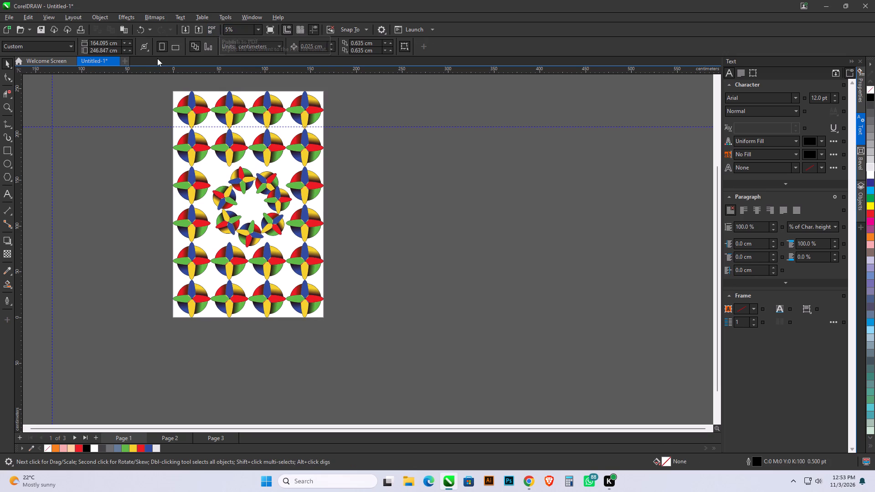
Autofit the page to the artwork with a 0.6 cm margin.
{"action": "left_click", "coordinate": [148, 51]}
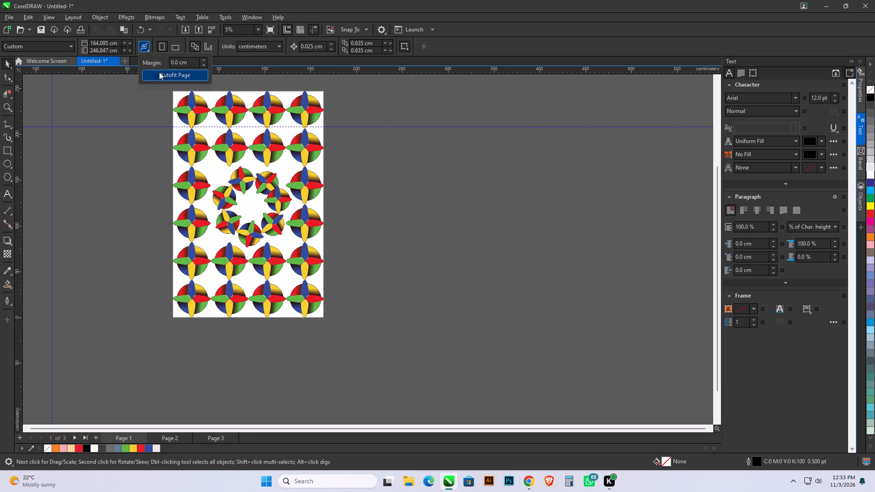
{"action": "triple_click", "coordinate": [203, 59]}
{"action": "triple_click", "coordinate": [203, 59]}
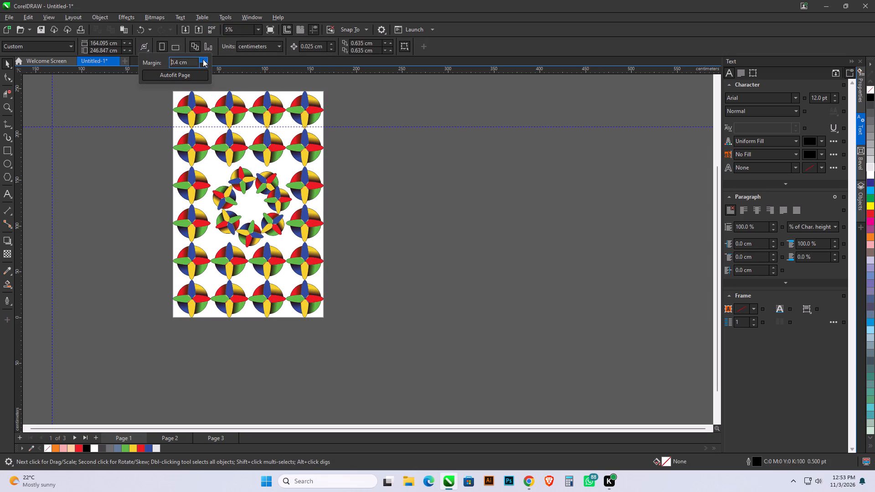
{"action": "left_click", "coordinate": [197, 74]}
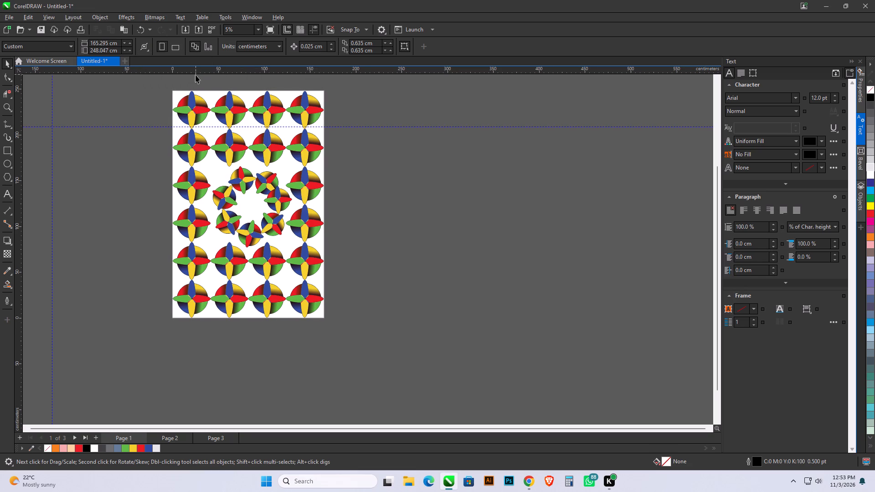
Autofit the page to the artwork with a 0.9 cm margin.
{"action": "left_click", "coordinate": [146, 50]}
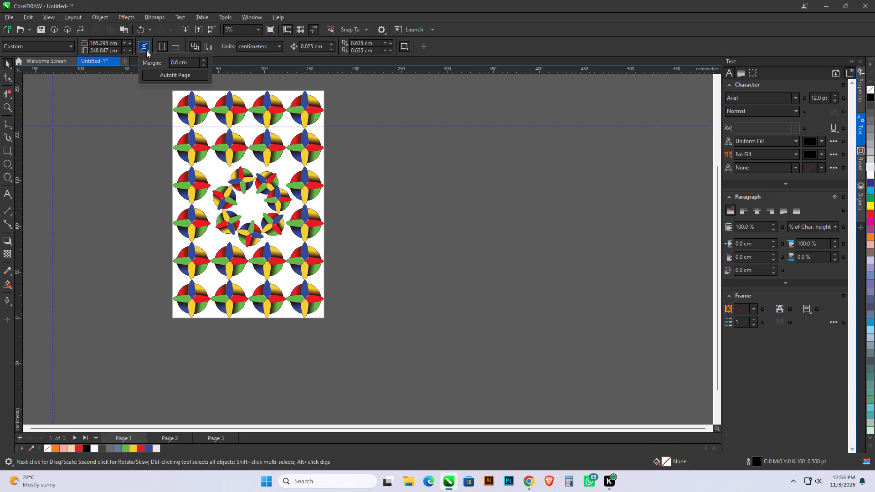
{"action": "triple_click", "coordinate": [203, 59]}
{"action": "left_click", "coordinate": [203, 59]}
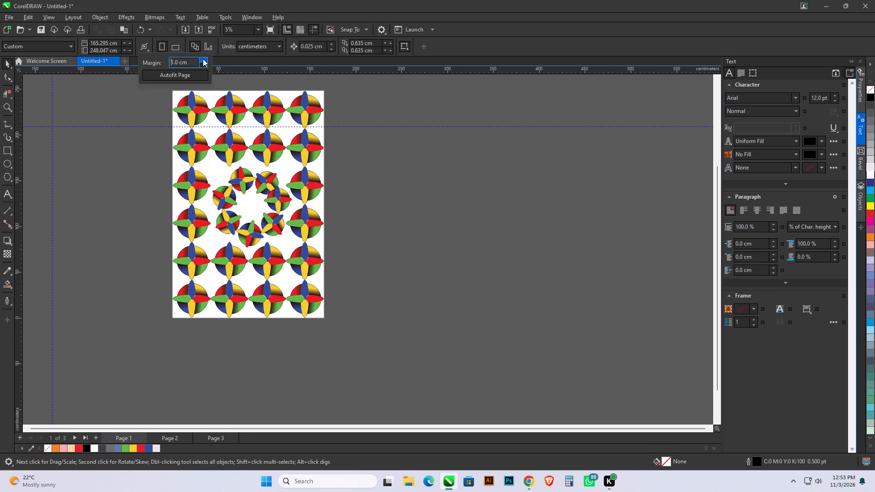
{"action": "double_click", "coordinate": [203, 59]}
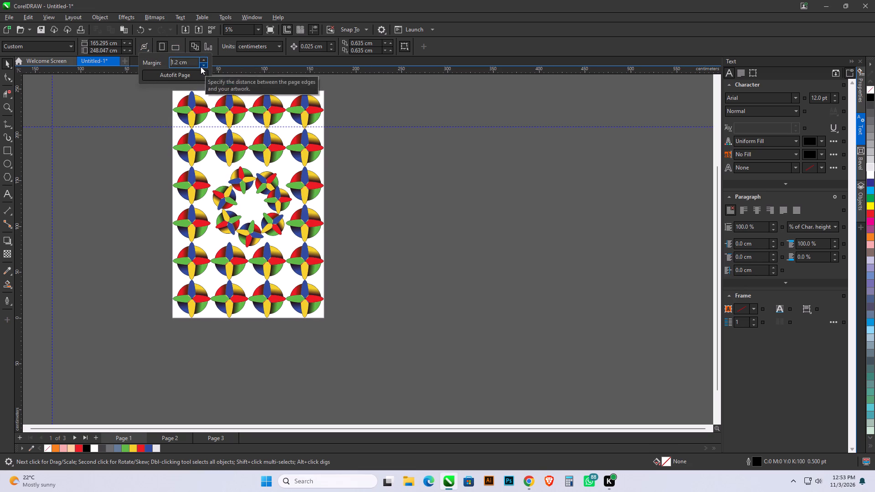
{"action": "triple_click", "coordinate": [201, 67]}
{"action": "left_click", "coordinate": [175, 77]}
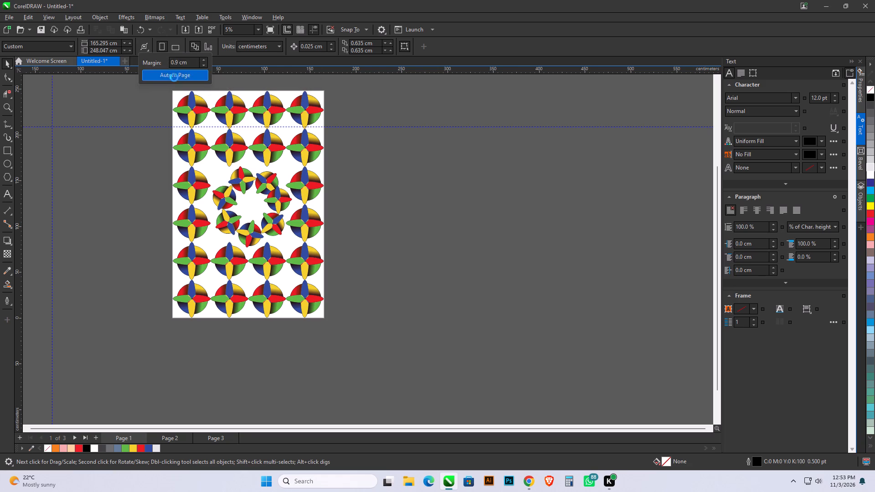
Start publishing the petal pattern document to PDF.
{"action": "left_click", "coordinate": [214, 27]}
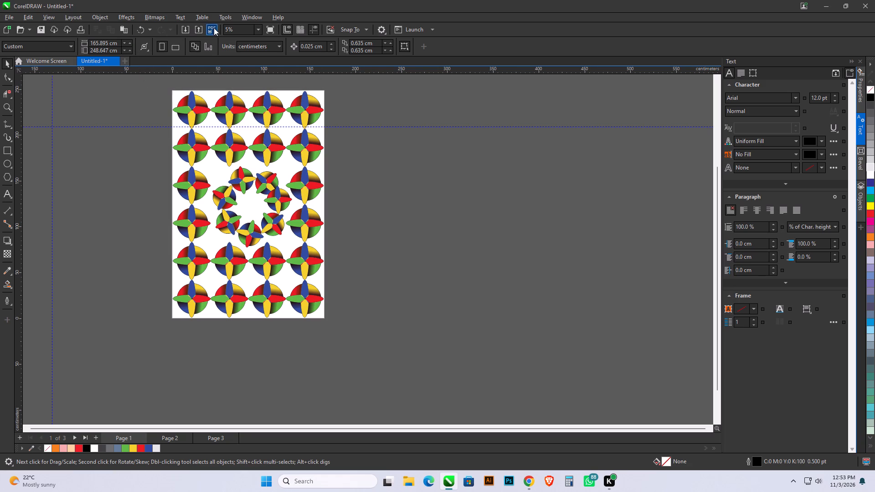
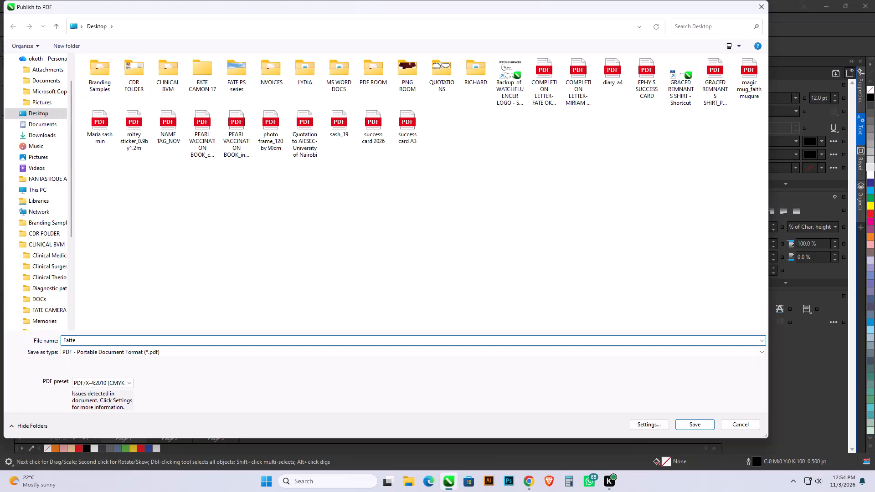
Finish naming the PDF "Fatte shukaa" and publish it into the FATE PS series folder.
{"action": "type", "text": "shukaa"}
{"action": "scroll", "coordinate": [69, 217], "scroll_direction": "down", "scroll_amount": 2}
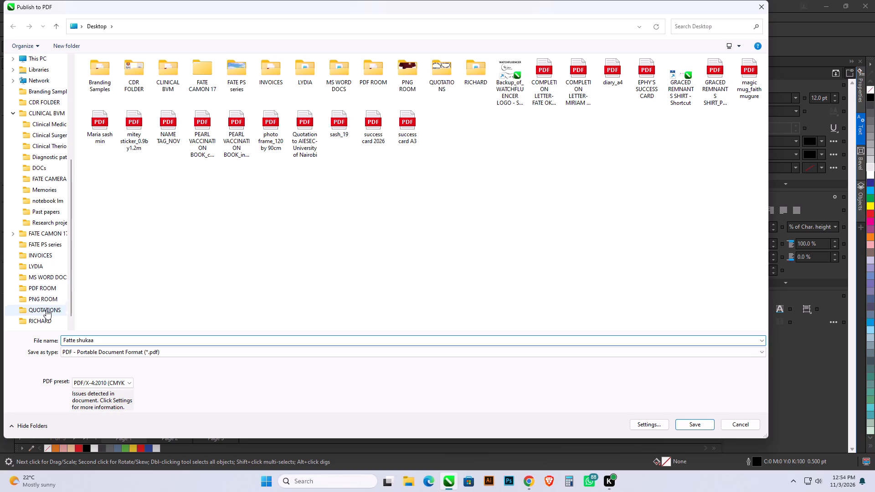
{"action": "left_click", "coordinate": [42, 244]}
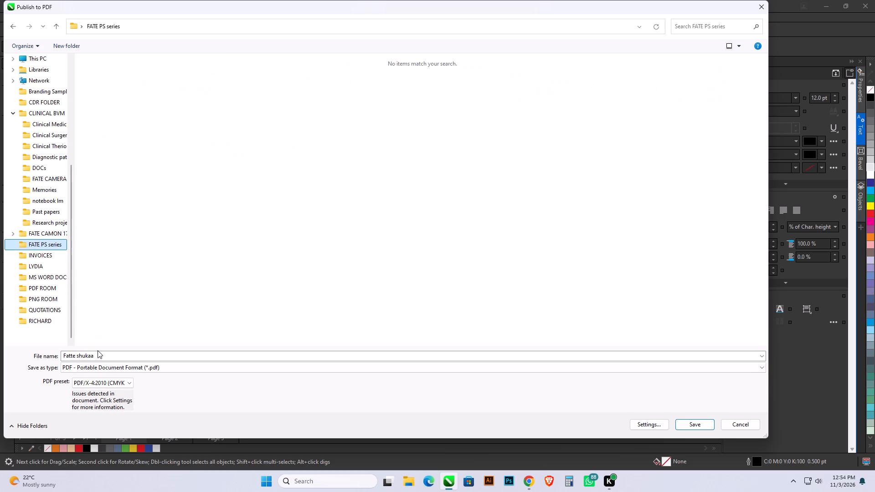
{"action": "left_click", "coordinate": [693, 424]}
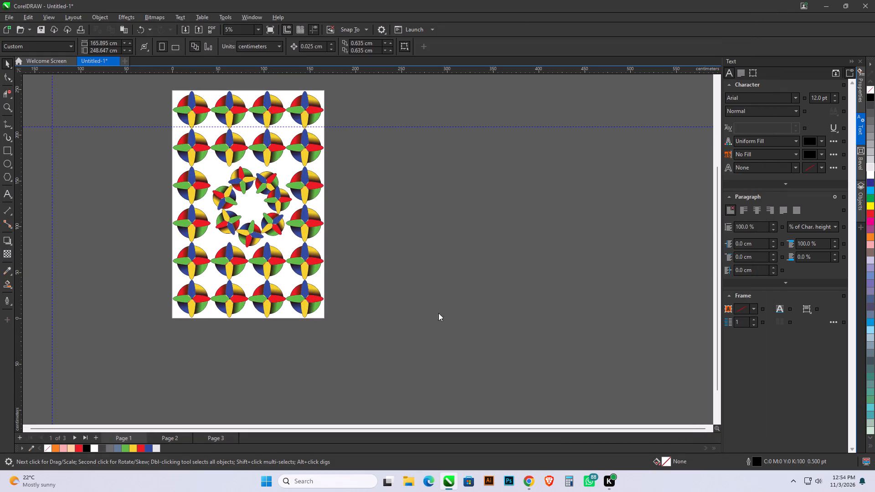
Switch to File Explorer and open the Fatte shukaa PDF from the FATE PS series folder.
{"action": "left_click", "coordinate": [409, 483]}
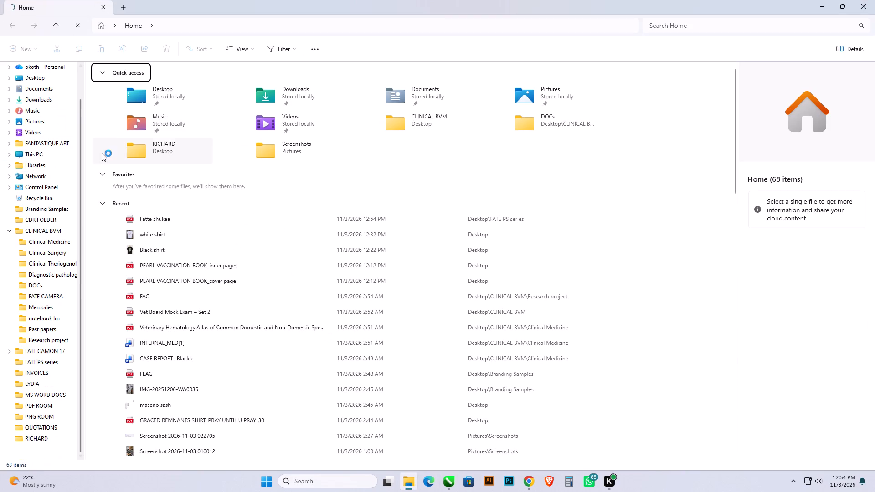
{"action": "scroll", "coordinate": [38, 198], "scroll_direction": "down", "scroll_amount": 2}
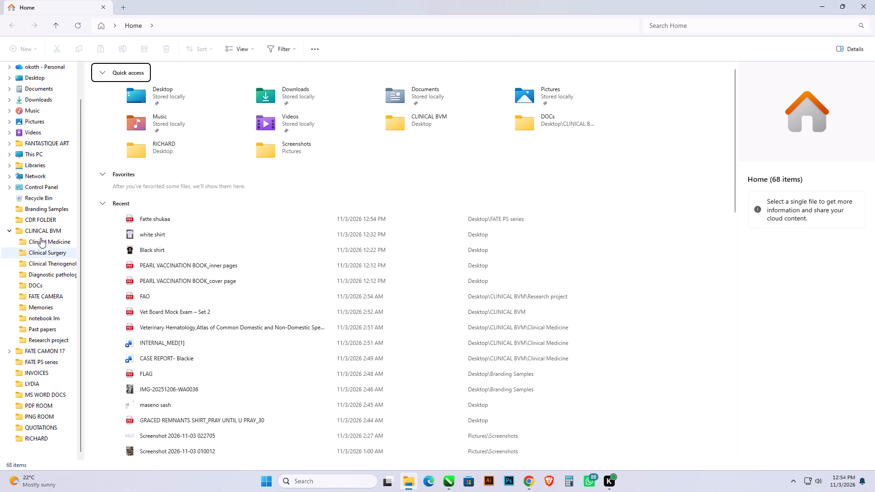
{"action": "scroll", "coordinate": [38, 232], "scroll_direction": "down", "scroll_amount": 3}
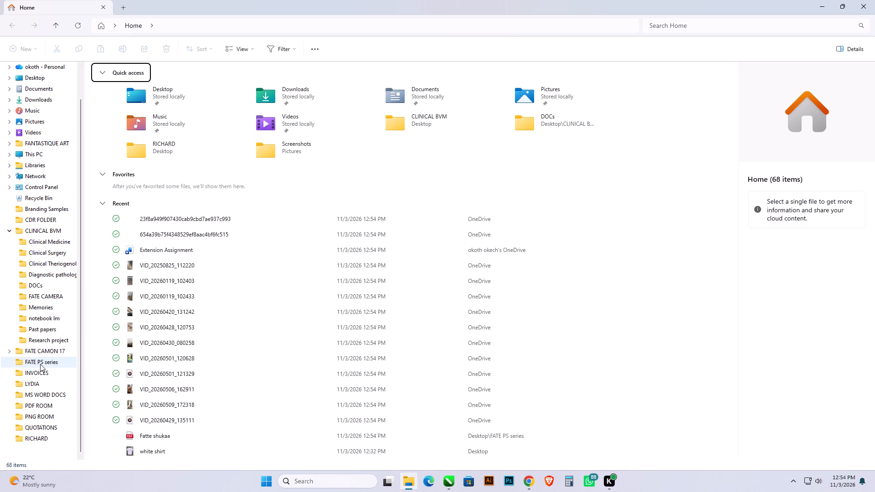
{"action": "double_click", "coordinate": [40, 364]}
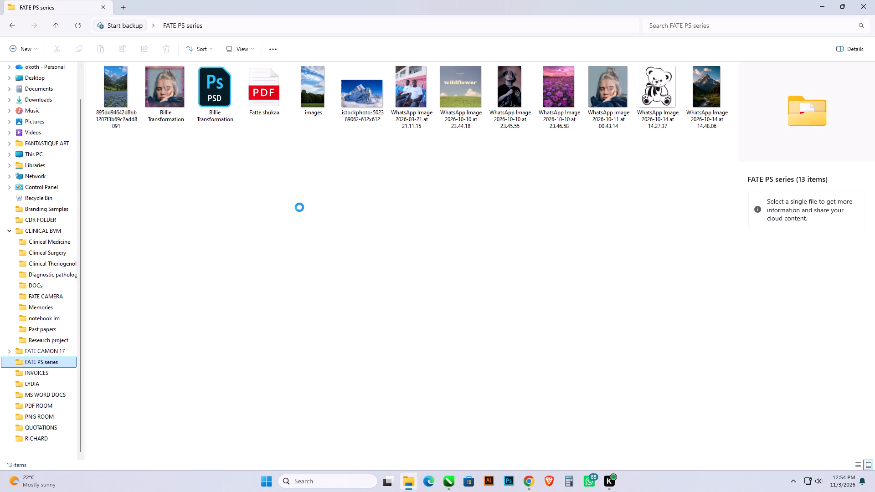
{"action": "double_click", "coordinate": [250, 99]}
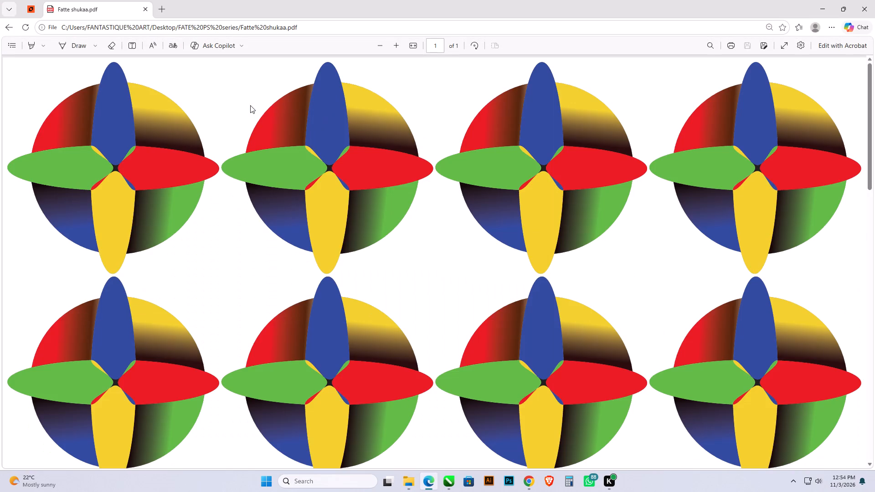
Examine the whole pinwheel pattern page in the exported PDF at normal and reduced zoom, and close the viewer and folder windows.
{"action": "scroll", "coordinate": [278, 88], "scroll_direction": "down", "scroll_amount": 4}
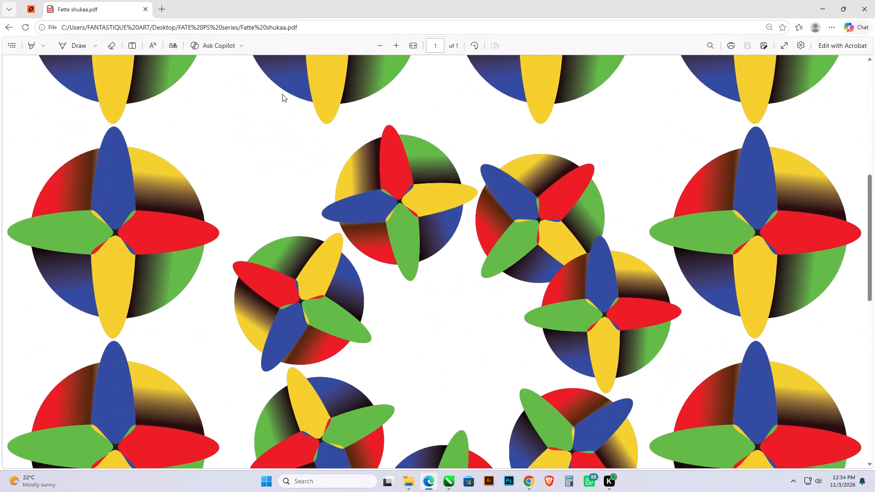
{"action": "scroll", "coordinate": [289, 92], "scroll_direction": "down", "scroll_amount": 4}
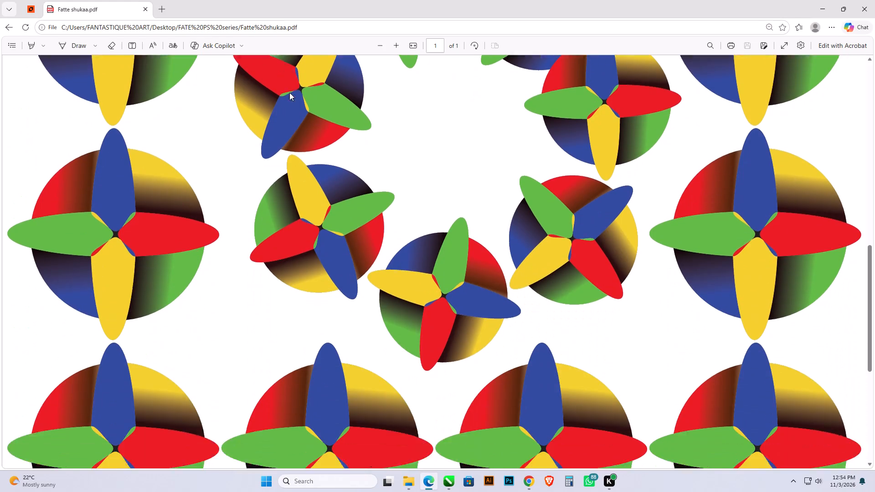
{"action": "scroll", "coordinate": [289, 92], "scroll_direction": "down", "scroll_amount": 7}
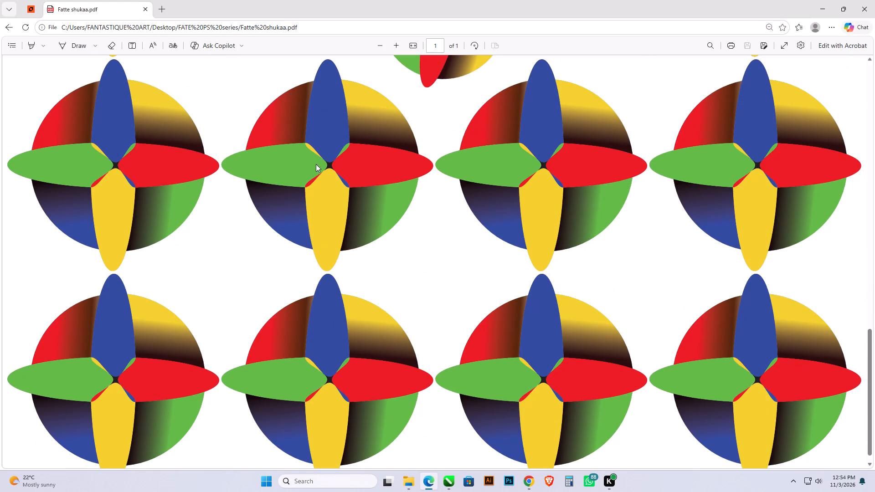
{"action": "scroll", "coordinate": [329, 298], "scroll_direction": "up", "scroll_amount": 8}
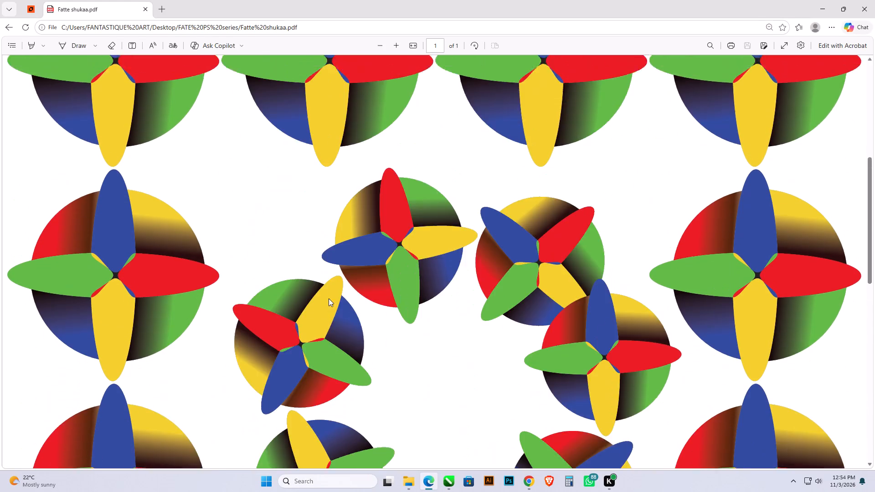
{"action": "scroll", "coordinate": [329, 298], "scroll_direction": "up", "scroll_amount": 4}
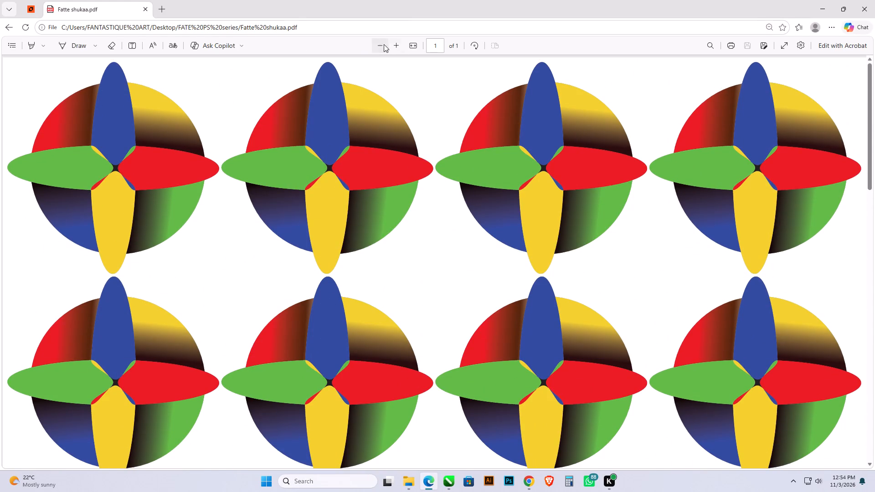
{"action": "double_click", "coordinate": [381, 44]}
{"action": "left_click", "coordinate": [381, 44]}
{"action": "triple_click", "coordinate": [381, 44]}
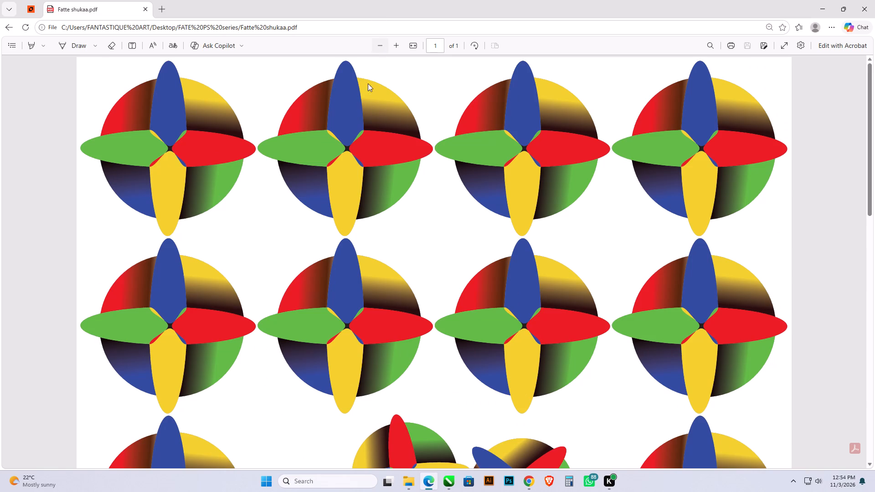
{"action": "scroll", "coordinate": [295, 163], "scroll_direction": "down", "scroll_amount": 12}
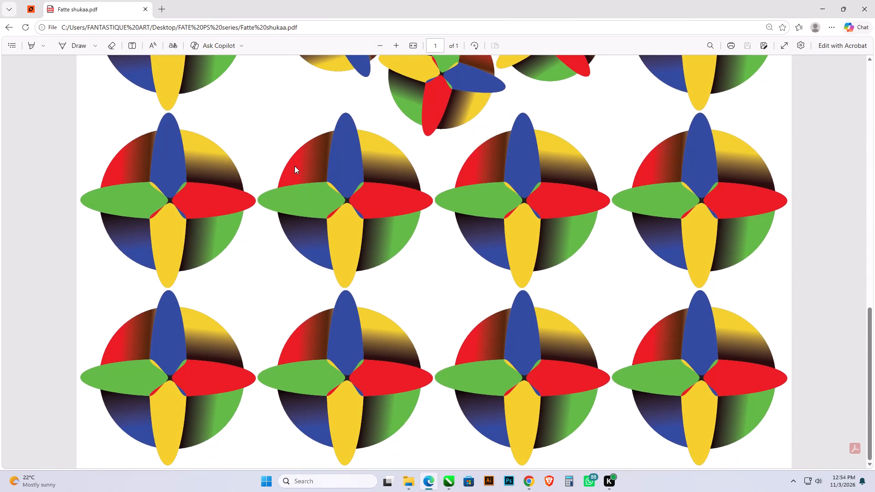
{"action": "scroll", "coordinate": [294, 166], "scroll_direction": "up", "scroll_amount": 15}
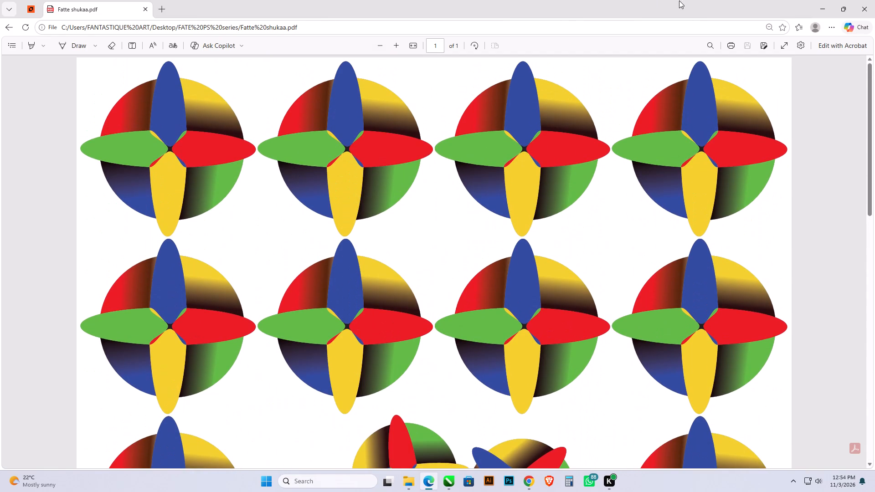
{"action": "left_click", "coordinate": [866, 4]}
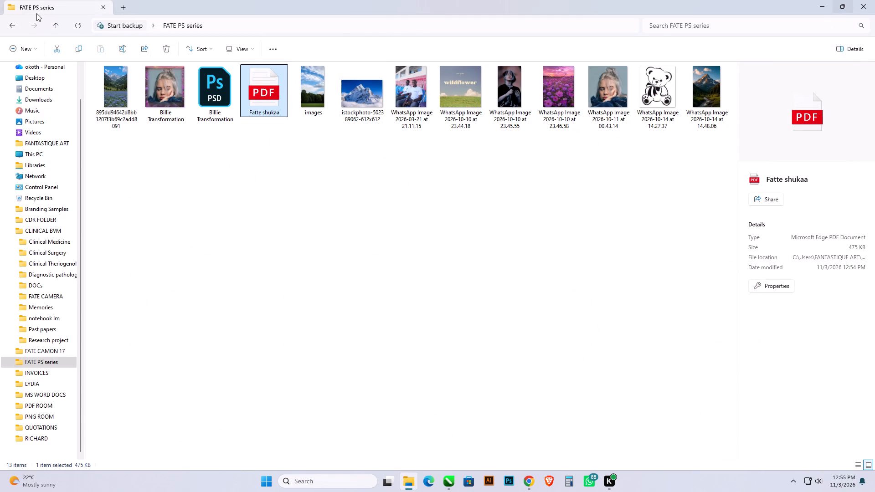
{"action": "left_click", "coordinate": [857, 5]}
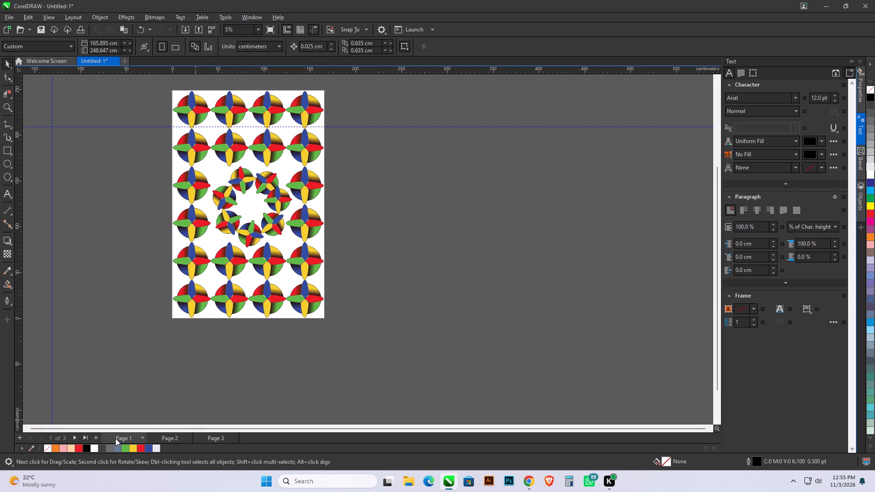
Close the Untitled-1 document in CorelDRAW without saving its changes.
{"action": "left_click", "coordinate": [117, 60]}
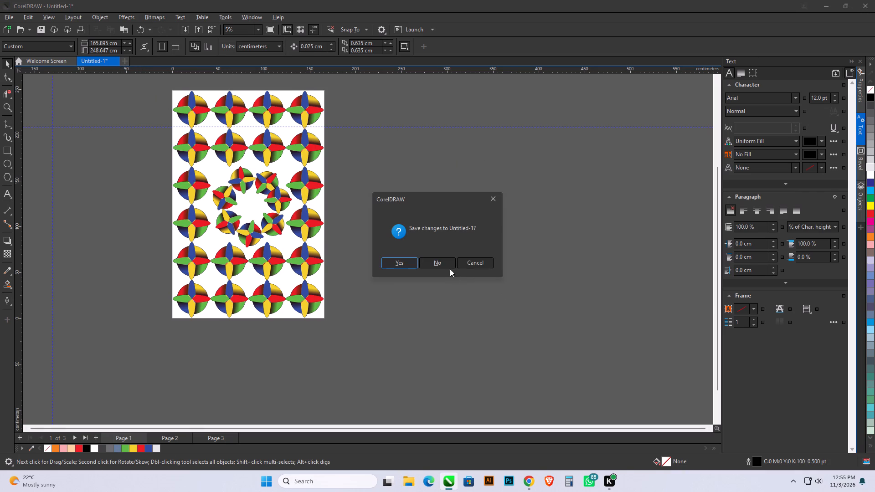
{"action": "left_click", "coordinate": [442, 264]}
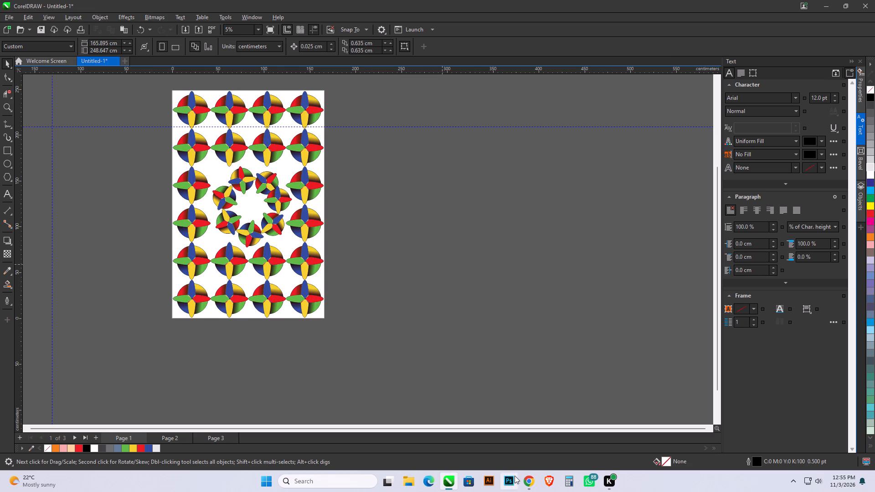
Switch to Chrome, check the Guild site's Tasks page and the open Pinterest pin, and close the browser.
{"action": "left_click", "coordinate": [526, 479]}
{"action": "left_click", "coordinate": [31, 9]}
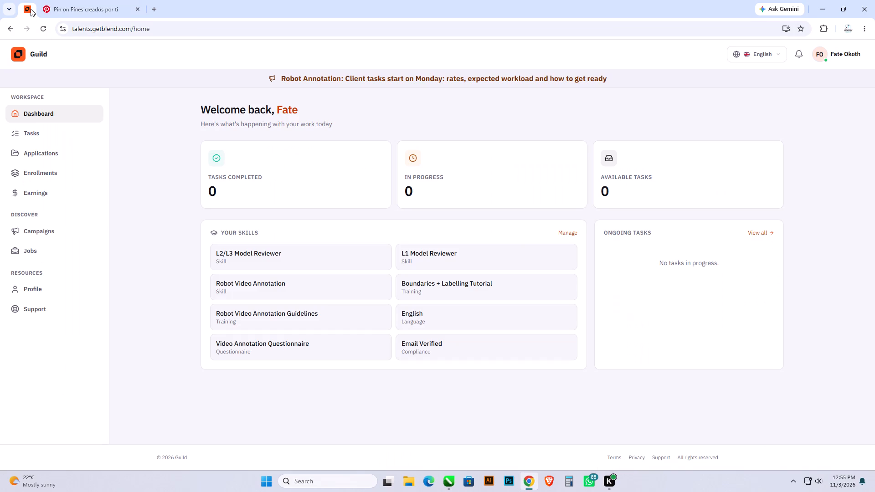
{"action": "left_click", "coordinate": [54, 129]}
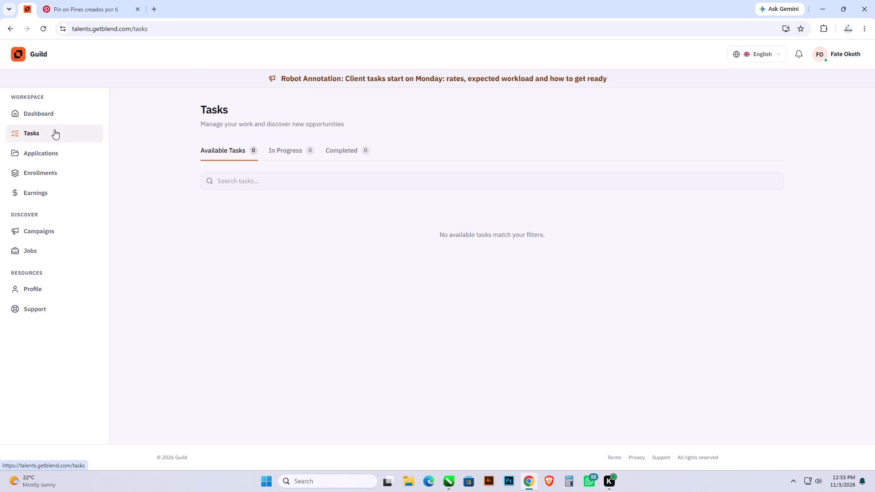
{"action": "left_click", "coordinate": [72, 7]}
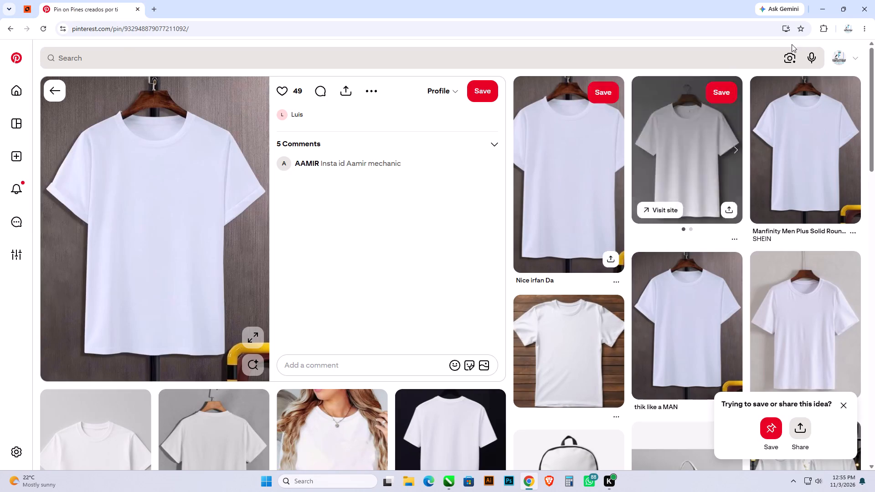
{"action": "left_click", "coordinate": [860, 9]}
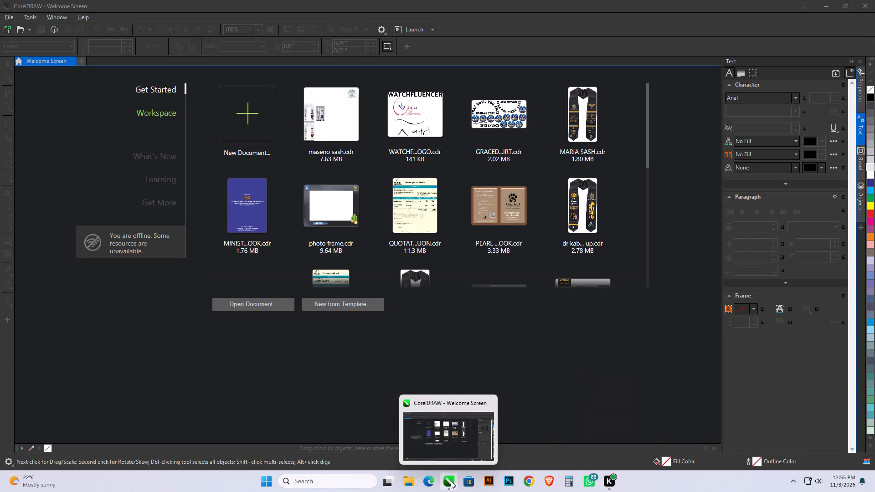
Close CorelDRAW from its Welcome Screen.
{"action": "left_click", "coordinate": [863, 4]}
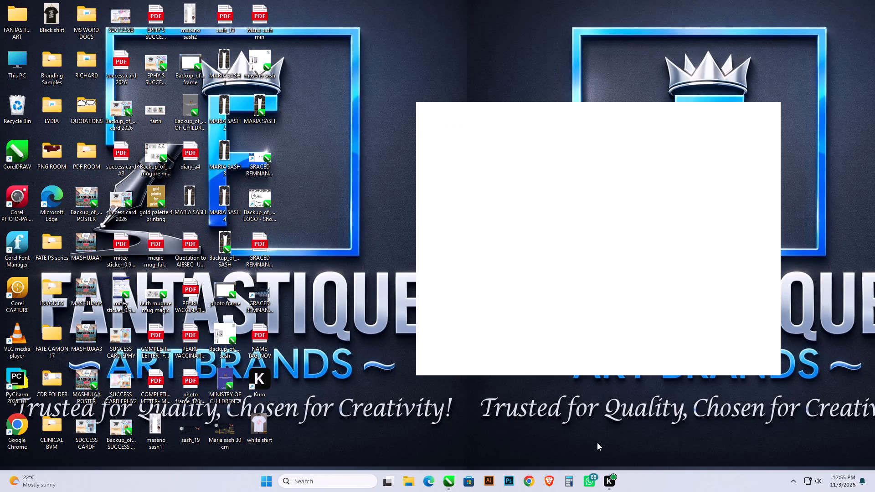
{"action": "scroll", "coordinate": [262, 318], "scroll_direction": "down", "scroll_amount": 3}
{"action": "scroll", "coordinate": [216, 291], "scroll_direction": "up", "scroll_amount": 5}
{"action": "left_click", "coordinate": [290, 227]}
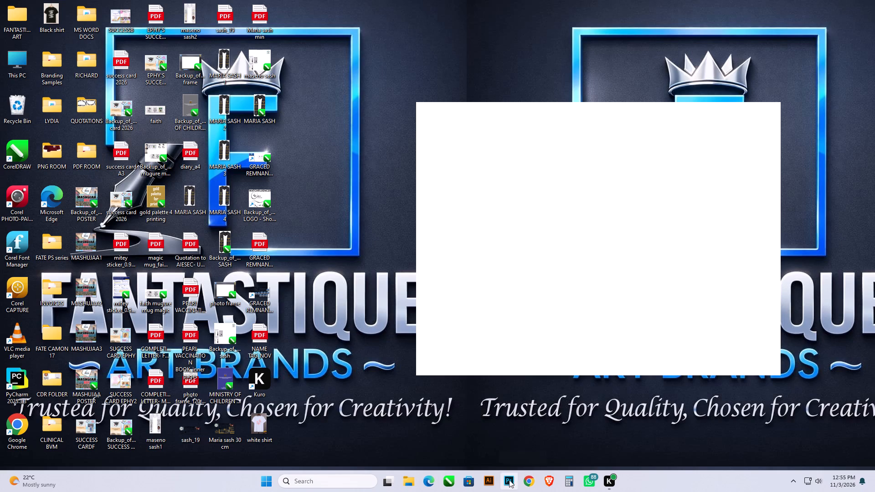
Launch the Brave browser.
{"action": "left_click", "coordinate": [550, 482]}
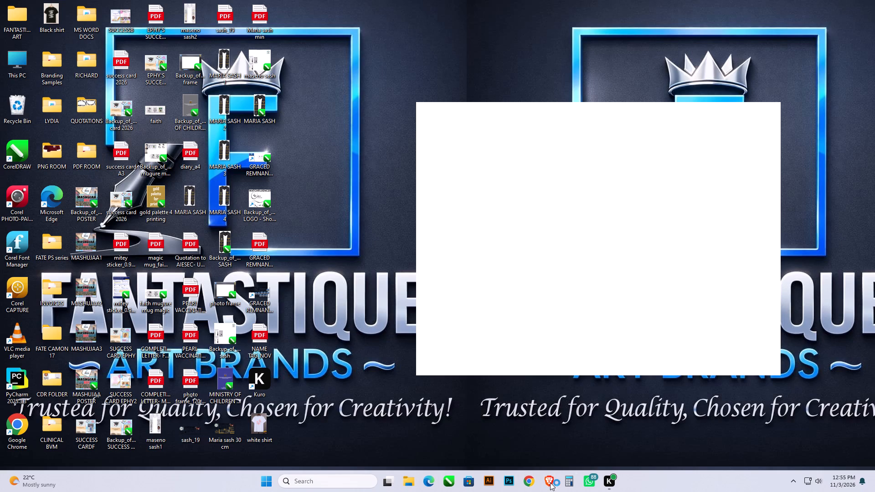